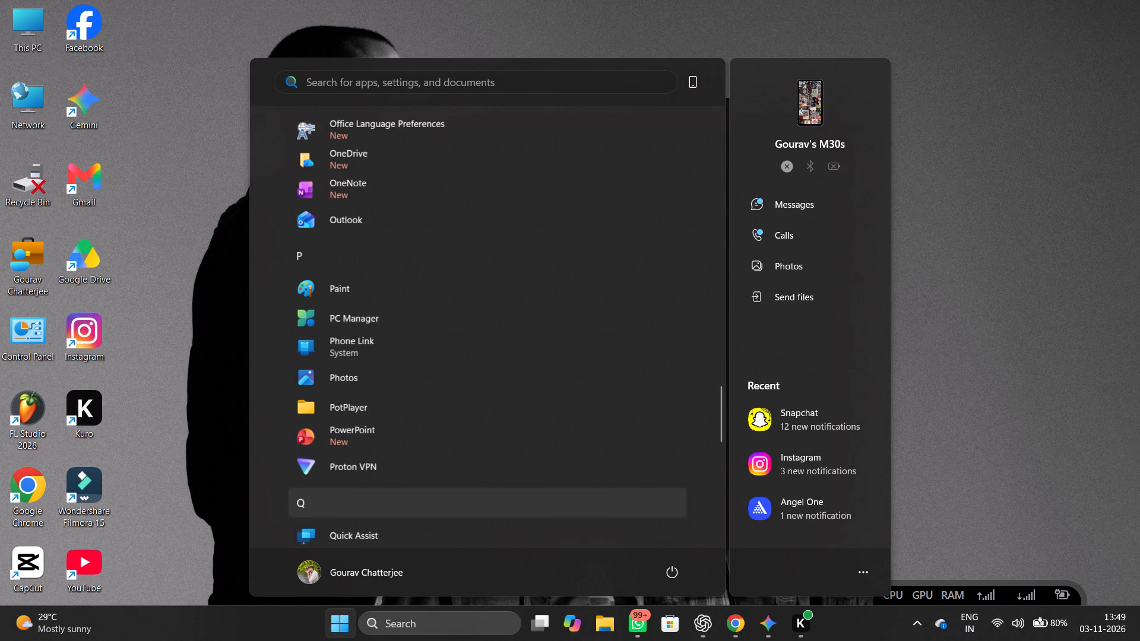
{"action": "left_click", "coordinate": [411, 472]}
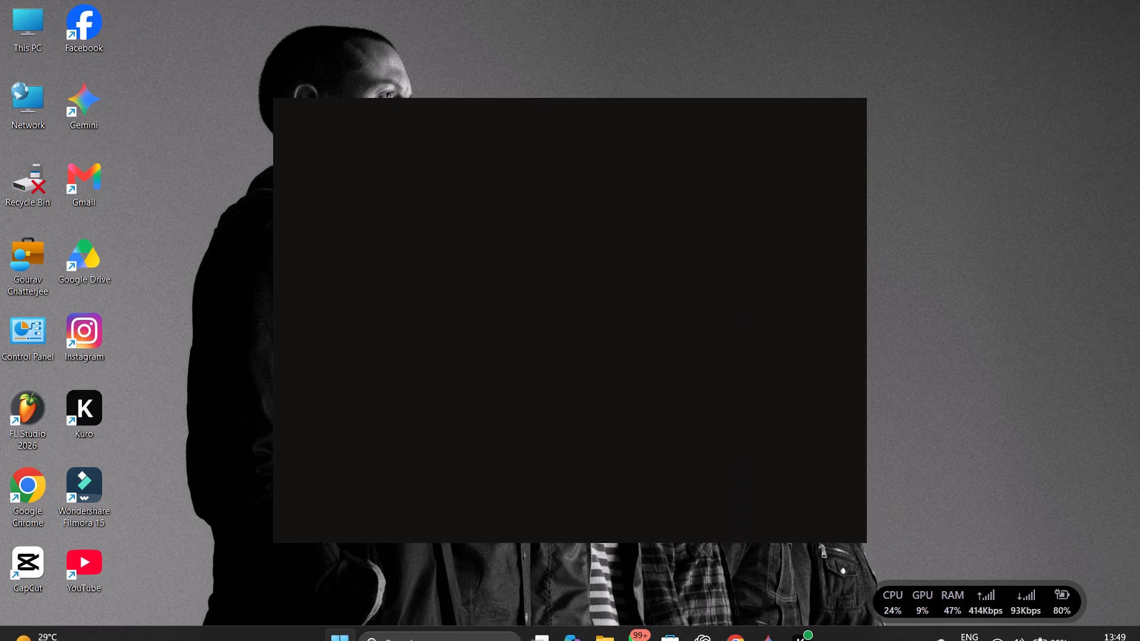
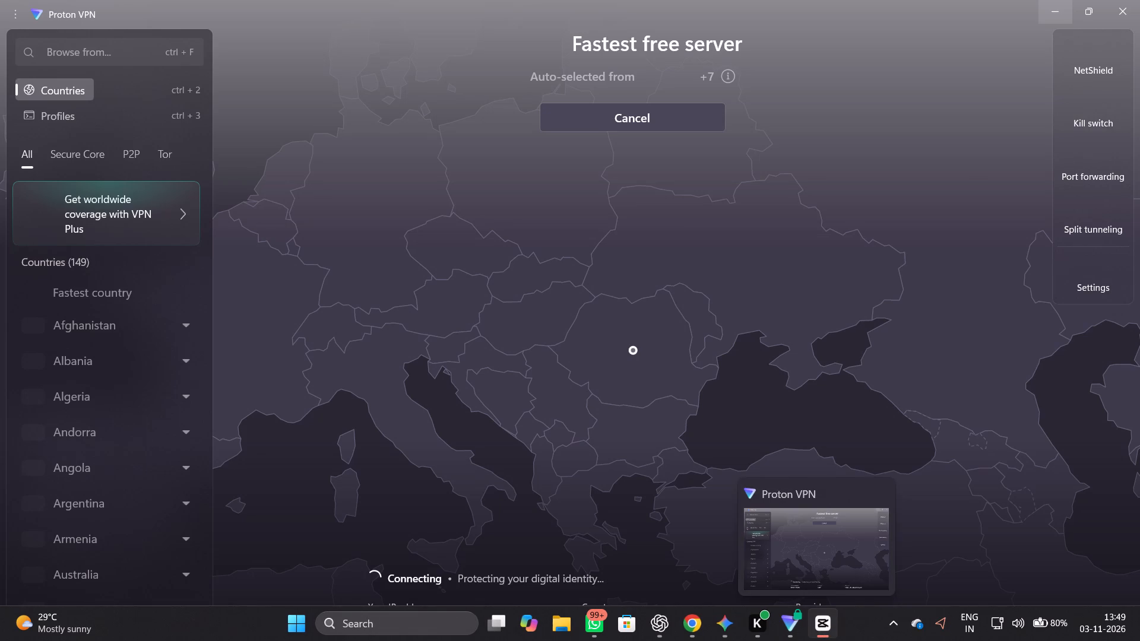
In CapCut, dismiss the 7-day Pro free-trial offer that covers the home screen.
{"action": "left_click", "coordinate": [691, 158]}
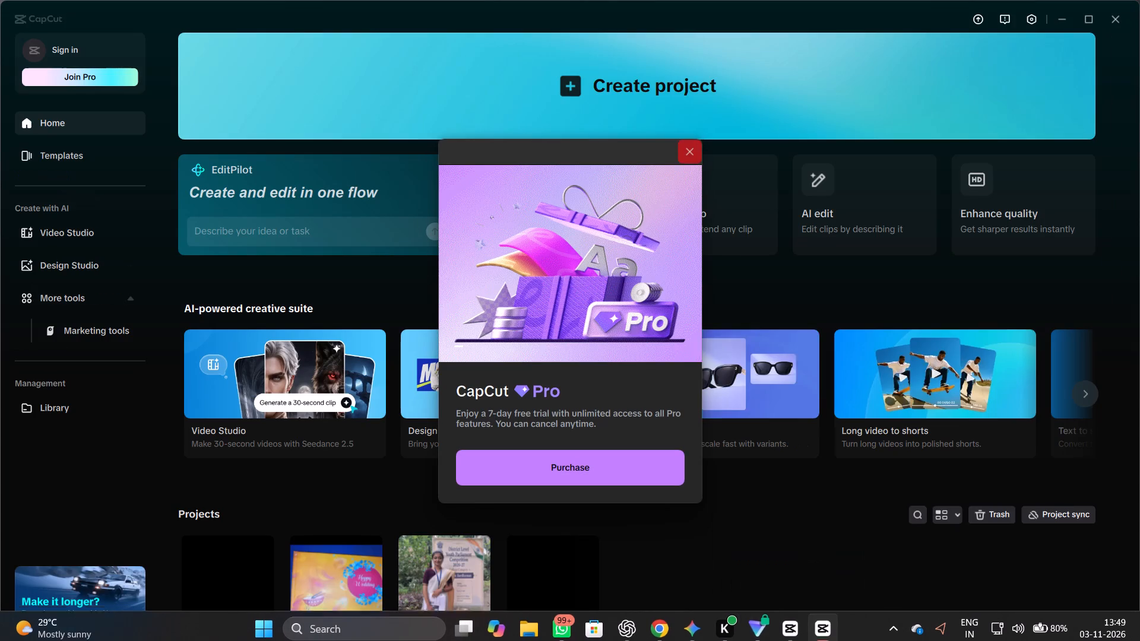
{"action": "scroll", "coordinate": [449, 412], "scroll_direction": "down", "scroll_amount": 2}
{"action": "scroll", "coordinate": [449, 414], "scroll_direction": "up", "scroll_amount": 1}
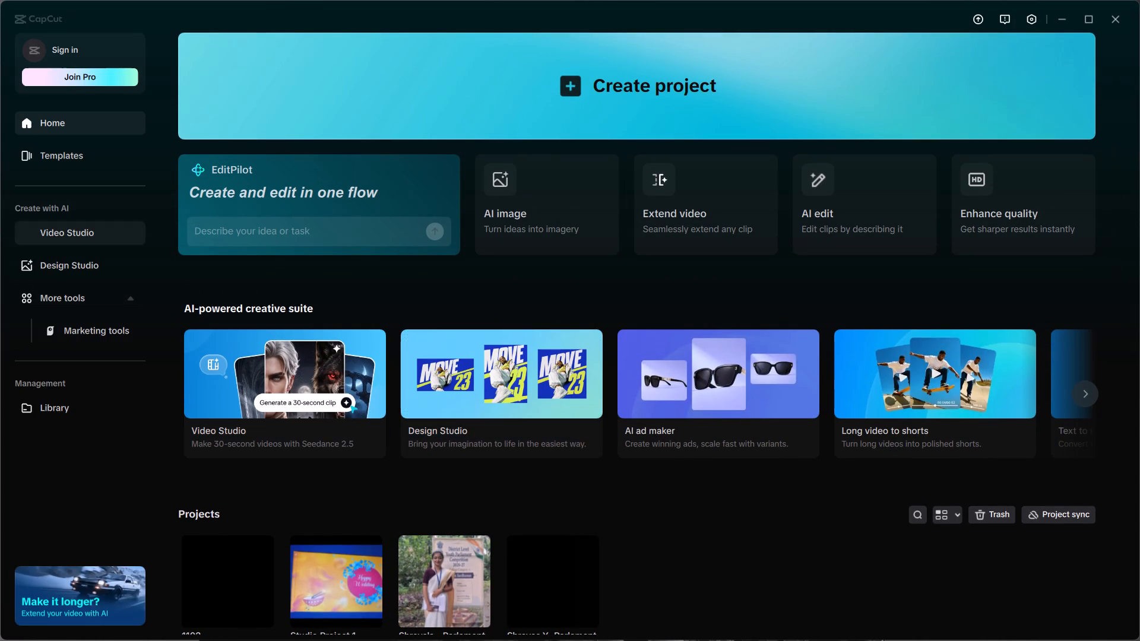
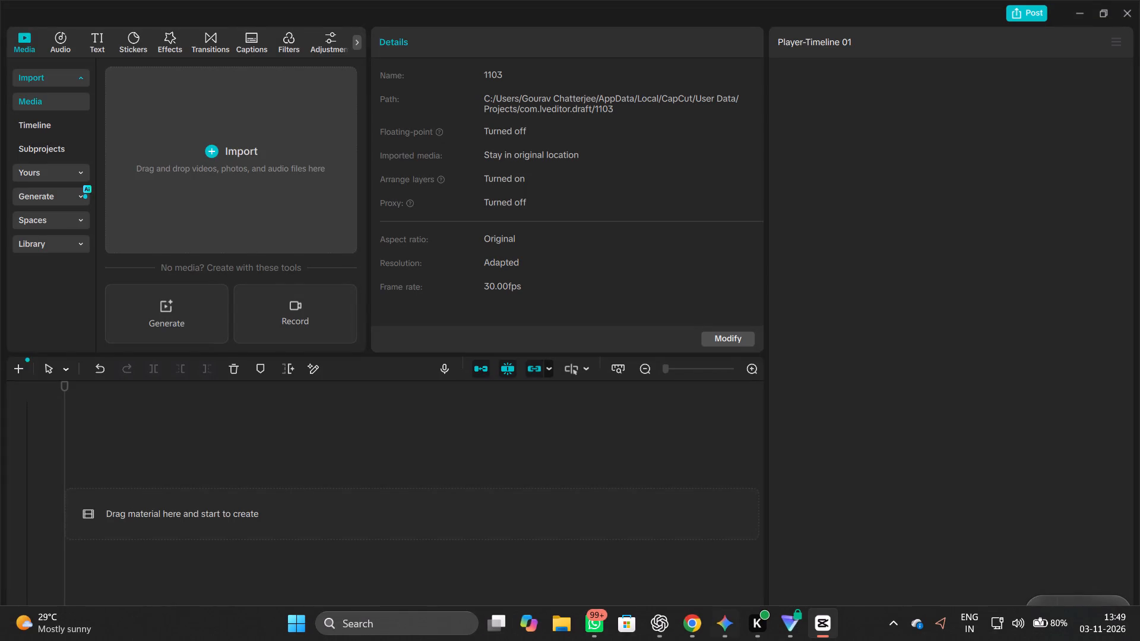
Import the ElevenLabs voiceover and the Woman_holding and Woman_opening photobook album clips from the D: drive.
{"action": "left_click", "coordinate": [266, 162]}
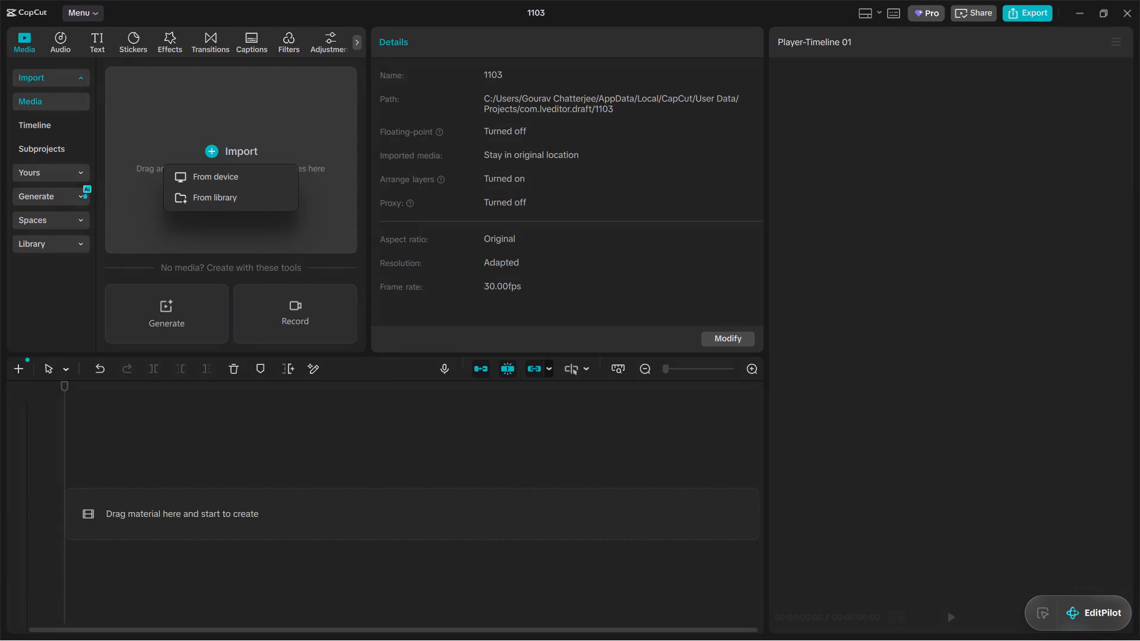
{"action": "left_click", "coordinate": [259, 177]}
{"action": "scroll", "coordinate": [287, 269], "scroll_direction": "down", "scroll_amount": 2}
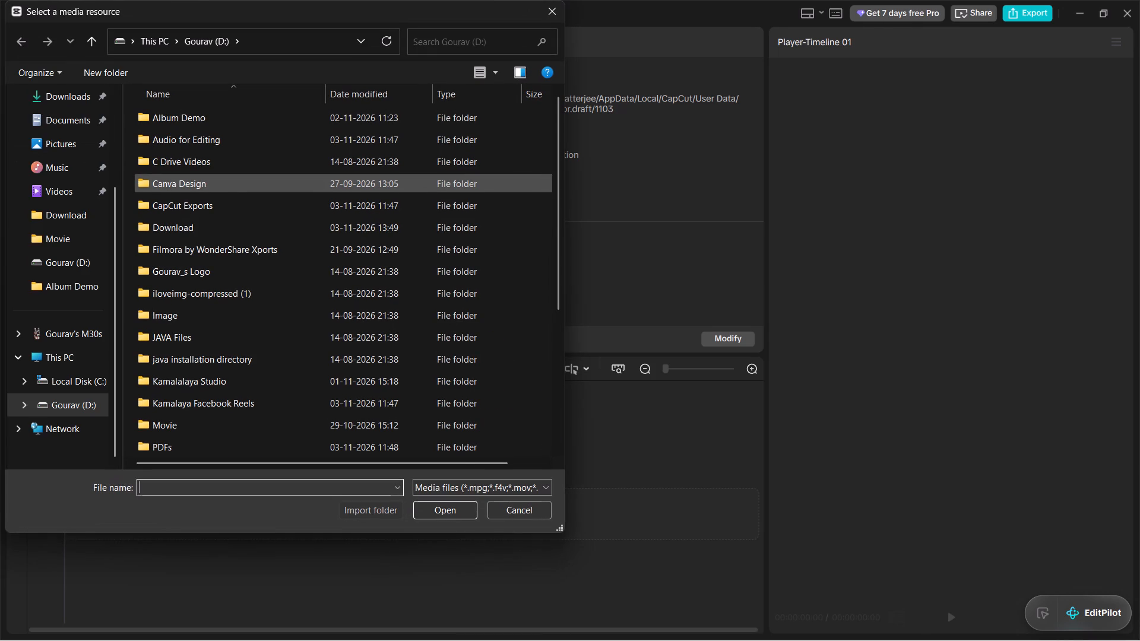
{"action": "scroll", "coordinate": [278, 249], "scroll_direction": "down", "scroll_amount": 4}
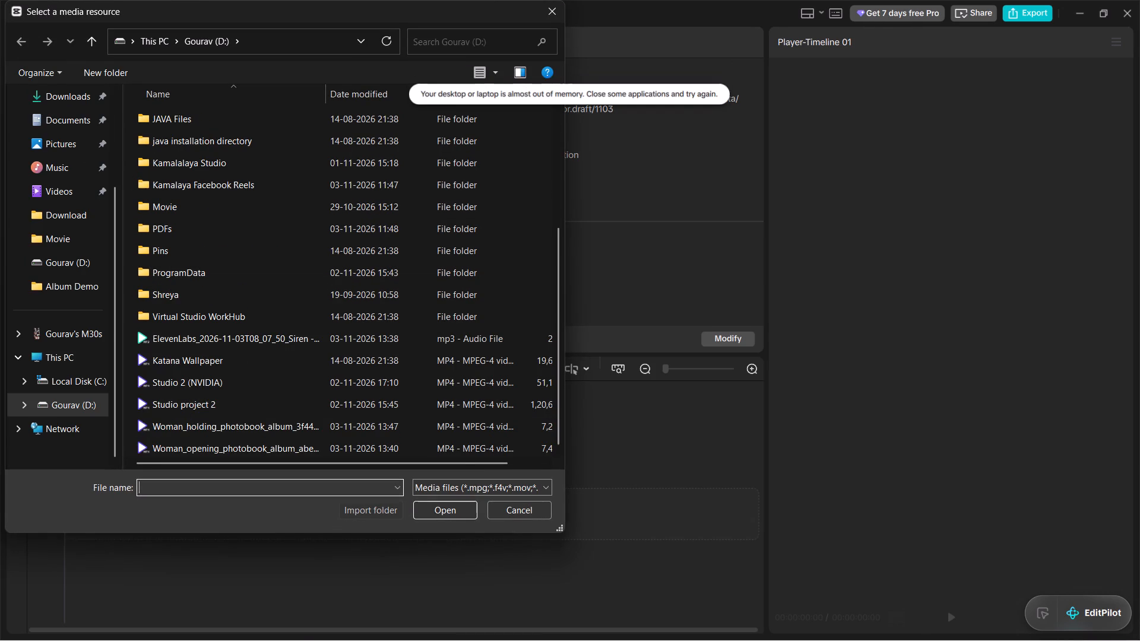
{"action": "left_click", "coordinate": [326, 330], "text": "ctrl"}
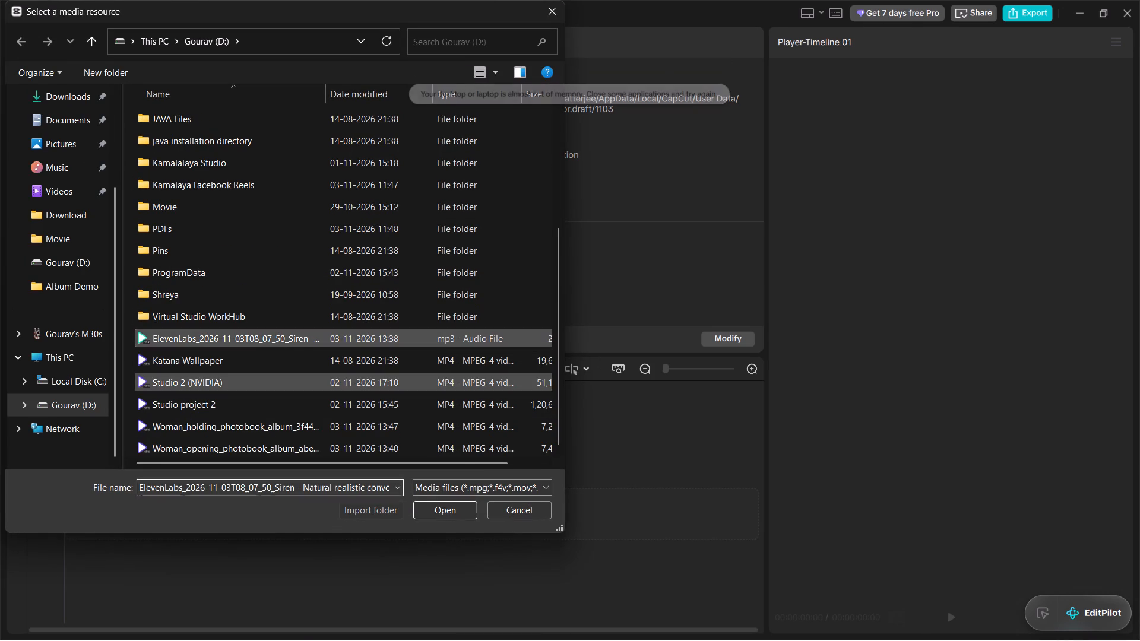
{"action": "left_click", "coordinate": [275, 418], "text": "ctrl"}
{"action": "left_click", "coordinate": [280, 453], "text": "ctrl"}
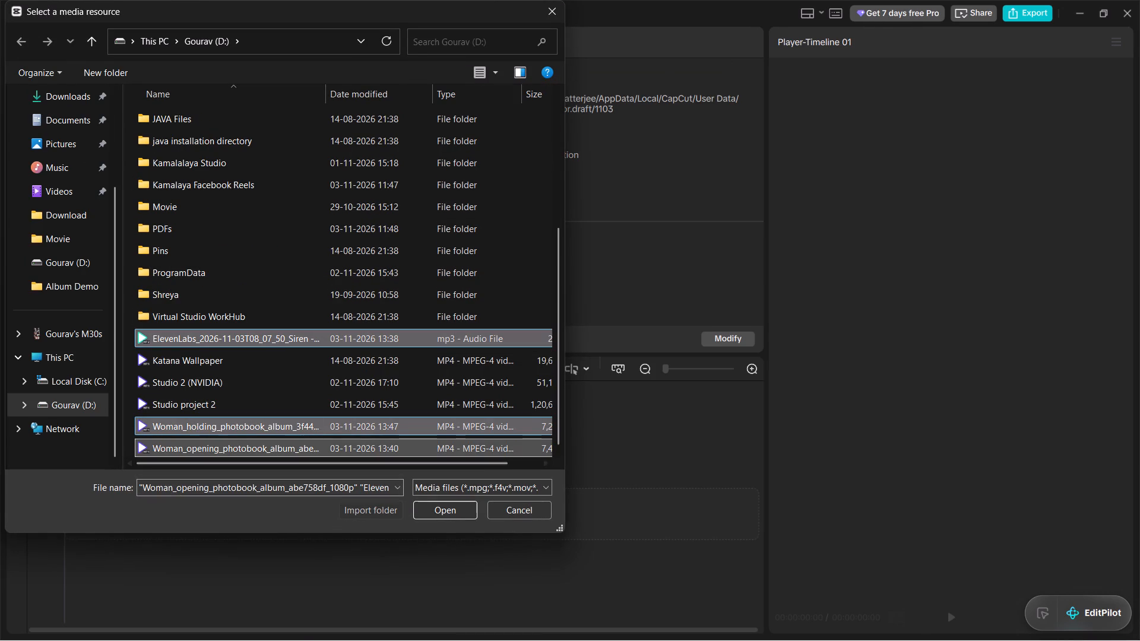
{"action": "left_click", "coordinate": [441, 511]}
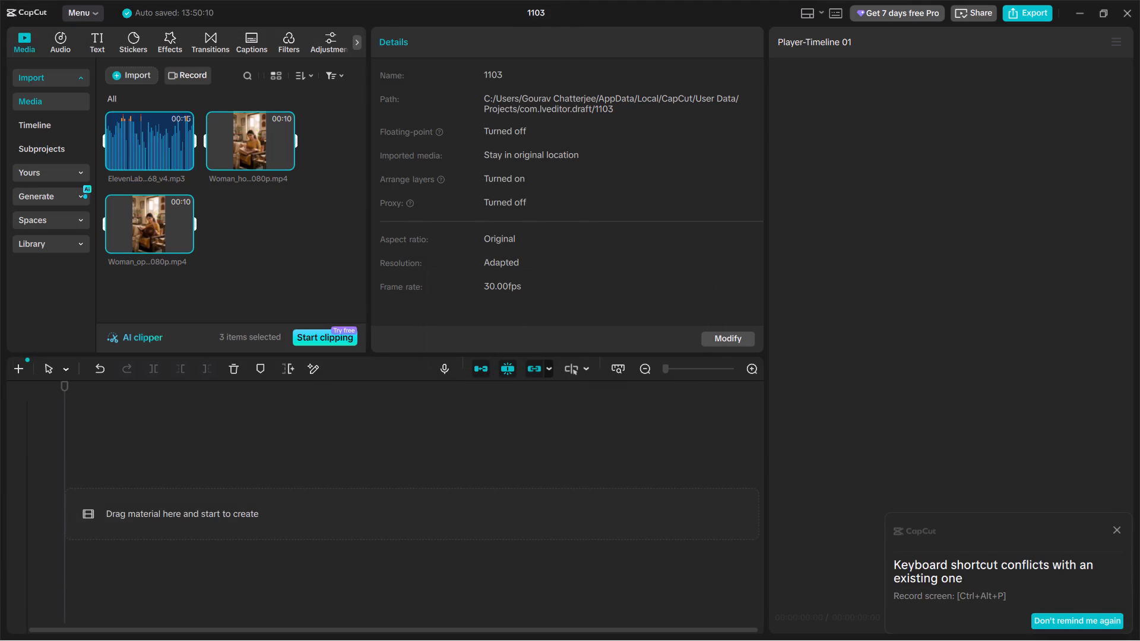
Place the Woman_opening clip at the start of the main video track, with the ElevenLabs voiceover starting beneath it.
{"action": "left_click", "coordinate": [292, 225]}
{"action": "left_click_drag", "start_coordinate": [144, 228], "coordinate": [142, 456]}
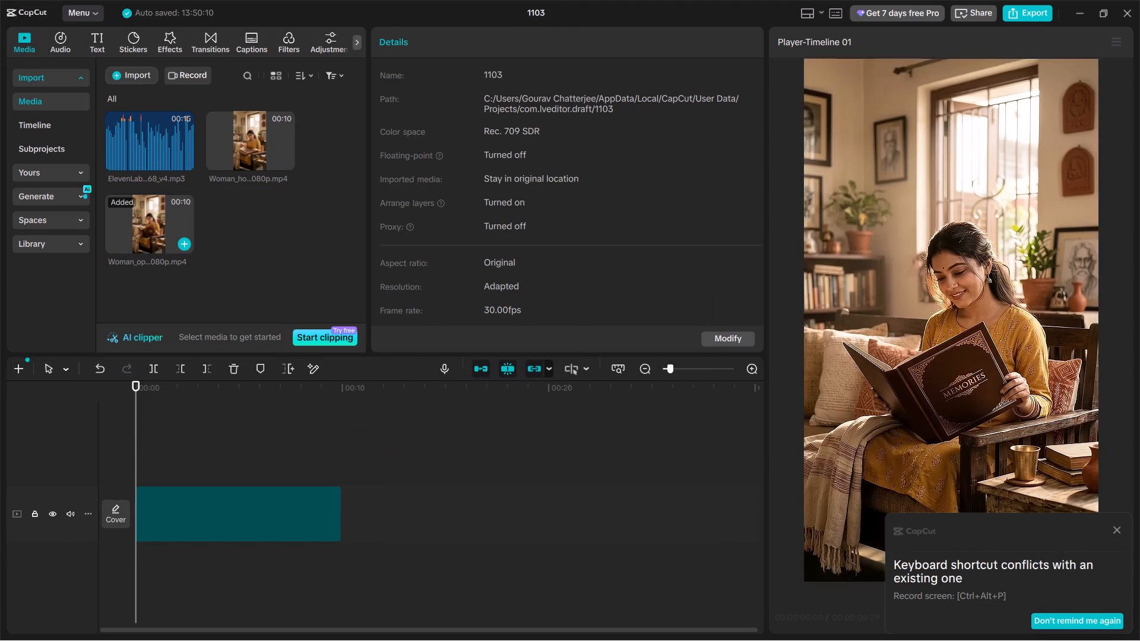
{"action": "left_click_drag", "start_coordinate": [155, 144], "coordinate": [128, 578]}
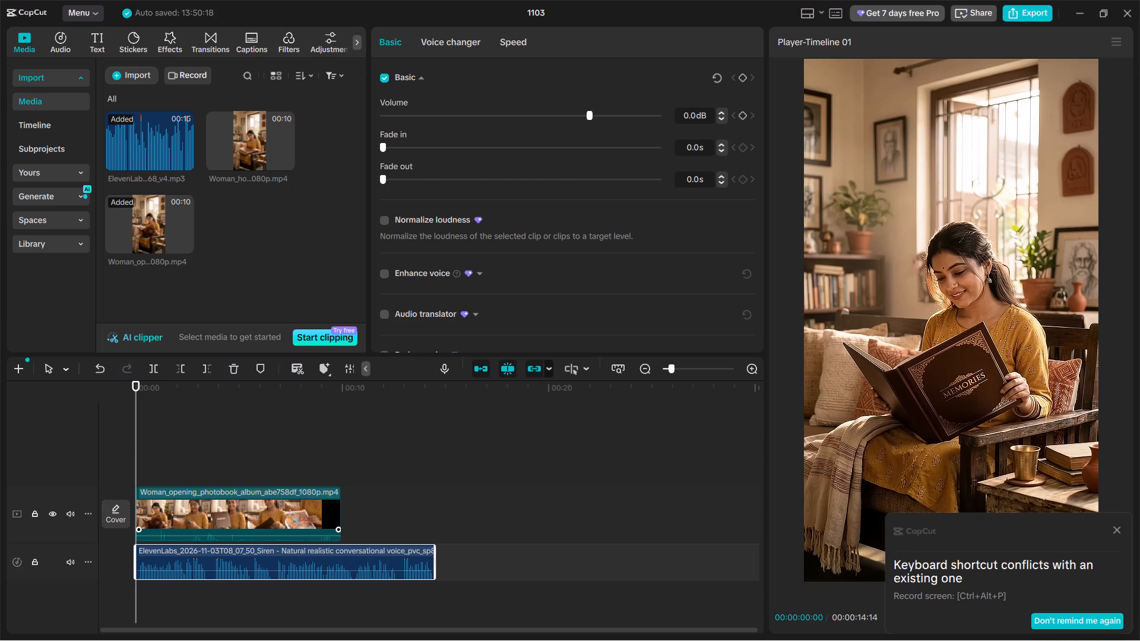
Mute the main video track's original audio.
{"action": "left_click", "coordinate": [68, 515]}
Play the timeline from the start and dismiss the keyboard shortcut conflict notice.
{"action": "key", "text": "space"}
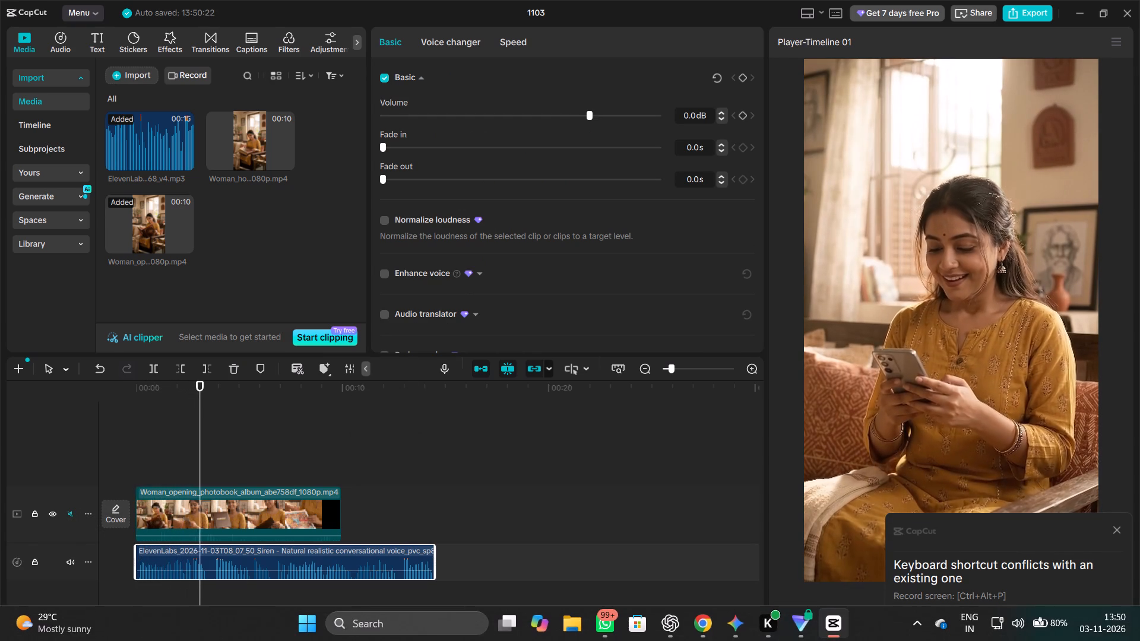
{"action": "left_click", "coordinate": [1119, 535]}
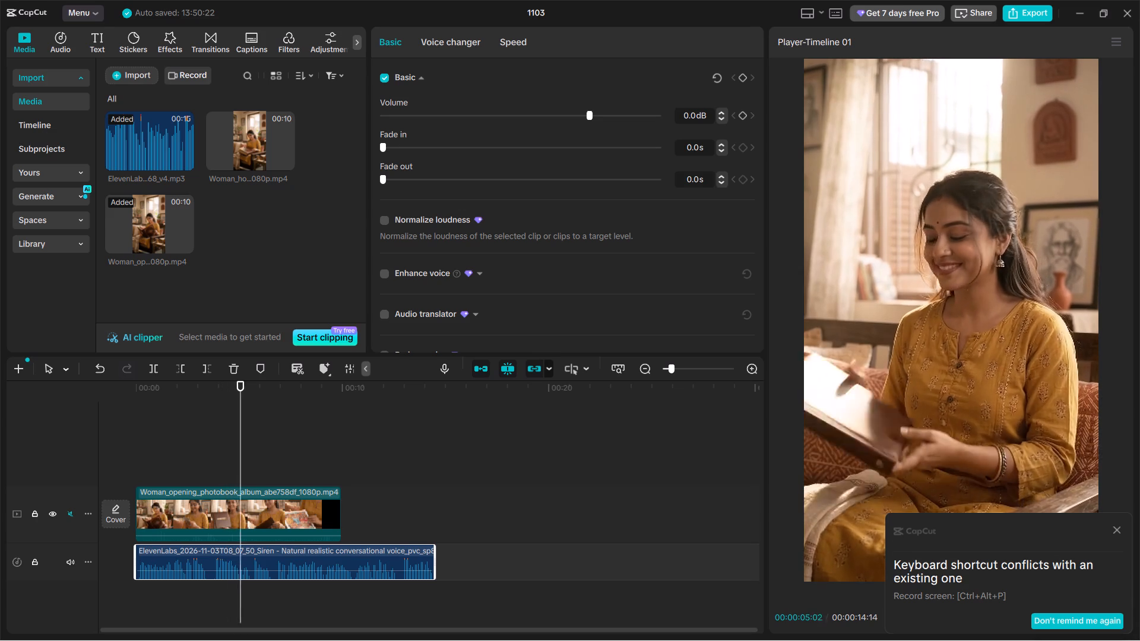
{"action": "left_click", "coordinate": [1113, 530]}
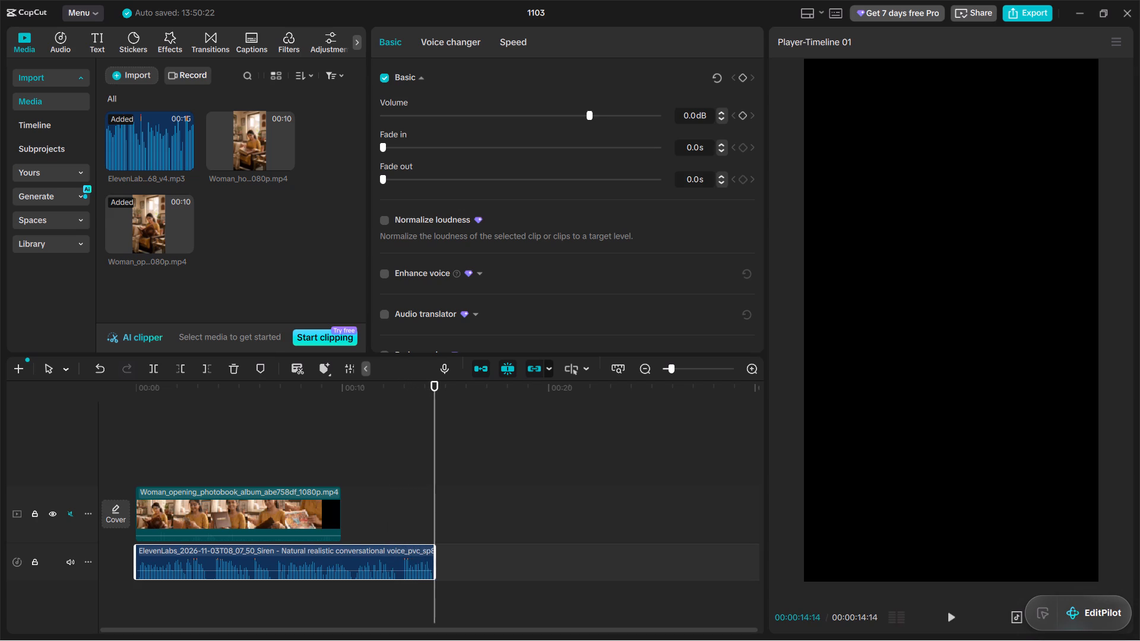
Add the Woman_holding clip to the main video track directly after the Woman_opening clip.
{"action": "left_click", "coordinate": [283, 447]}
{"action": "key", "text": "space"}
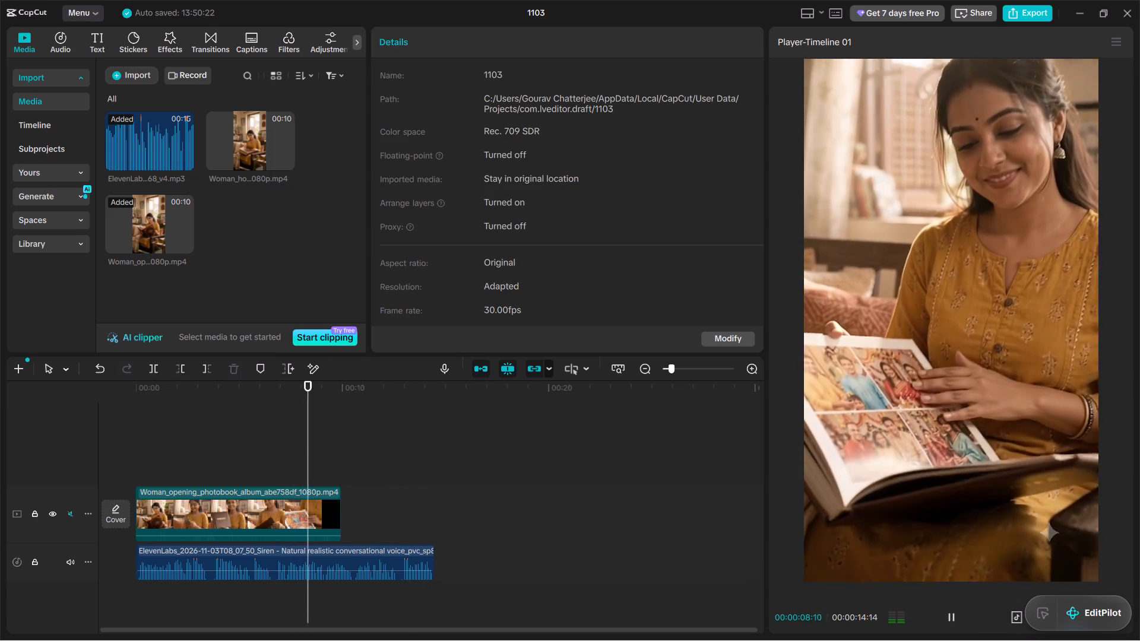
{"action": "key", "text": "space"}
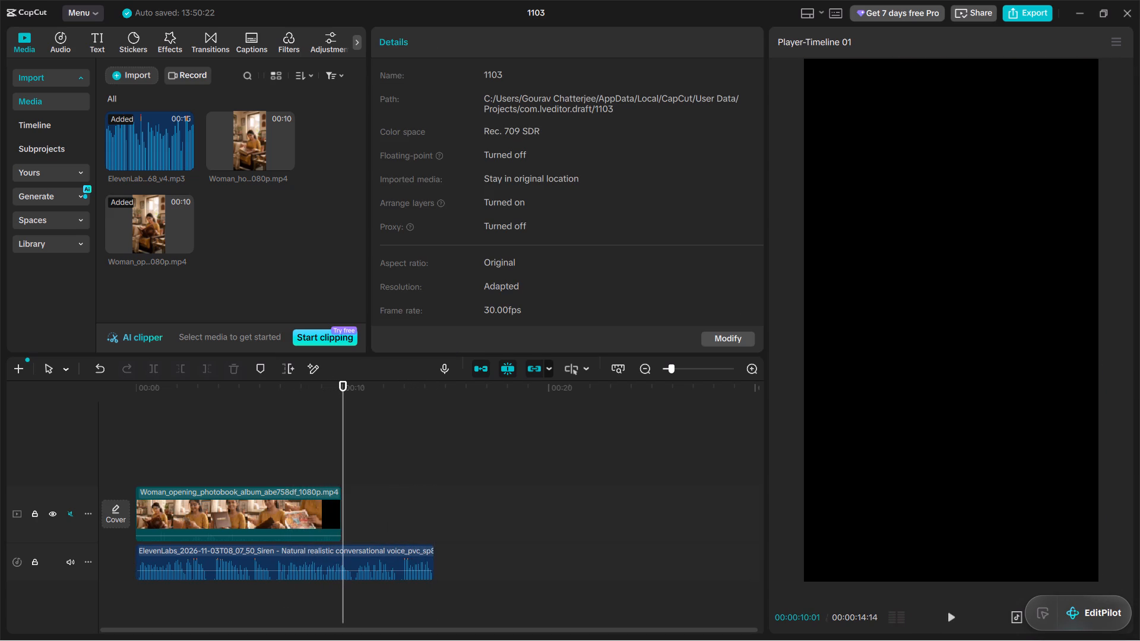
{"action": "key", "text": "Left"}
{"action": "key", "text": "Left"}
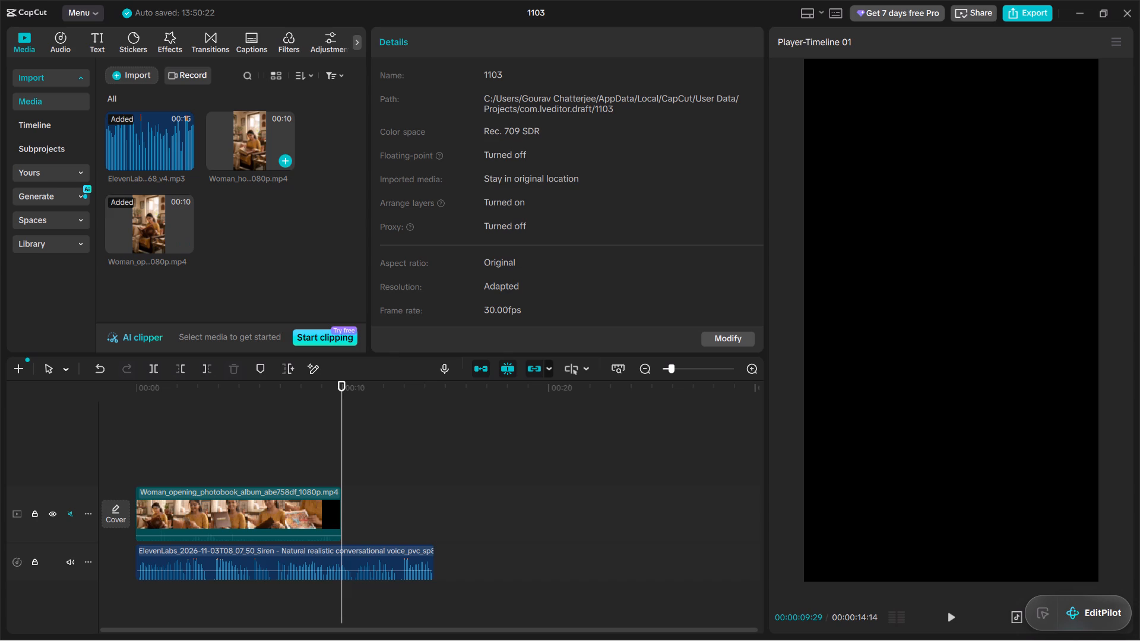
{"action": "left_click_drag", "start_coordinate": [255, 141], "coordinate": [357, 468]}
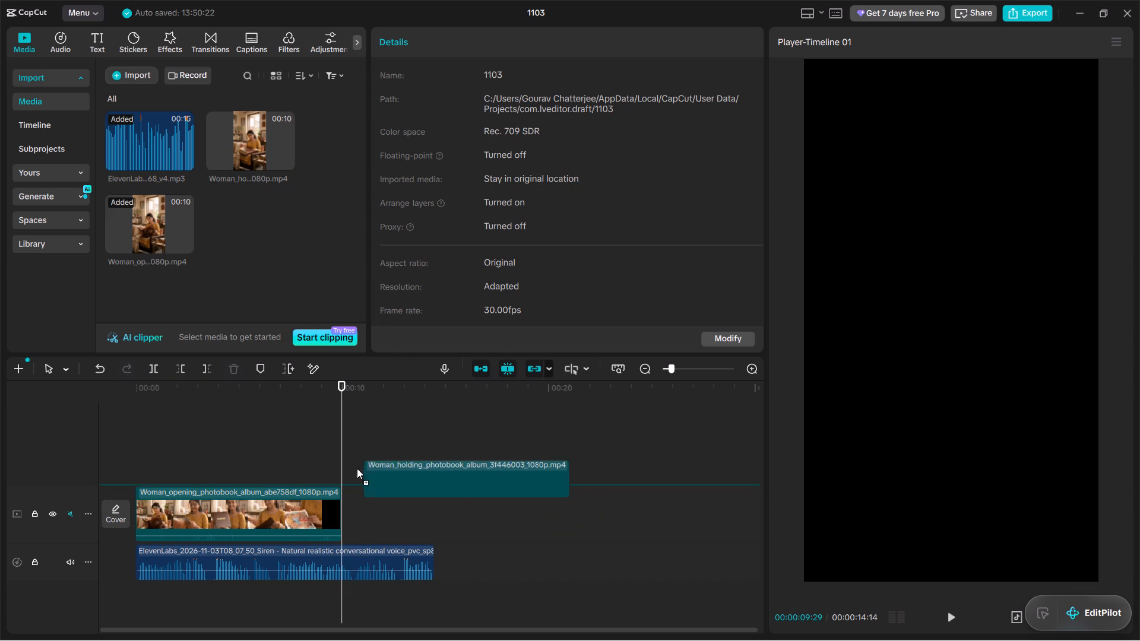
{"action": "left_click_drag", "start_coordinate": [357, 468], "coordinate": [236, 233]}
{"action": "left_click_drag", "start_coordinate": [274, 145], "coordinate": [430, 407]}
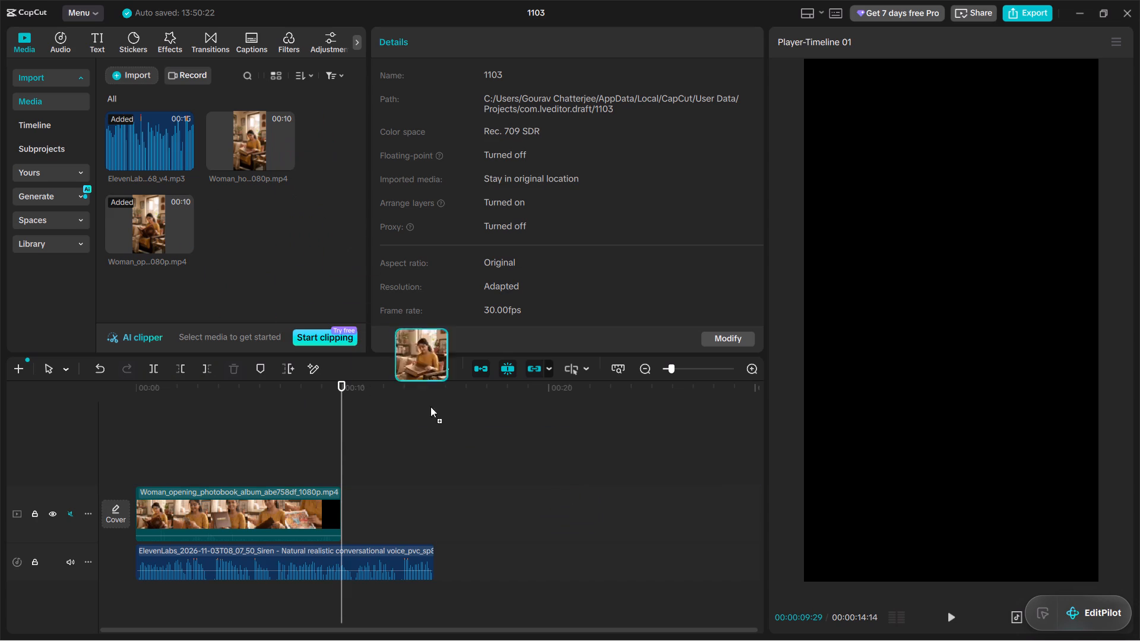
{"action": "left_click_drag", "start_coordinate": [430, 407], "coordinate": [390, 503]}
Play through both clips to review the join, the voiceover timing and the end of the Woman_holding clip.
{"action": "left_click", "coordinate": [245, 433]}
{"action": "key", "text": "space"}
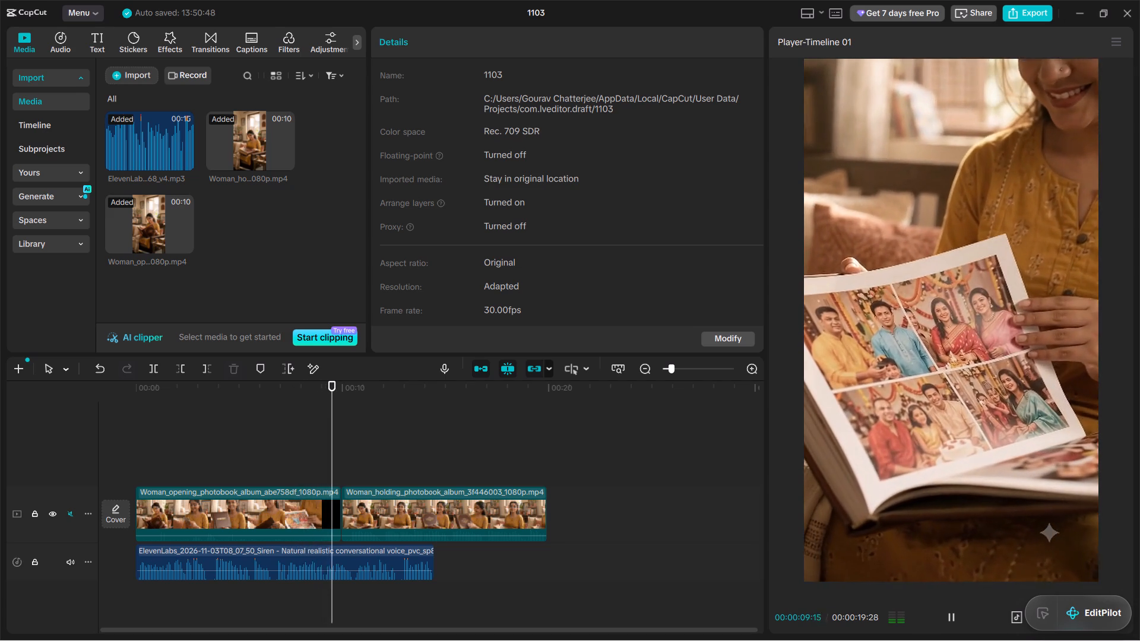
{"action": "key", "text": "space"}
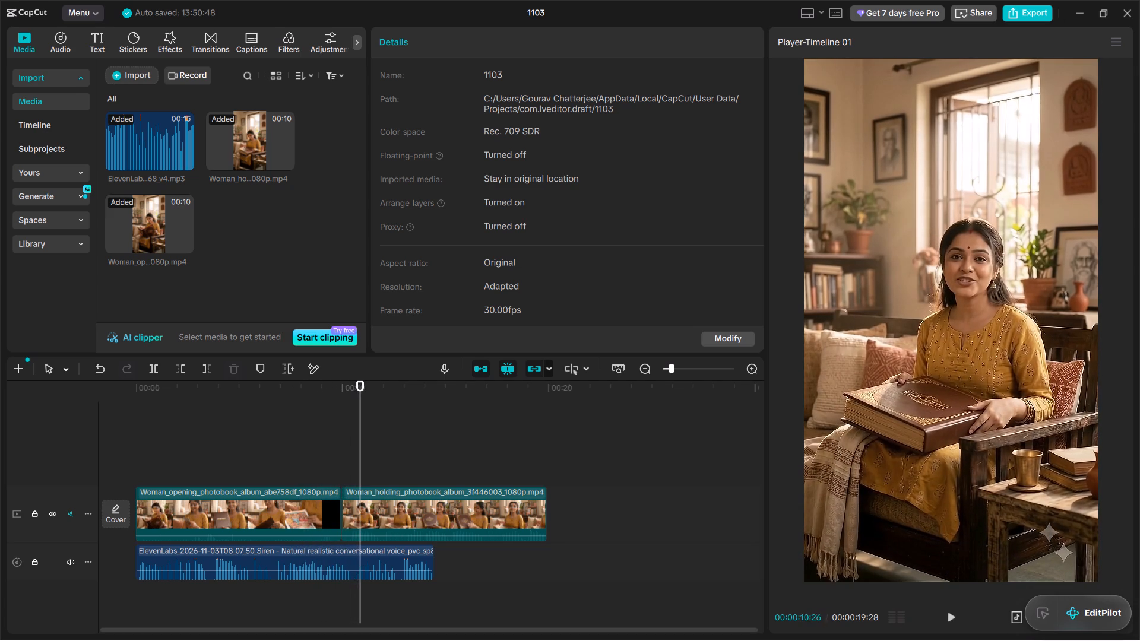
{"action": "key", "text": "space"}
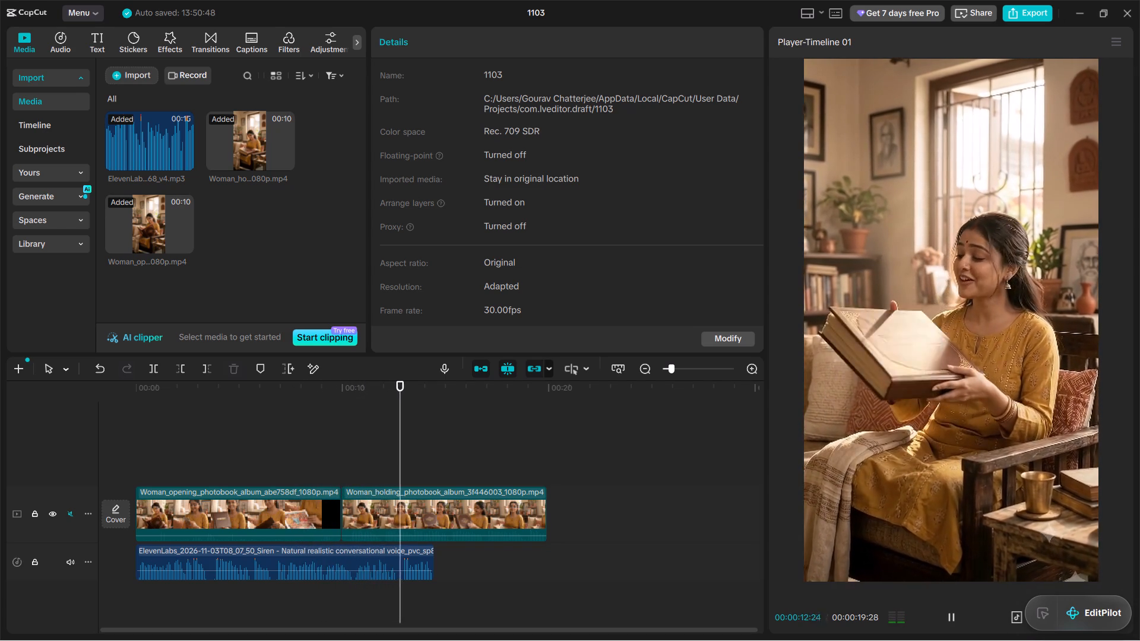
{"action": "key", "text": "space"}
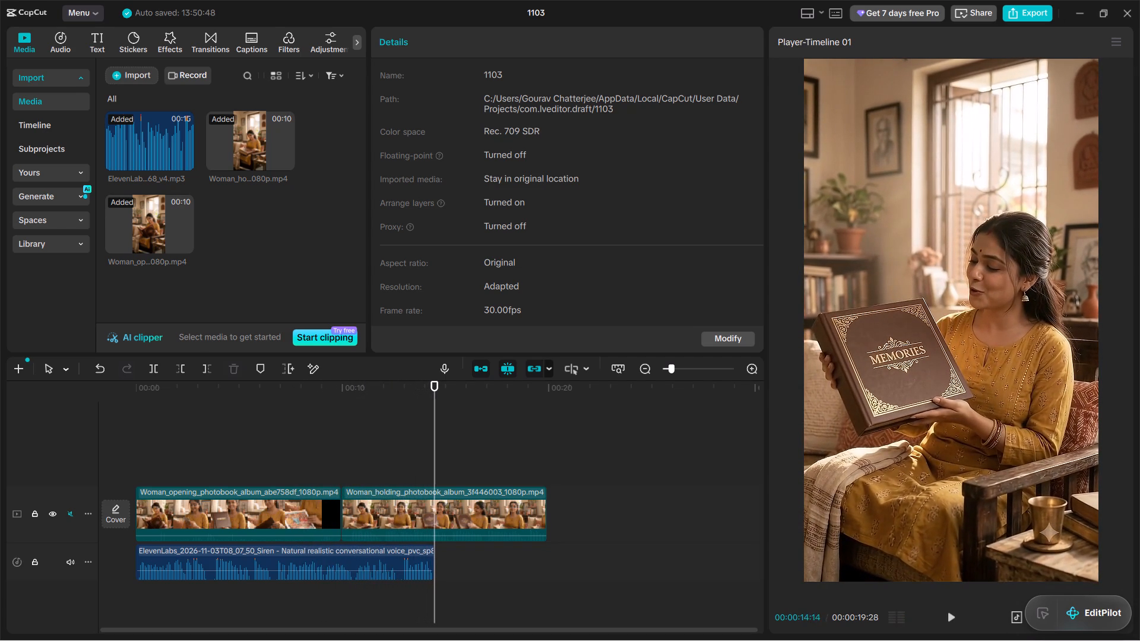
{"action": "key", "text": "space"}
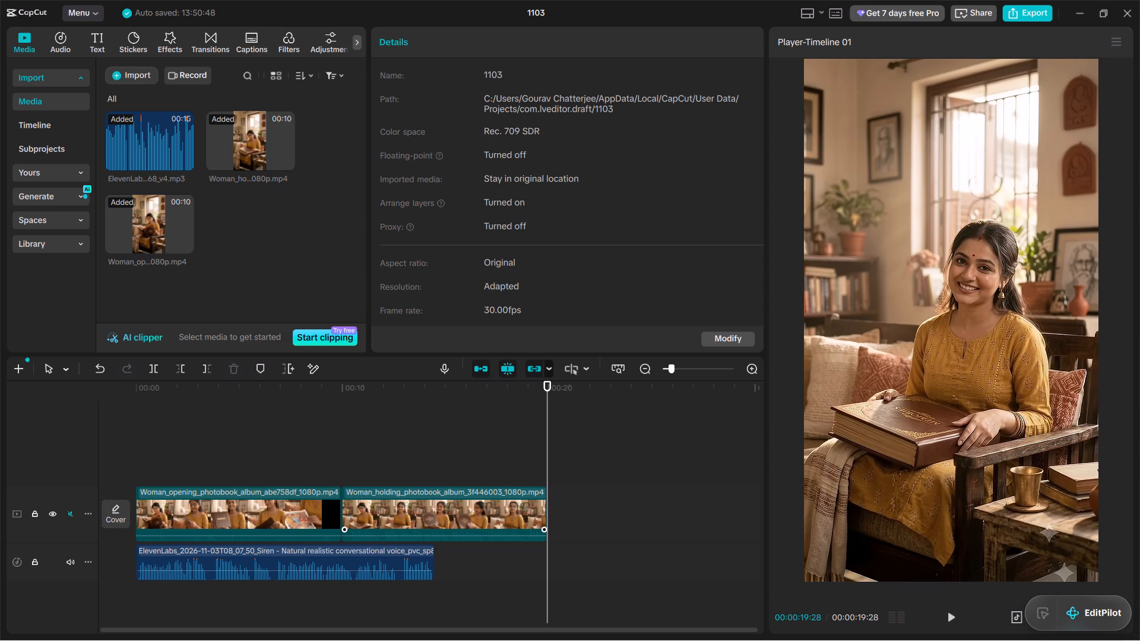
{"action": "left_click", "coordinate": [326, 433]}
{"action": "key", "text": "space"}
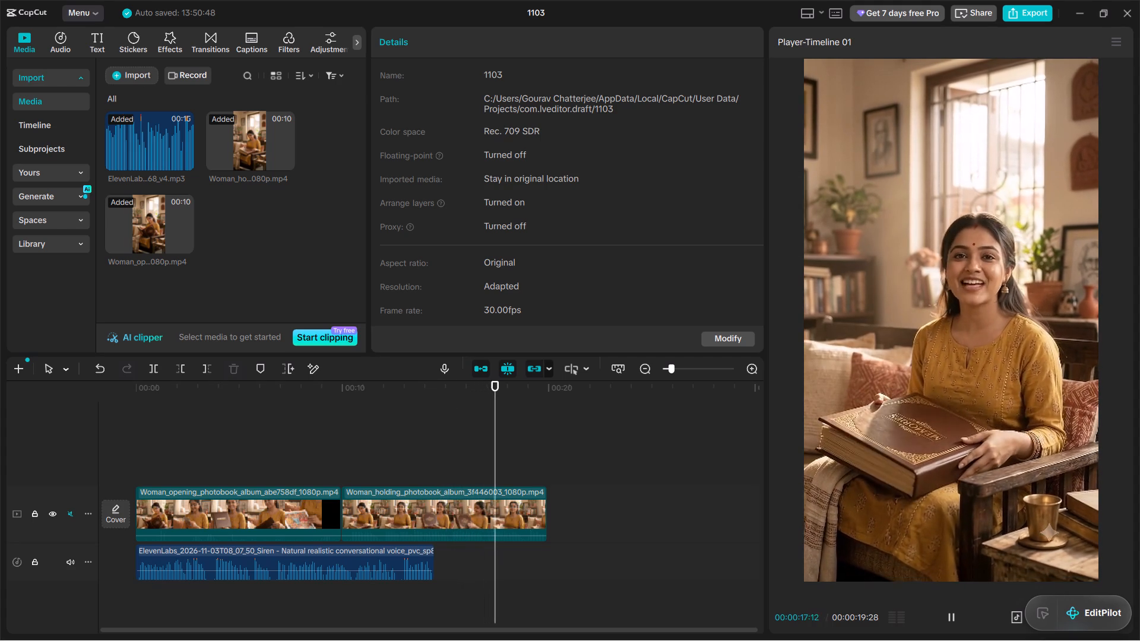
{"action": "key", "text": "space"}
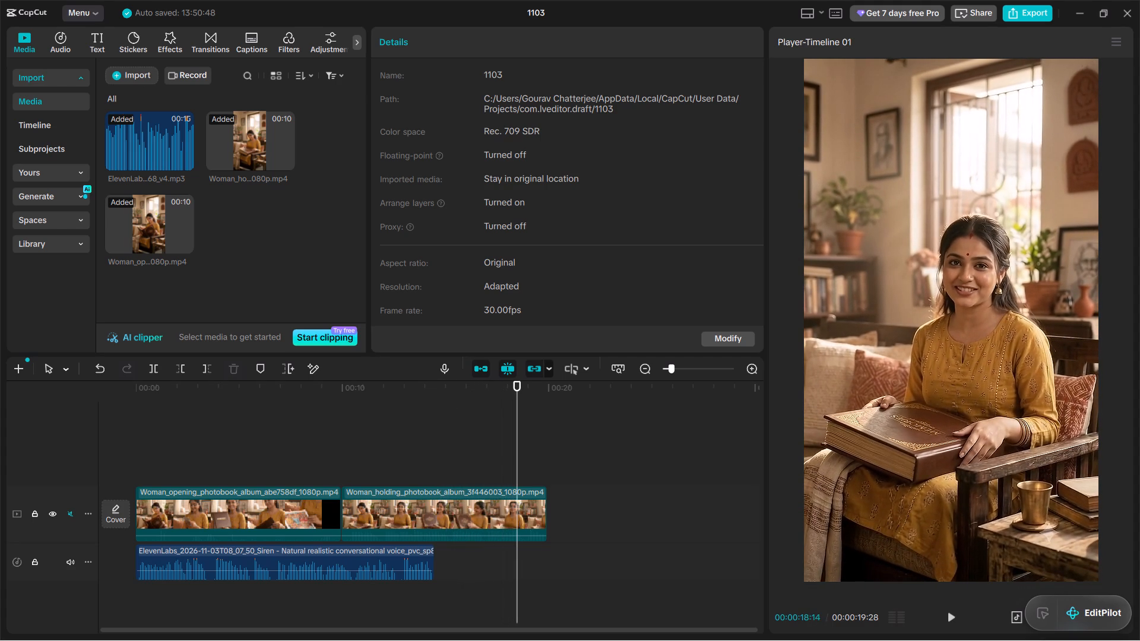
{"action": "key", "text": "space"}
{"action": "key", "text": "space"}
{"action": "key", "text": "space"}
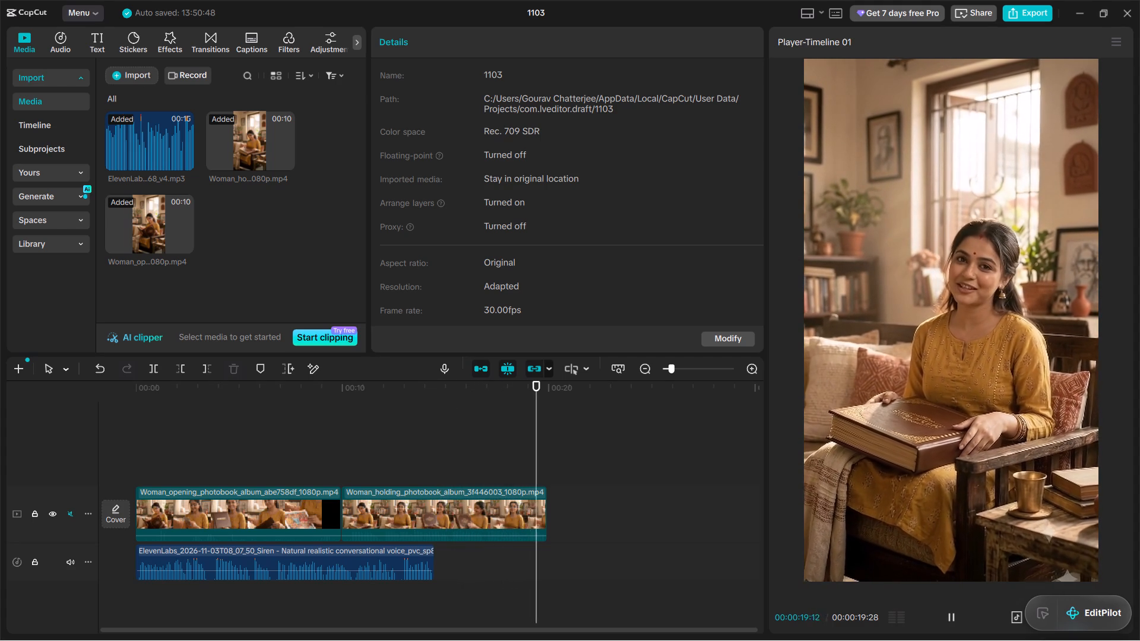
{"action": "key", "text": "space"}
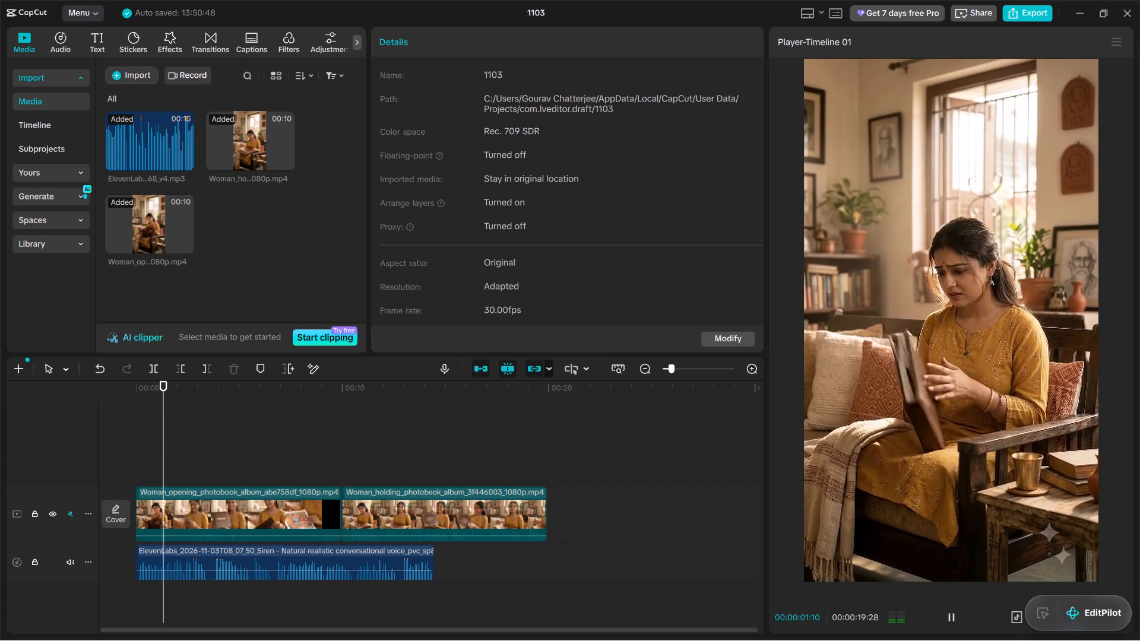
Find the end of the woman's speech in the Woman_holding clip and split the clip at 00:00:17:23.
{"action": "type", "text": "ll"}
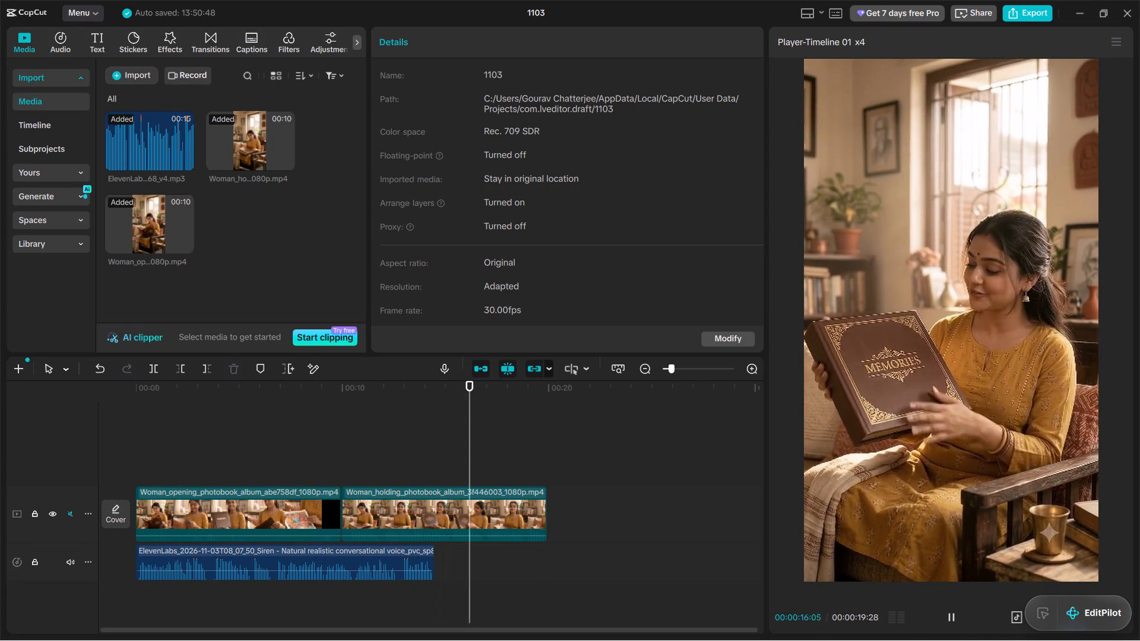
{"action": "key", "text": "space"}
{"action": "key", "text": "space"}
{"action": "key", "text": "space"}
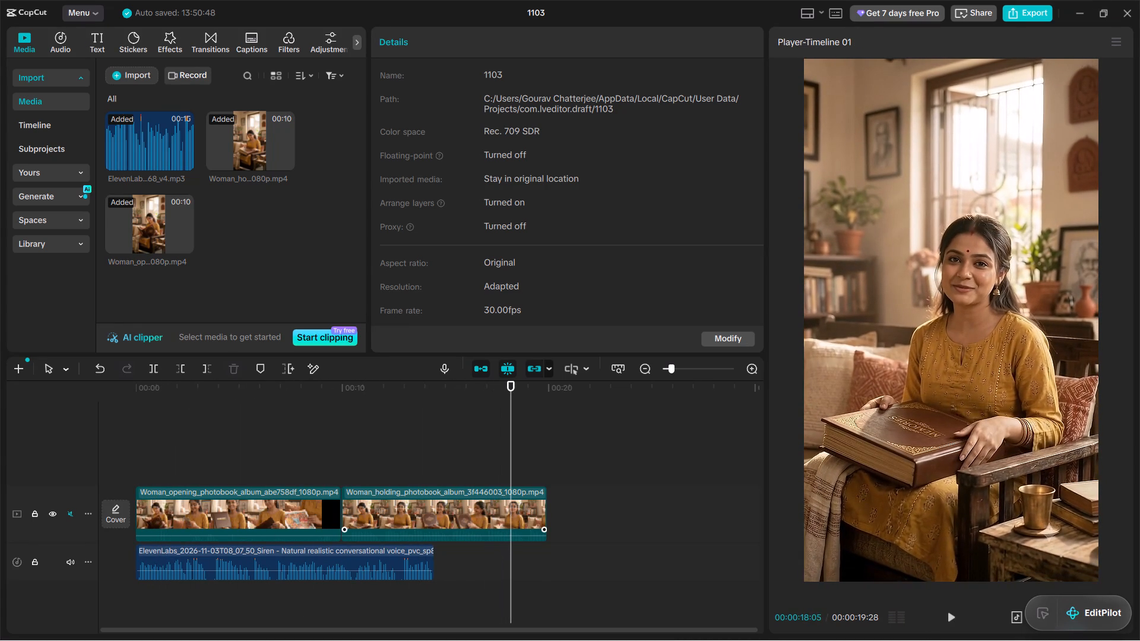
{"action": "key", "text": "Left"}
{"action": "key", "text": "Left"}
{"action": "key", "text": "Left"}
{"action": "key", "text": "Left"}
{"action": "key", "text": "Left"}
{"action": "key", "text": "Left"}
{"action": "key", "text": "Left"}
{"action": "key", "text": "Left"}
{"action": "key", "text": "Left"}
{"action": "key", "text": "Left"}
{"action": "key", "text": "Left"}
{"action": "key", "text": "Left"}
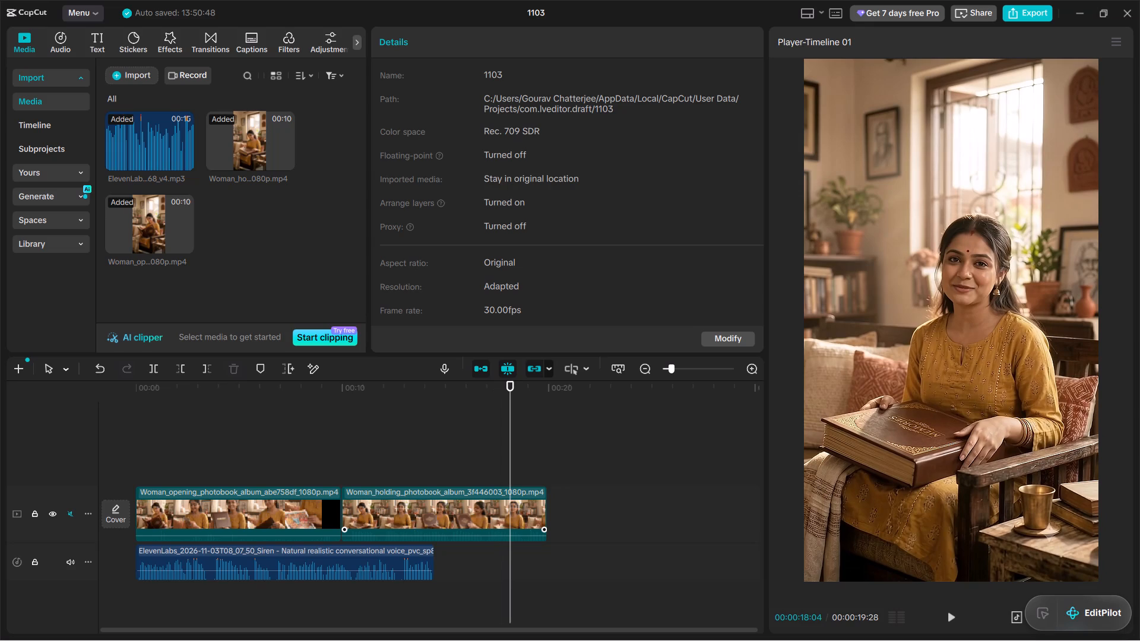
{"action": "key", "text": "ctrl+b"}
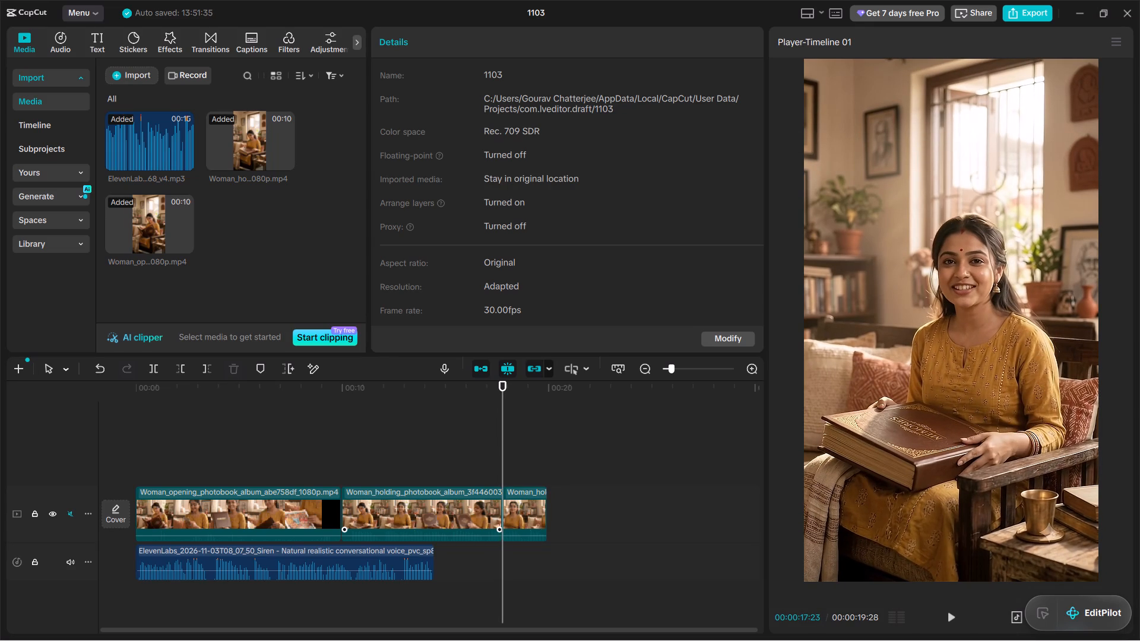
Replay the first seconds of the Woman_opening clip to examine where the album in her hands changes into a phone.
{"action": "left_click", "coordinate": [223, 430]}
{"action": "left_click_drag", "start_coordinate": [167, 429], "coordinate": [118, 440]}
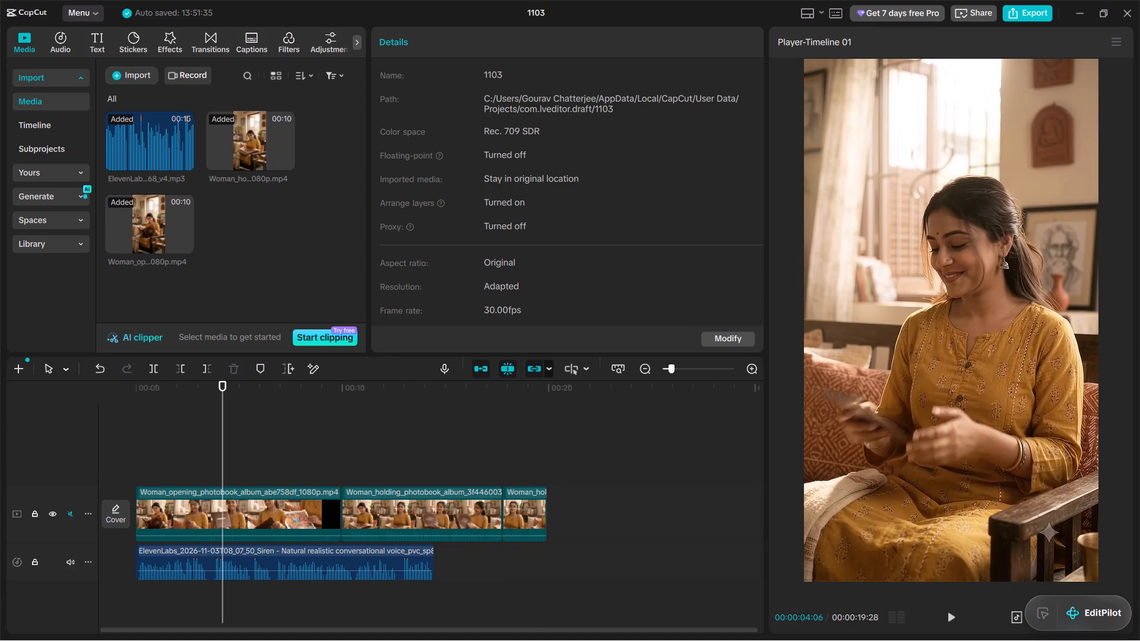
{"action": "left_click", "coordinate": [157, 433]}
{"action": "left_click_drag", "start_coordinate": [157, 433], "coordinate": [123, 430]}
{"action": "key", "text": "space"}
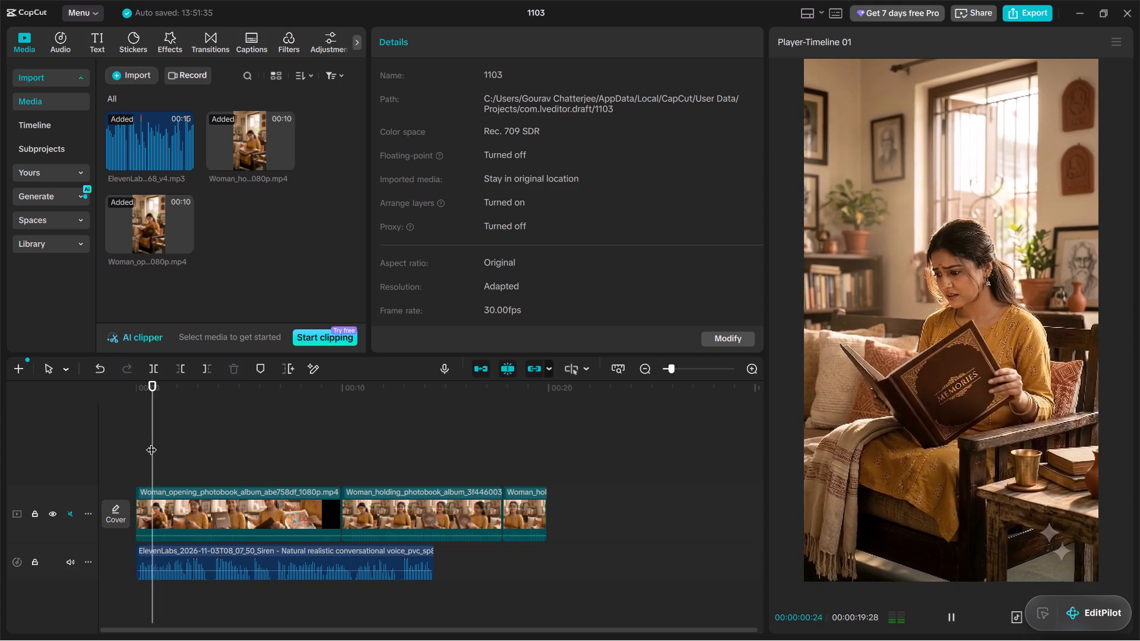
{"action": "key", "text": "space"}
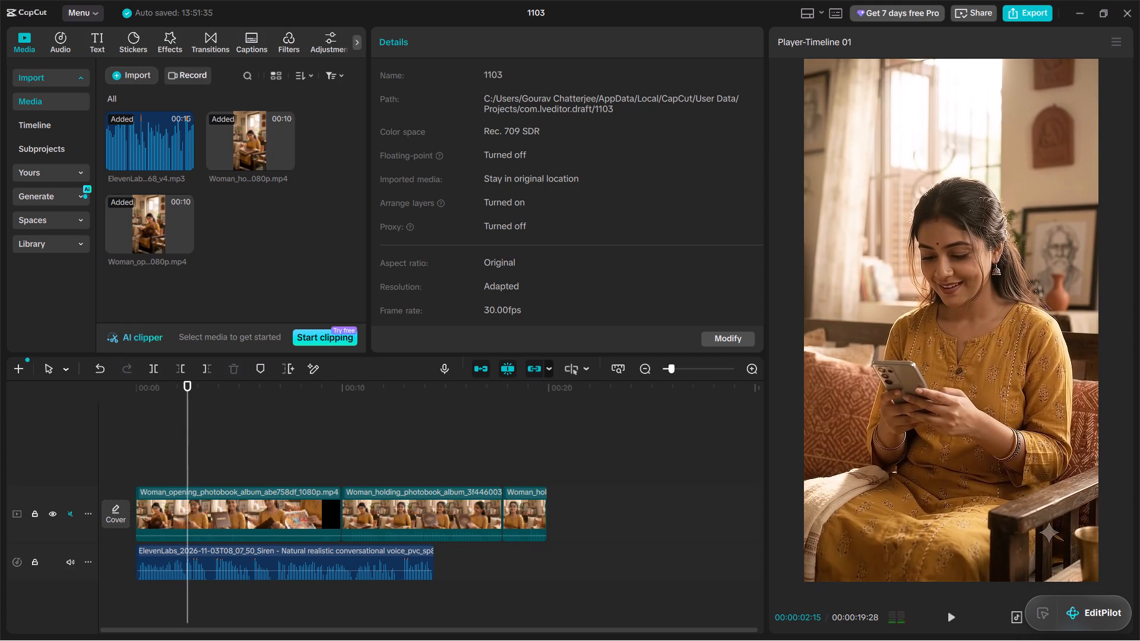
{"action": "key", "text": "Left"}
{"action": "key", "text": "Left"}
{"action": "key", "text": "Left"}
{"action": "key", "text": "Left"}
{"action": "key", "text": "Left"}
{"action": "key", "text": "Left"}
{"action": "key", "text": "Left"}
{"action": "key", "text": "Left"}
{"action": "key", "text": "Left"}
{"action": "key", "text": "Left"}
{"action": "key", "text": "Left"}
{"action": "key", "text": "Left"}
{"action": "key", "text": "Left"}
{"action": "key", "text": "Left"}
{"action": "key", "text": "Left"}
{"action": "key", "text": "Left"}
{"action": "key", "text": "Left"}
{"action": "key", "text": "Left"}
{"action": "key", "text": "Left"}
{"action": "key", "text": "Left"}
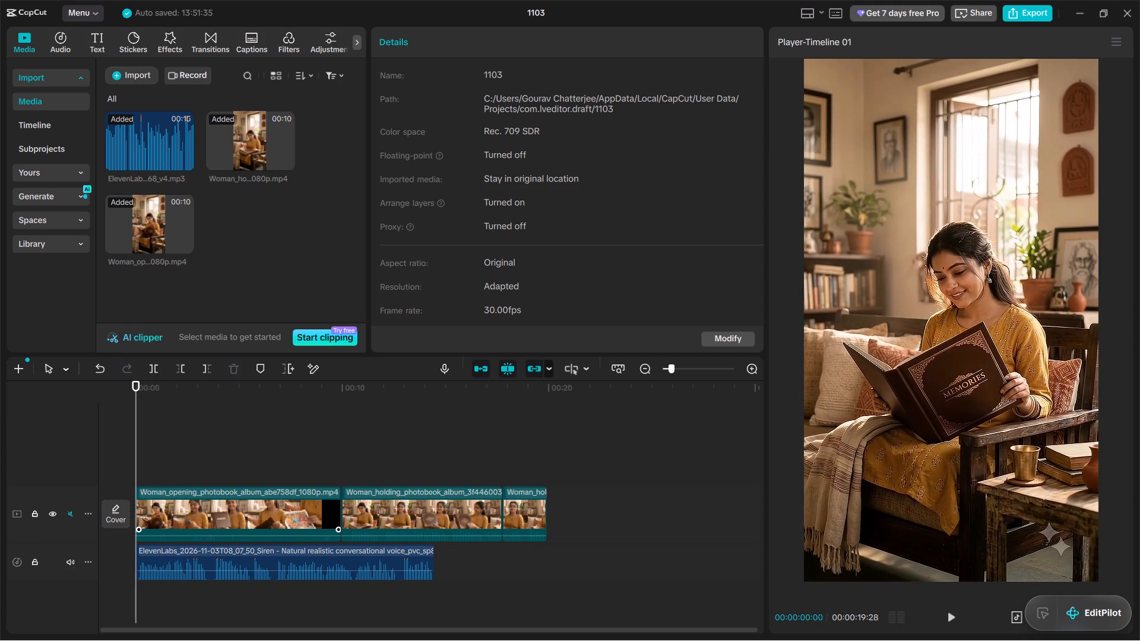
{"action": "key", "text": "space"}
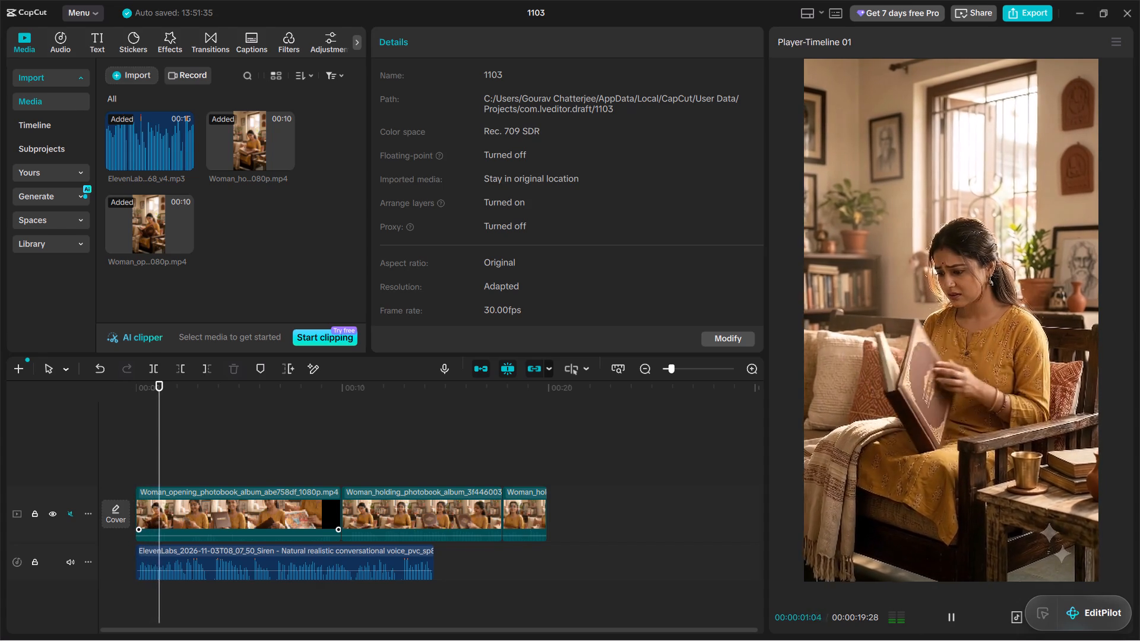
{"action": "key", "text": "space"}
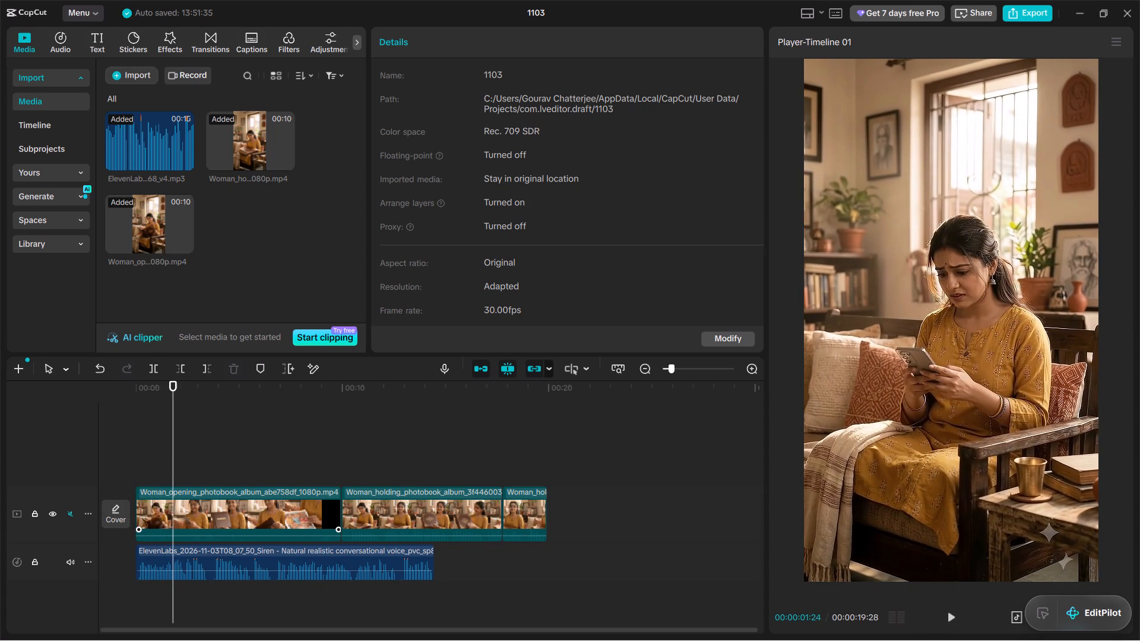
{"action": "type", "text": "jj"}
{"action": "key", "text": "space"}
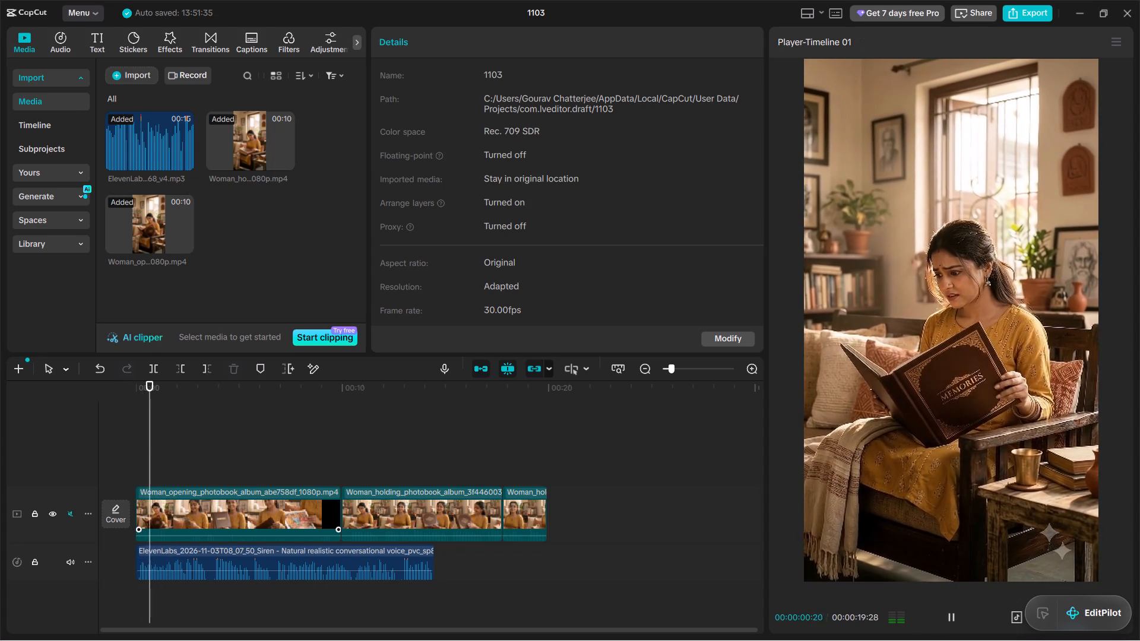
{"action": "key", "text": "space"}
{"action": "key", "text": "space"}
{"action": "key", "text": "space"}
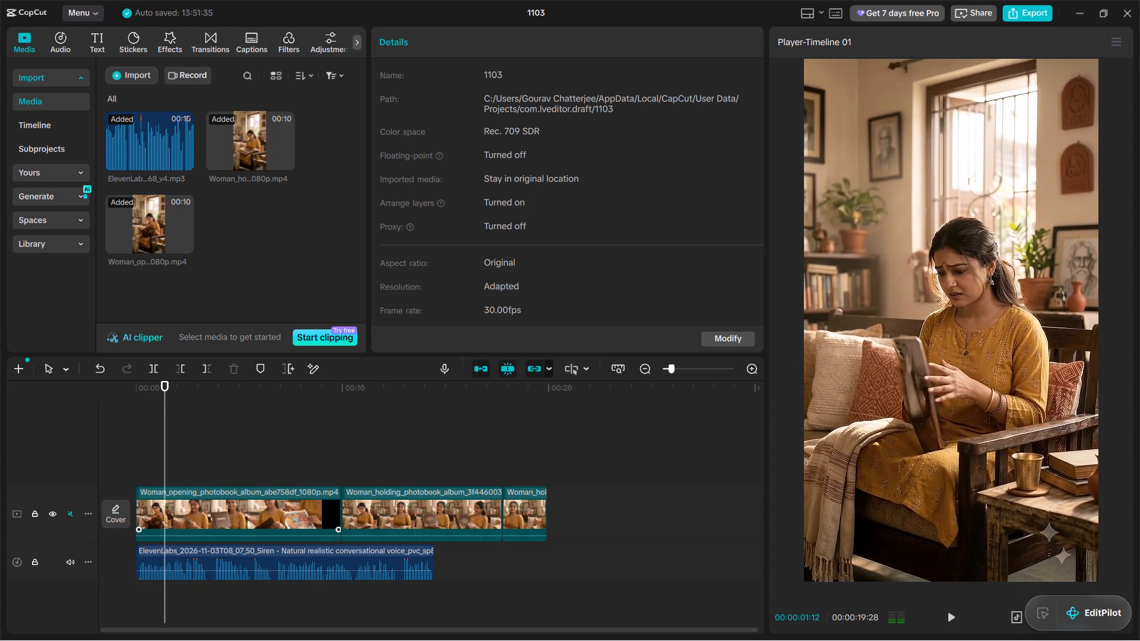
Step frame by frame around 00:00:01:12 in the Woman_opening clip and replay the opening to check the album-to-phone change.
{"action": "key", "text": "Left"}
{"action": "key", "text": "Left"}
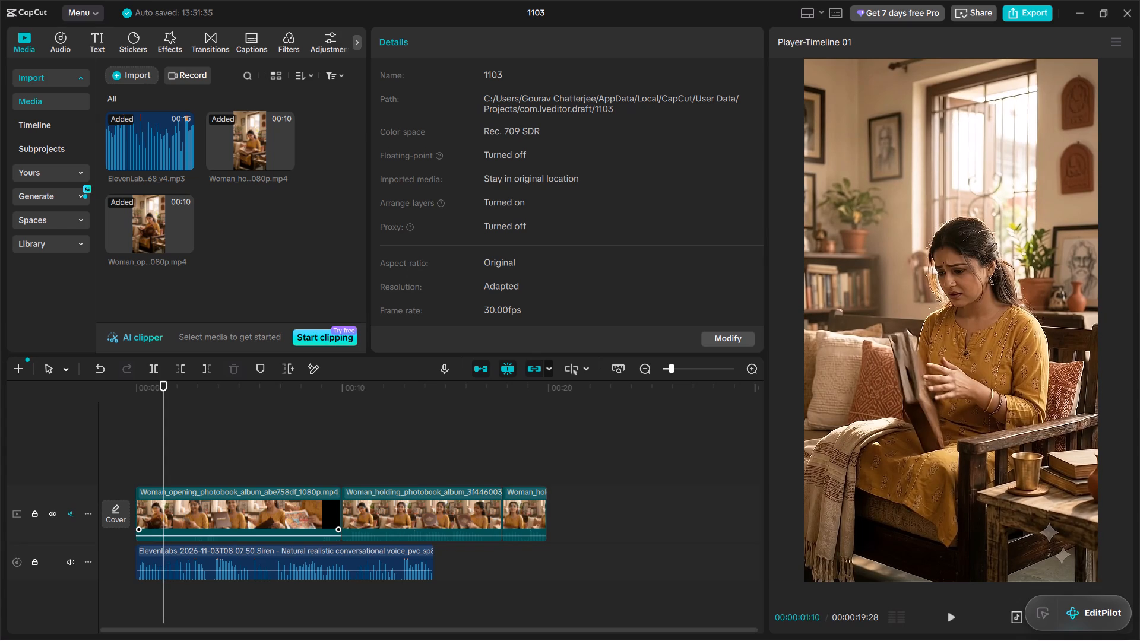
{"action": "key", "text": "Right"}
{"action": "key", "text": "Right"}
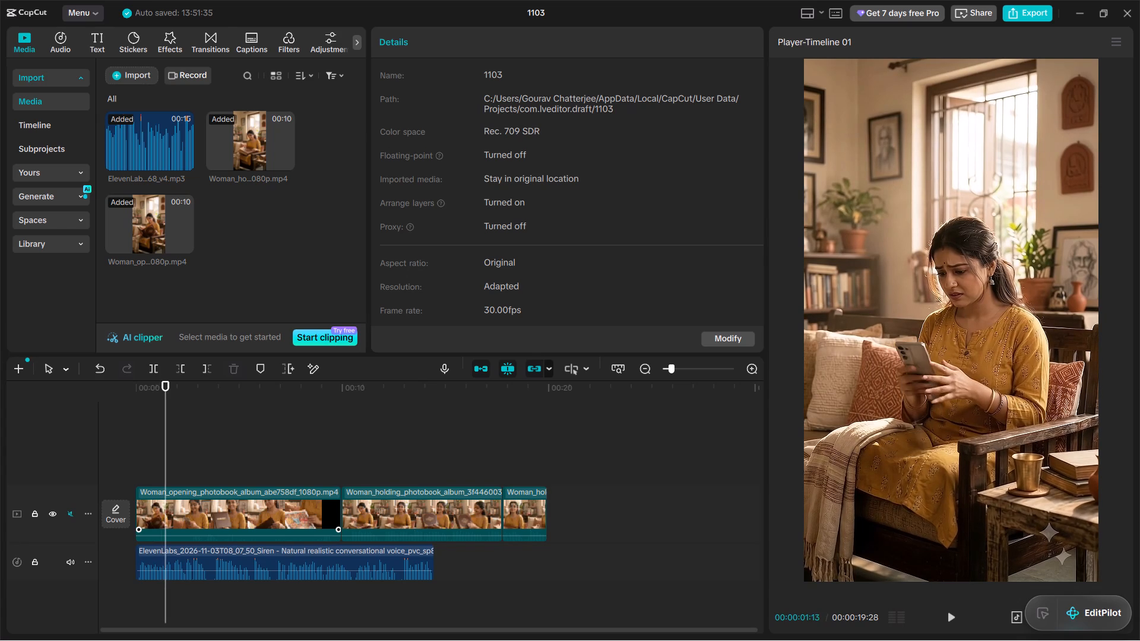
{"action": "key", "text": "Left"}
{"action": "key", "text": "Left"}
{"action": "key", "text": "Left"}
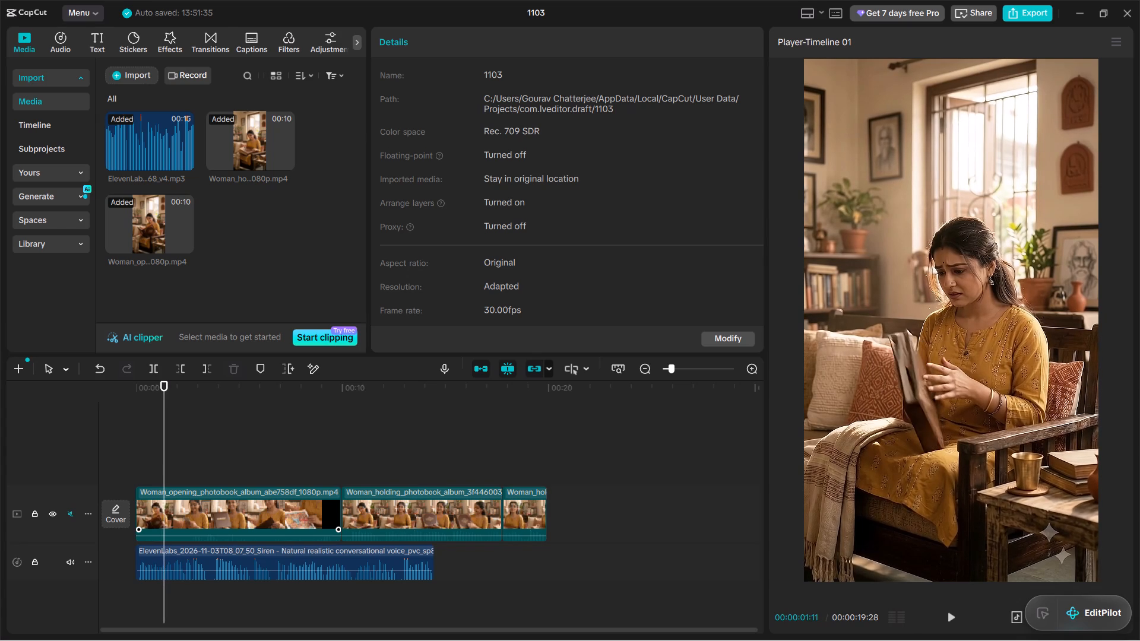
{"action": "key", "text": "Left"}
{"action": "key", "text": "Left"}
{"action": "key", "text": "Left"}
{"action": "key", "text": "Left"}
{"action": "key", "text": "Left"}
{"action": "key", "text": "Left"}
{"action": "key", "text": "Left"}
{"action": "key", "text": "Left"}
{"action": "key", "text": "Left"}
{"action": "key", "text": "Left"}
{"action": "key", "text": "Left"}
{"action": "key", "text": "Left"}
{"action": "key", "text": "Left"}
{"action": "key", "text": "Left"}
{"action": "key", "text": "Left"}
{"action": "key", "text": "Left"}
{"action": "key", "text": "Left"}
{"action": "key", "text": "Left"}
{"action": "key", "text": "Left"}
{"action": "key", "text": "Left"}
{"action": "key", "text": "Left"}
{"action": "key", "text": "Left"}
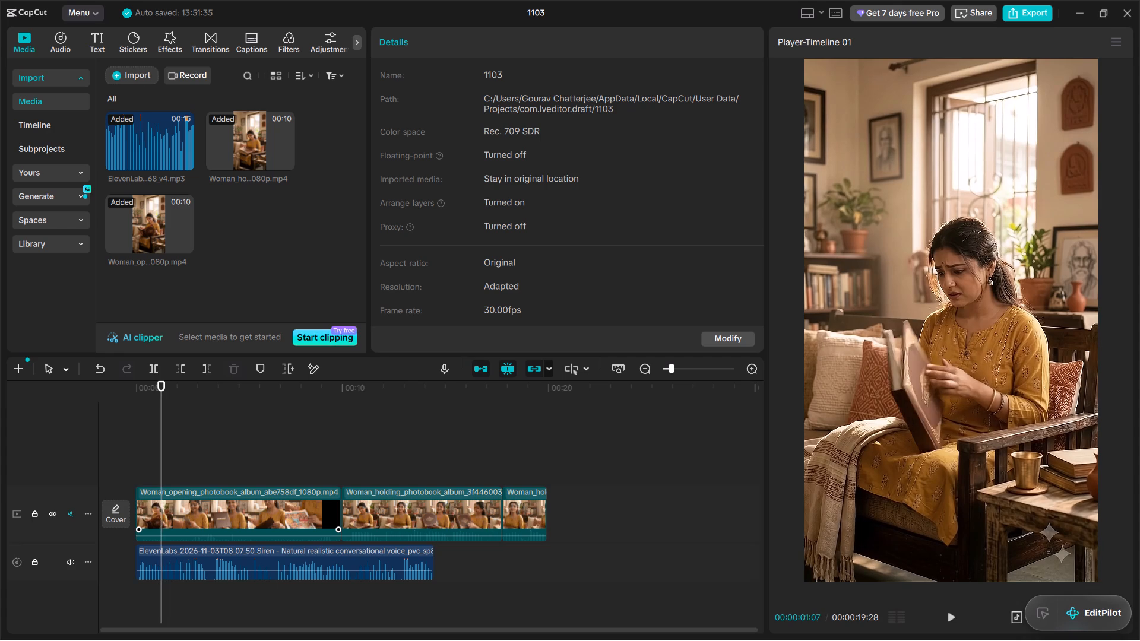
{"action": "key", "text": "space"}
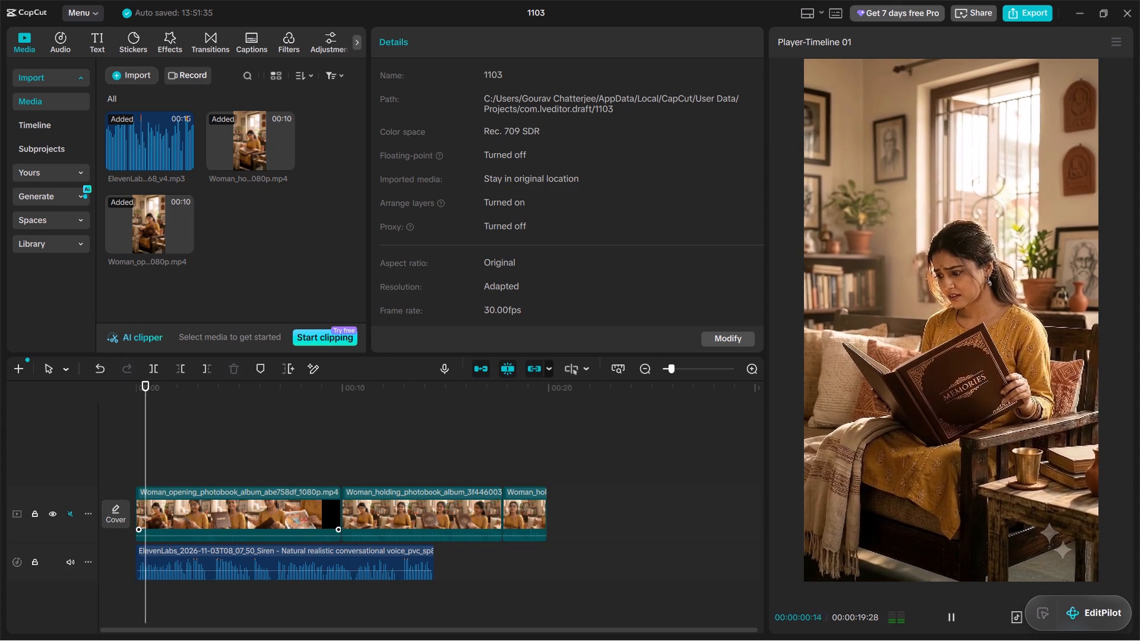
{"action": "key", "text": "space"}
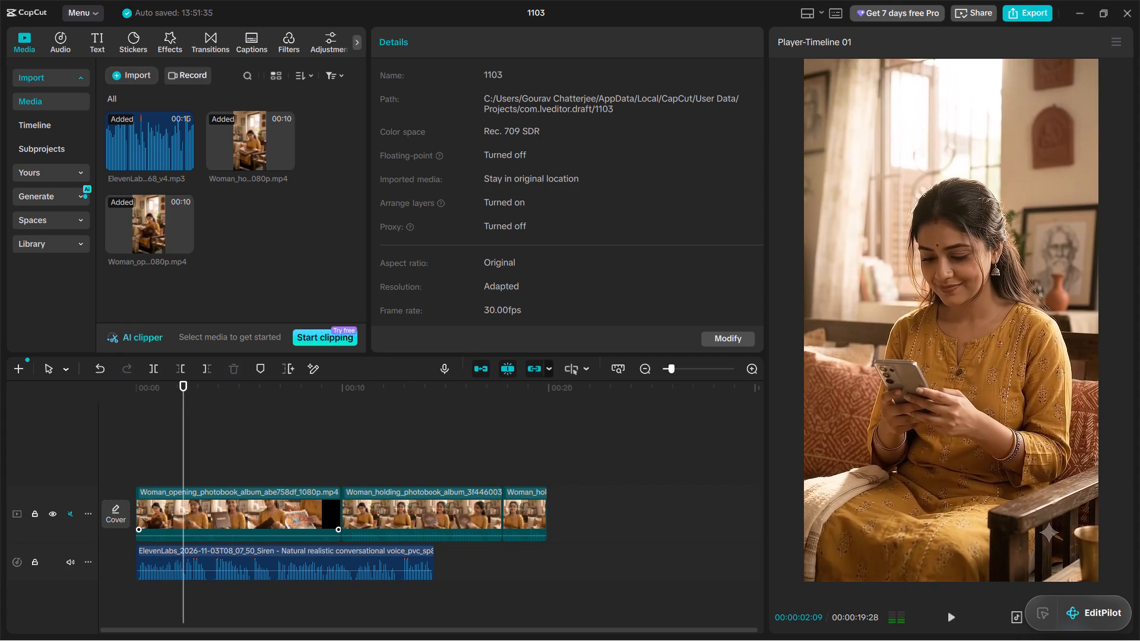
Find the frame just after the album has turned into a phone and split the Woman_opening clip at 00:00:01:14.
{"action": "key", "text": "Left"}
{"action": "key", "text": "Left"}
{"action": "key", "text": "Left"}
{"action": "key", "text": "Left"}
{"action": "key", "text": "Left"}
{"action": "key", "text": "Left"}
{"action": "key", "text": "Left"}
{"action": "key", "text": "Left"}
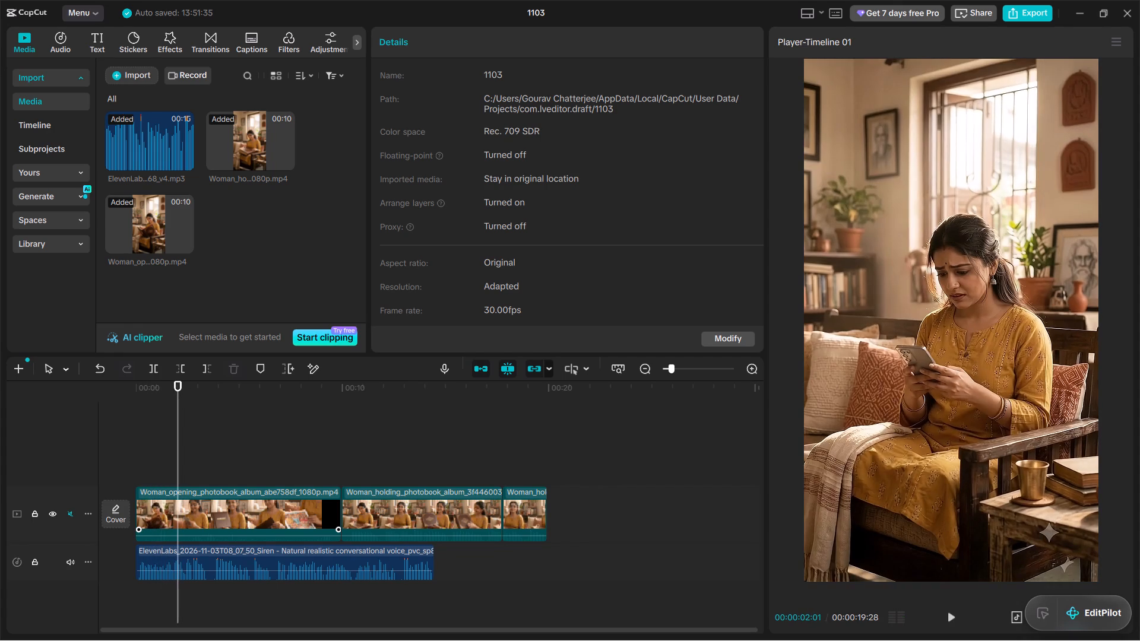
{"action": "key", "text": "Left"}
{"action": "key", "text": "Left"}
{"action": "key", "text": "Left"}
{"action": "key", "text": "Left"}
{"action": "key", "text": "Left"}
{"action": "key", "text": "Left"}
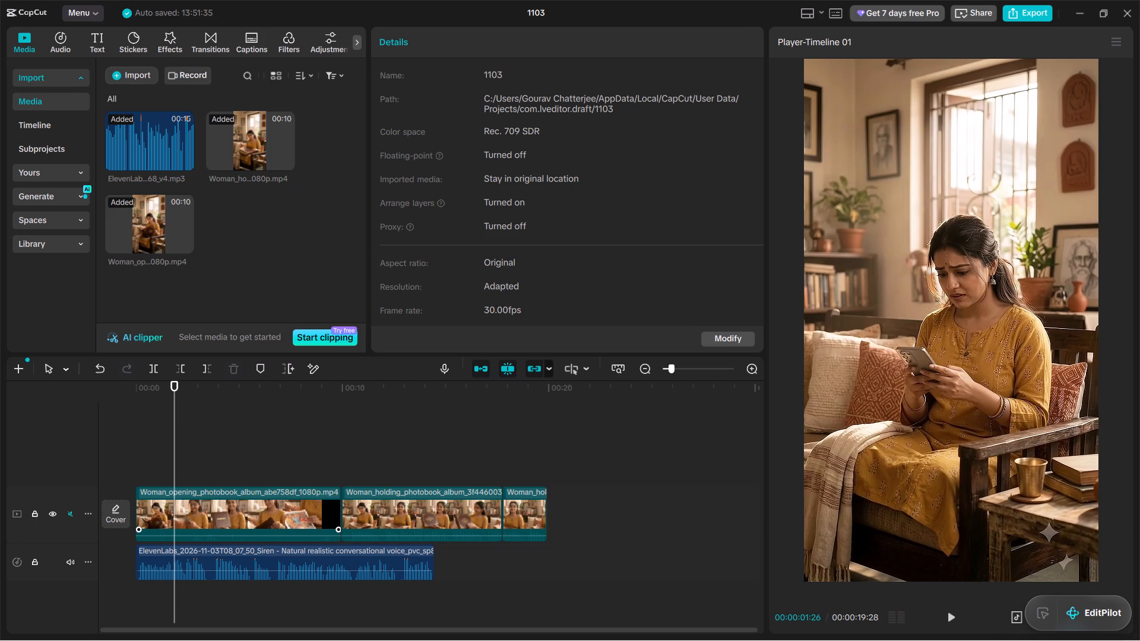
{"action": "key", "text": "Left"}
{"action": "key", "text": "Left"}
{"action": "key", "text": "Left"}
{"action": "key", "text": "Left"}
{"action": "key", "text": "Left"}
{"action": "key", "text": "Left"}
{"action": "key", "text": "Left"}
{"action": "key", "text": "Left"}
{"action": "key", "text": "Left"}
{"action": "key", "text": "Left"}
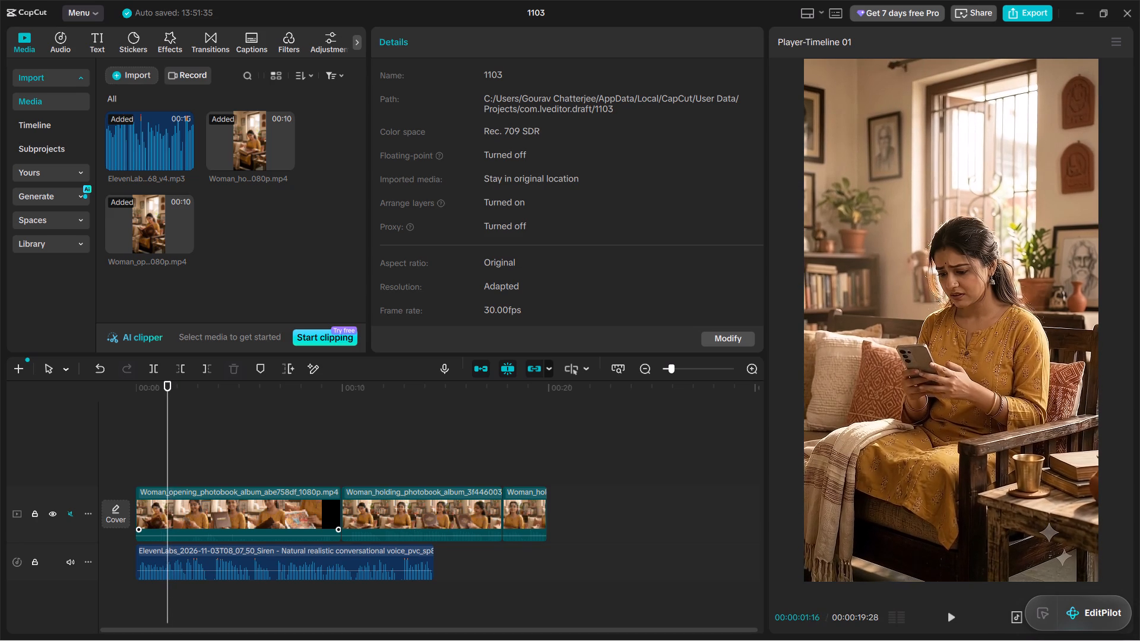
{"action": "key", "text": "Left"}
{"action": "key", "text": "Left"}
{"action": "key", "text": "Left"}
{"action": "key", "text": "Left"}
{"action": "key", "text": "Left"}
{"action": "key", "text": "Left"}
{"action": "key", "text": "Left"}
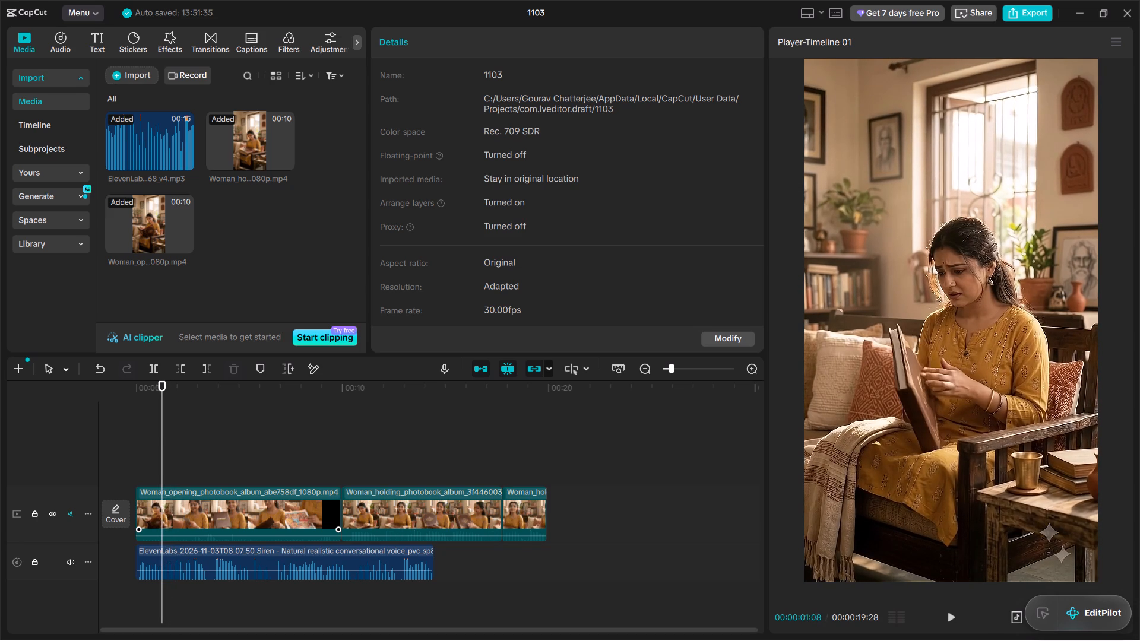
{"action": "key", "text": "Right"}
{"action": "key", "text": "Right"}
{"action": "key", "text": "Right"}
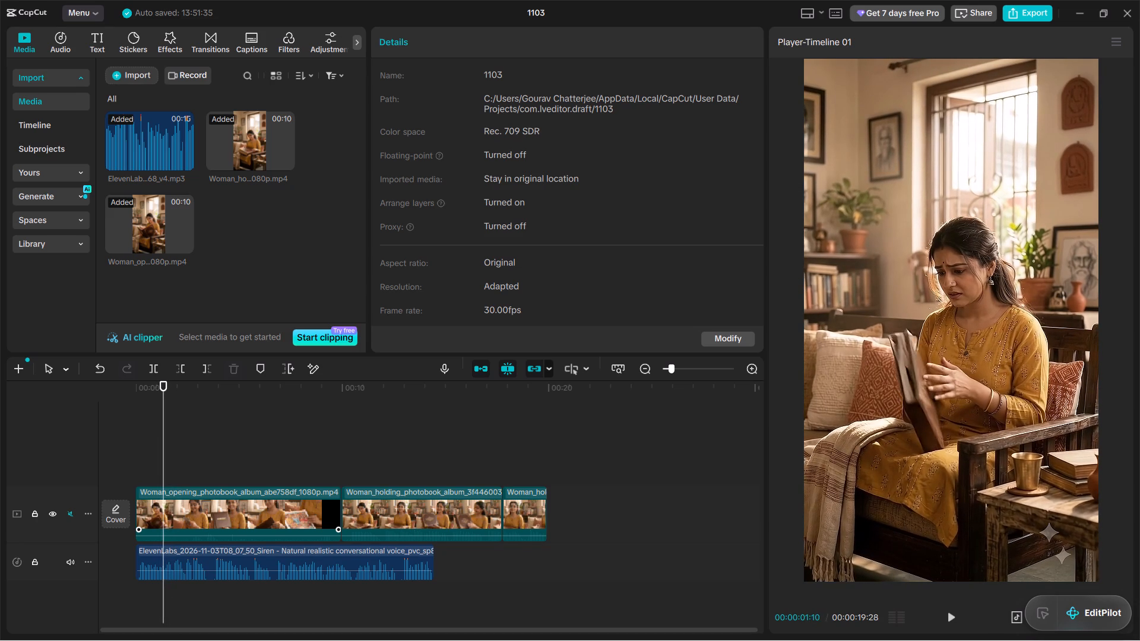
{"action": "key", "text": "Right"}
{"action": "key", "text": "Right"}
{"action": "key", "text": "Right"}
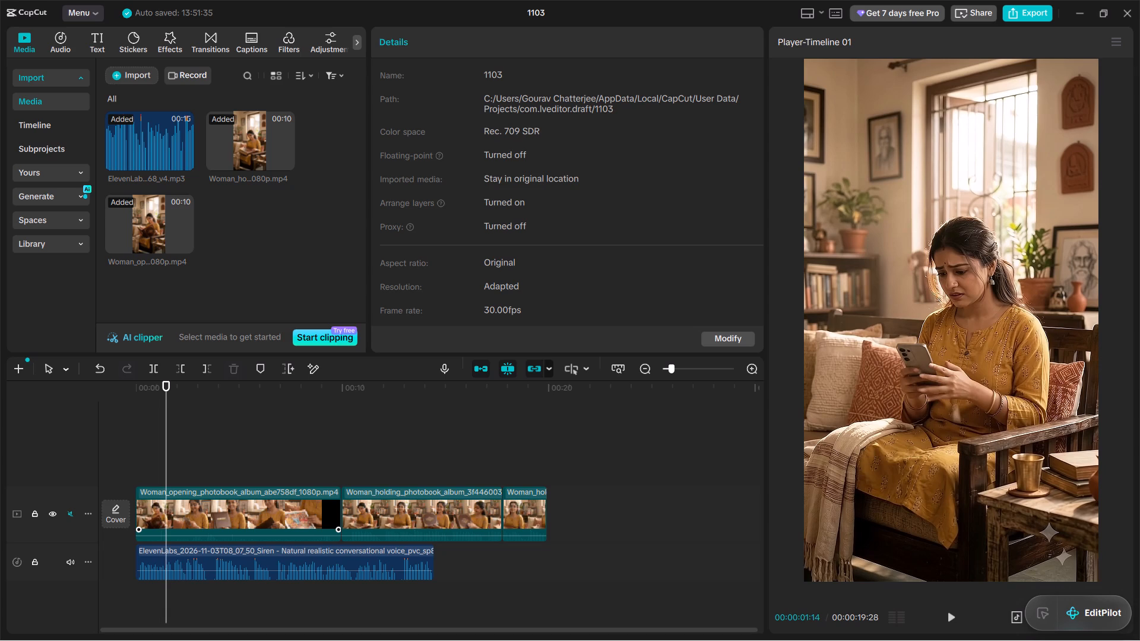
{"action": "left_click", "coordinate": [208, 510]}
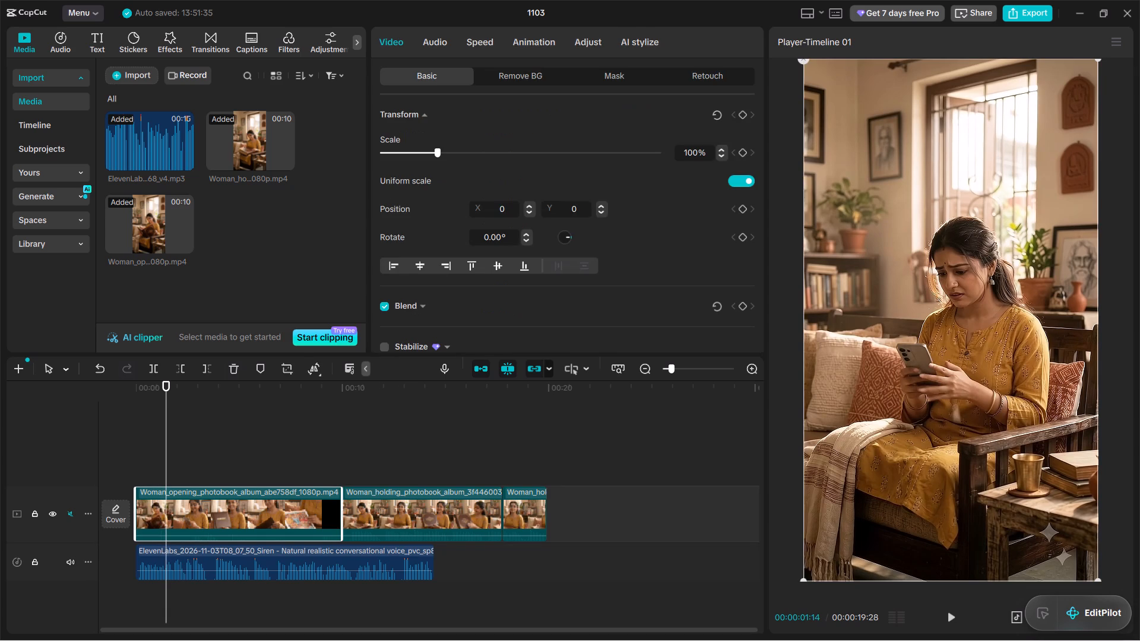
{"action": "key", "text": "ctrl+b"}
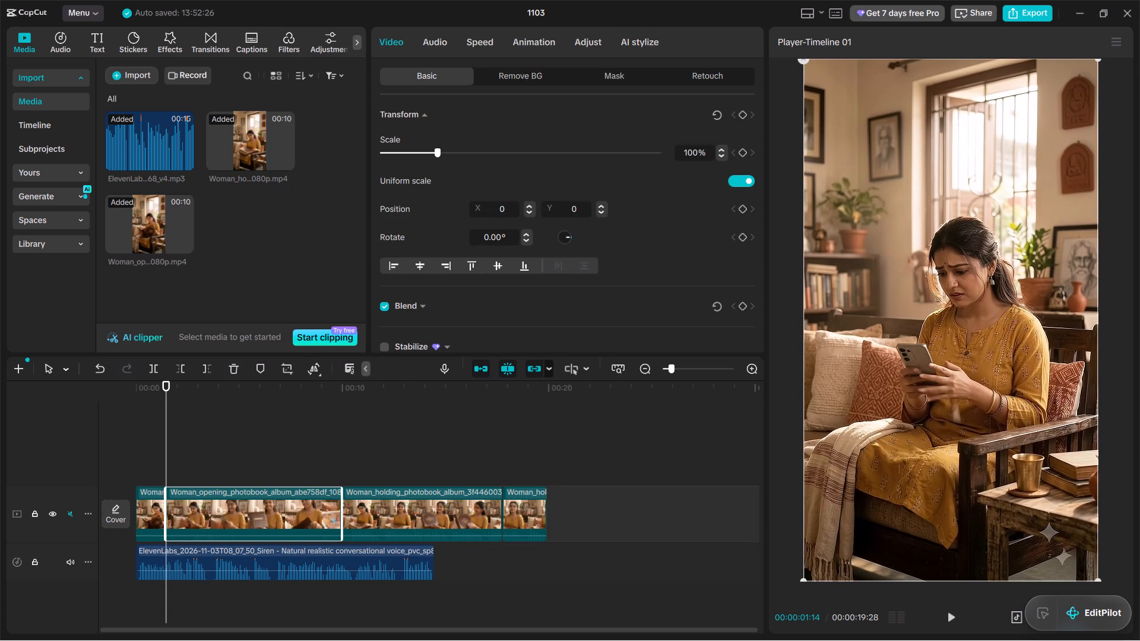
Move the short first piece of Woman_opening to a new track above, at about 00:00:24, beyond the other clips.
{"action": "left_click_drag", "start_coordinate": [149, 515], "coordinate": [637, 449]}
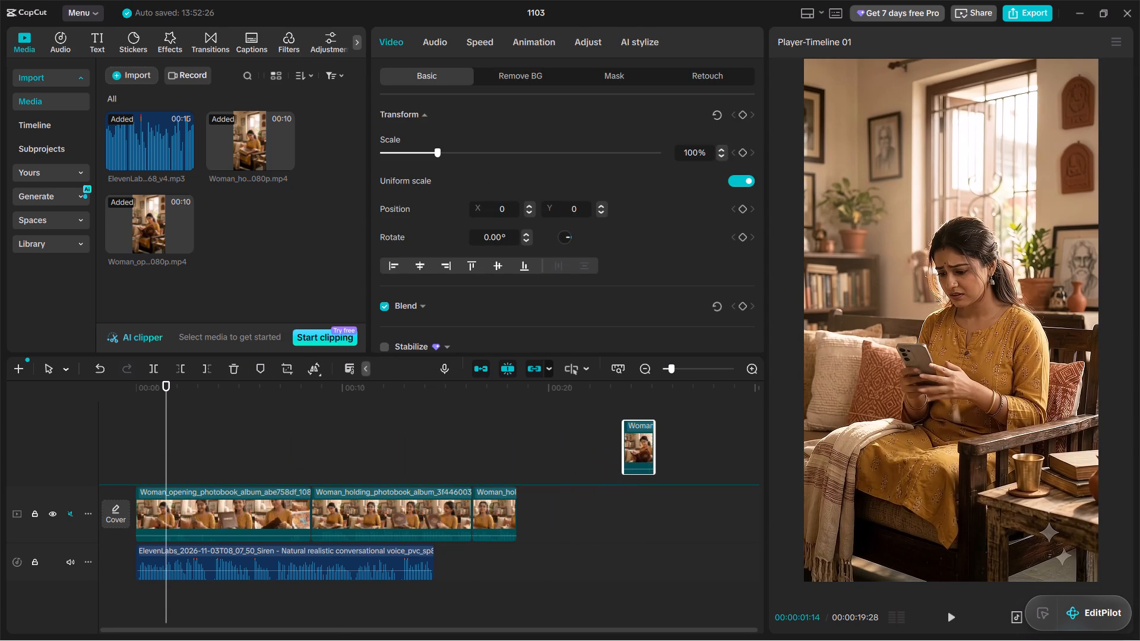
{"action": "left_click_drag", "start_coordinate": [637, 449], "coordinate": [639, 448]}
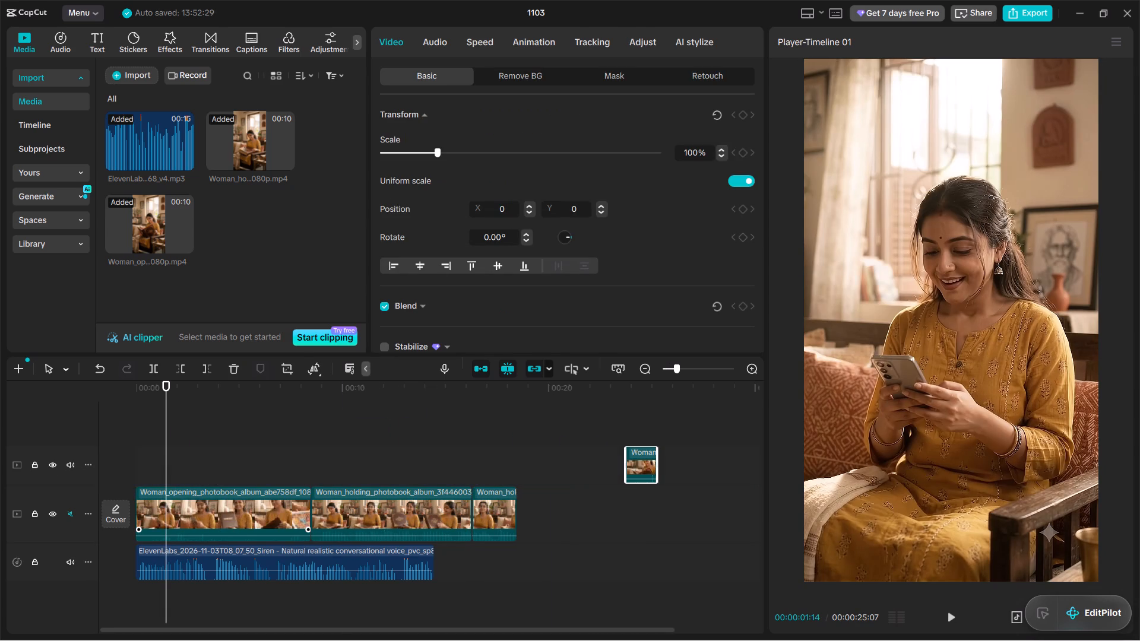
Play the shortened sequence from the start to review the new opening, the clip join and the voiceover timing.
{"action": "type", "text": "jj"}
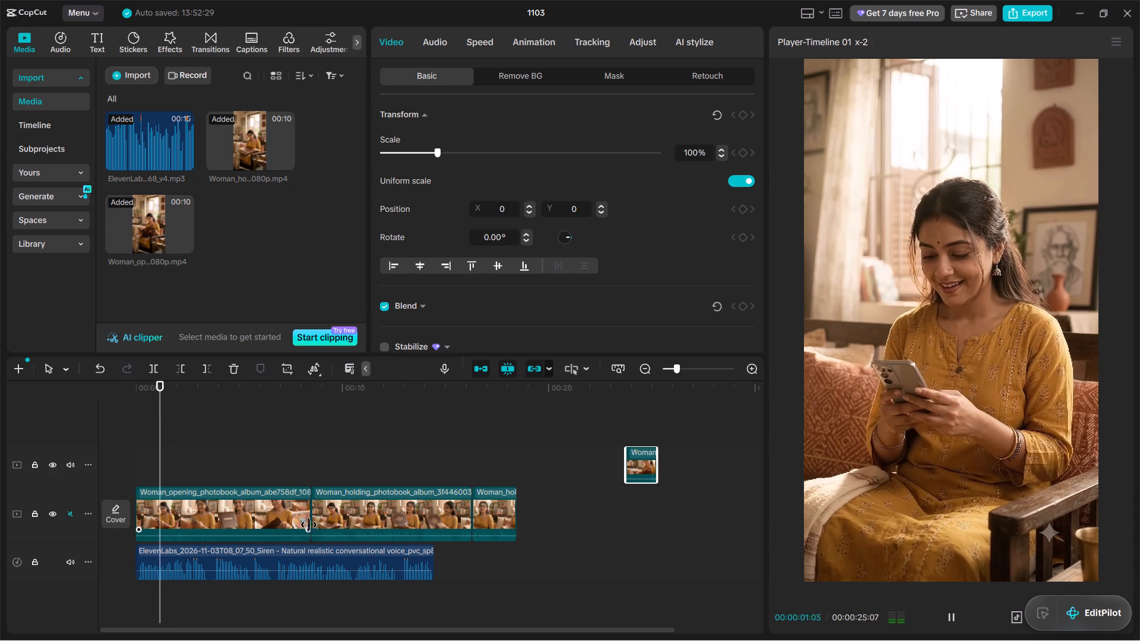
{"action": "key", "text": "space"}
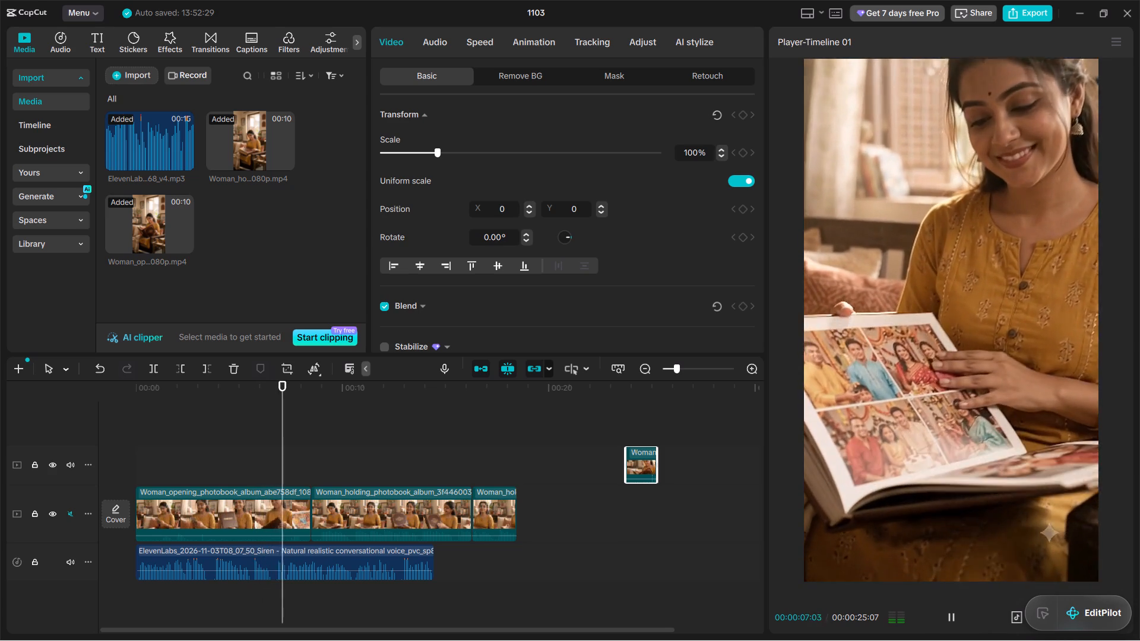
{"action": "key", "text": "space"}
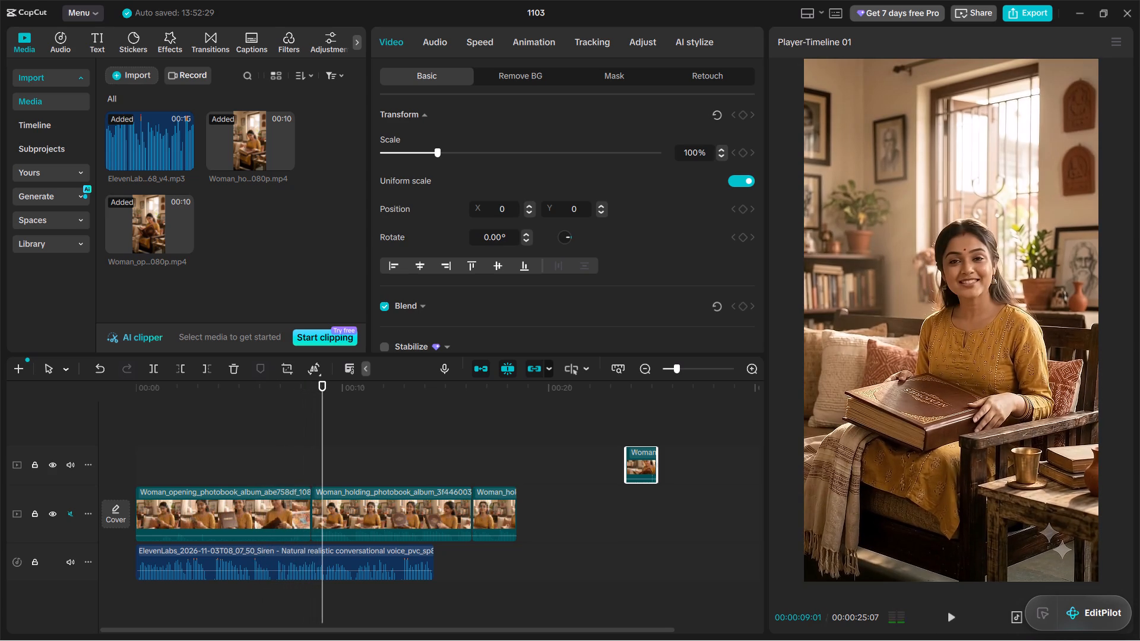
{"action": "key", "text": "space"}
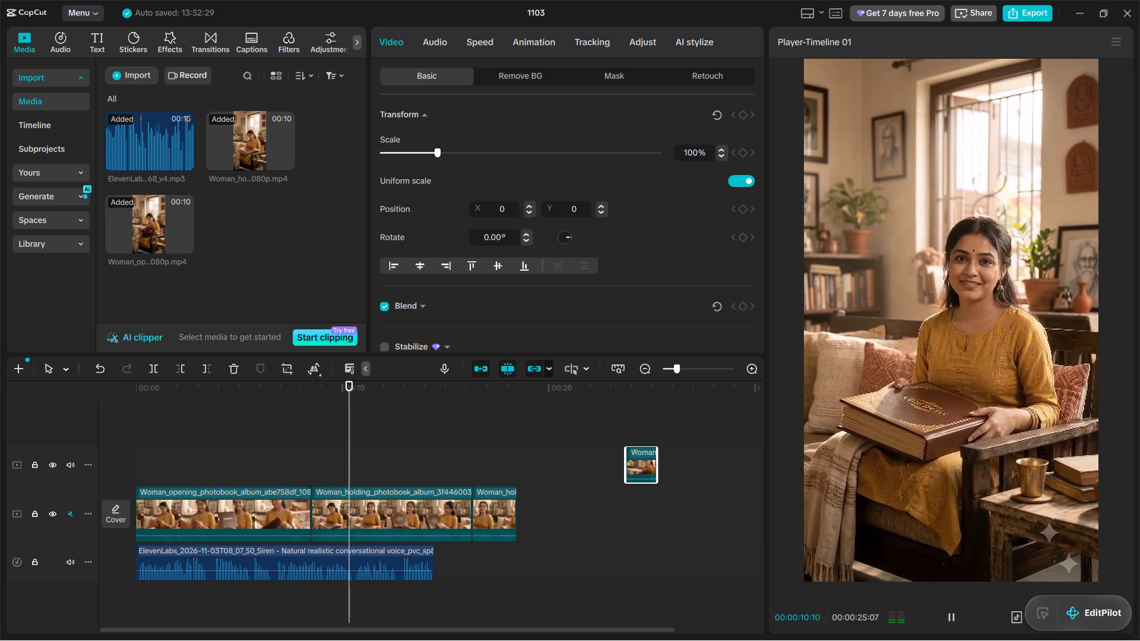
{"action": "key", "text": "space"}
{"action": "key", "text": "space"}
{"action": "key", "text": "space"}
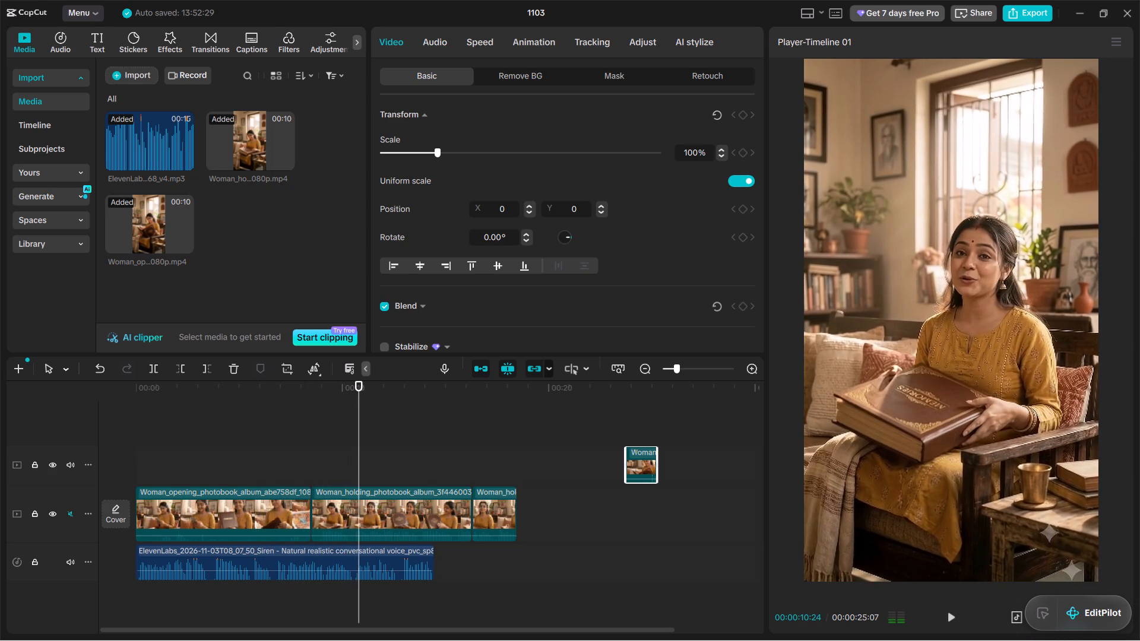
{"action": "key", "text": "space"}
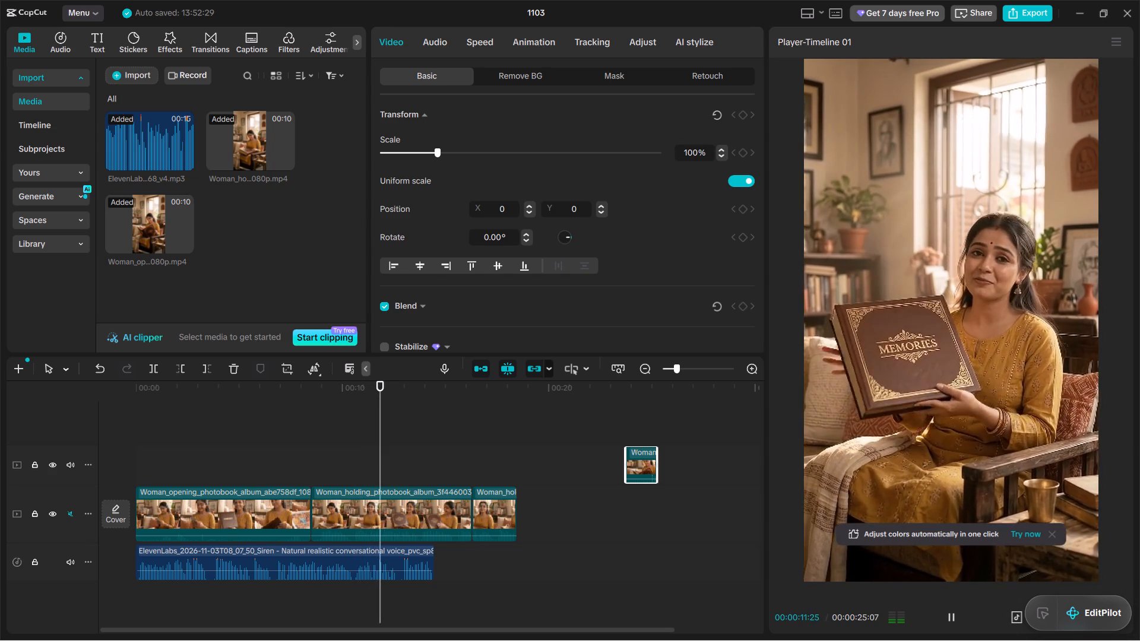
{"action": "key", "text": "space"}
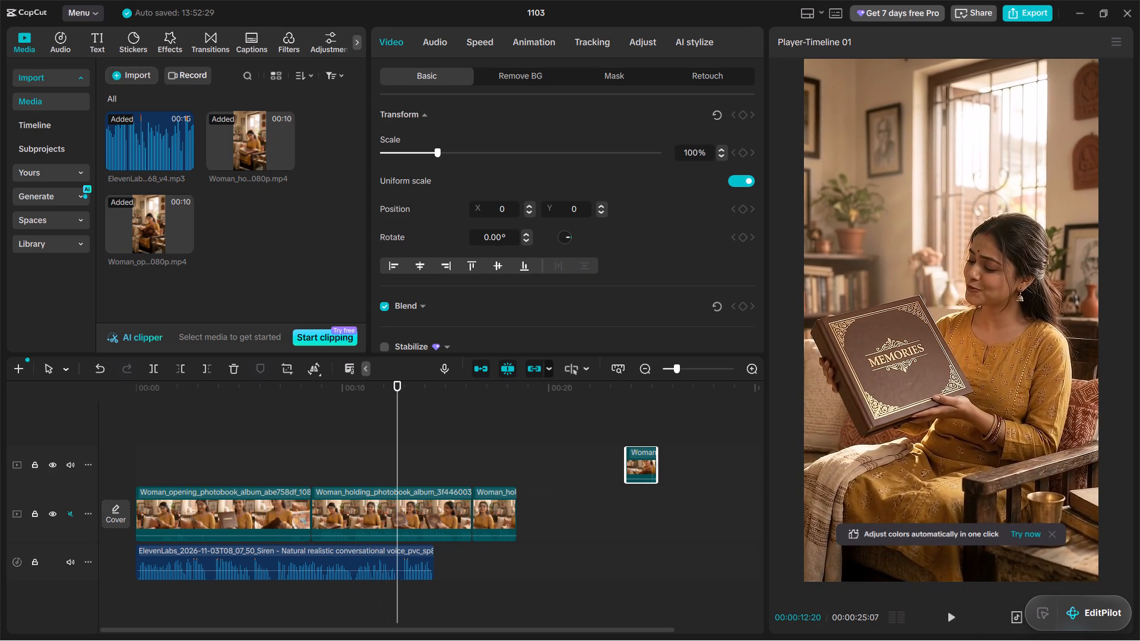
Replay the sequence around the join between Woman_opening and Woman_holding to check the cut against the voiceover.
{"action": "left_click", "coordinate": [302, 455]}
{"action": "key", "text": "space"}
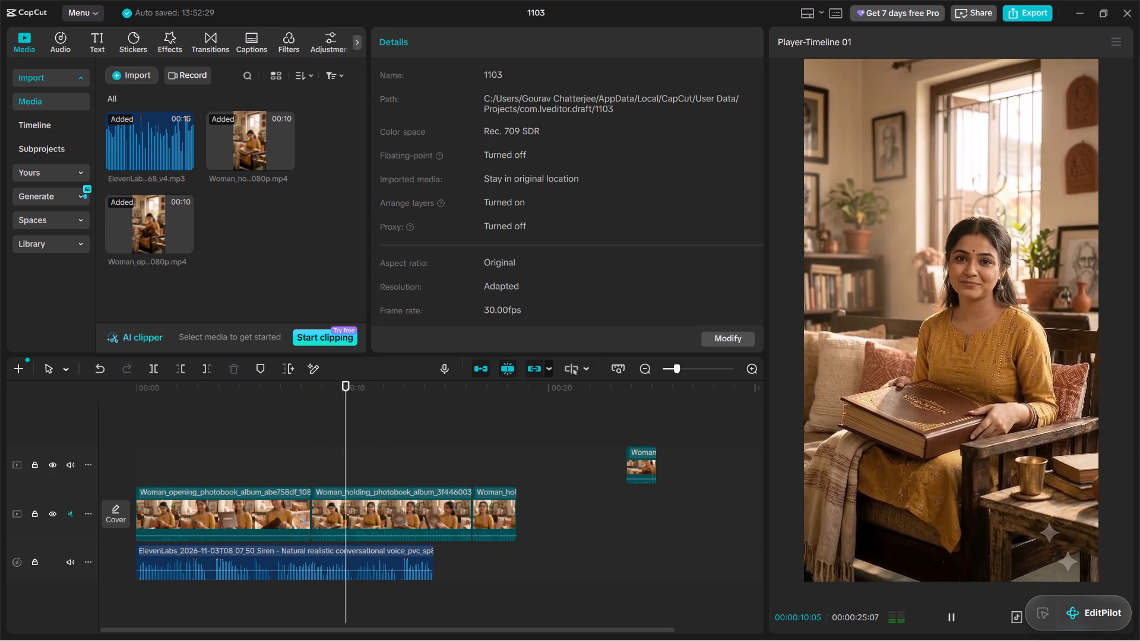
{"action": "left_click", "coordinate": [253, 469]}
{"action": "key", "text": "space"}
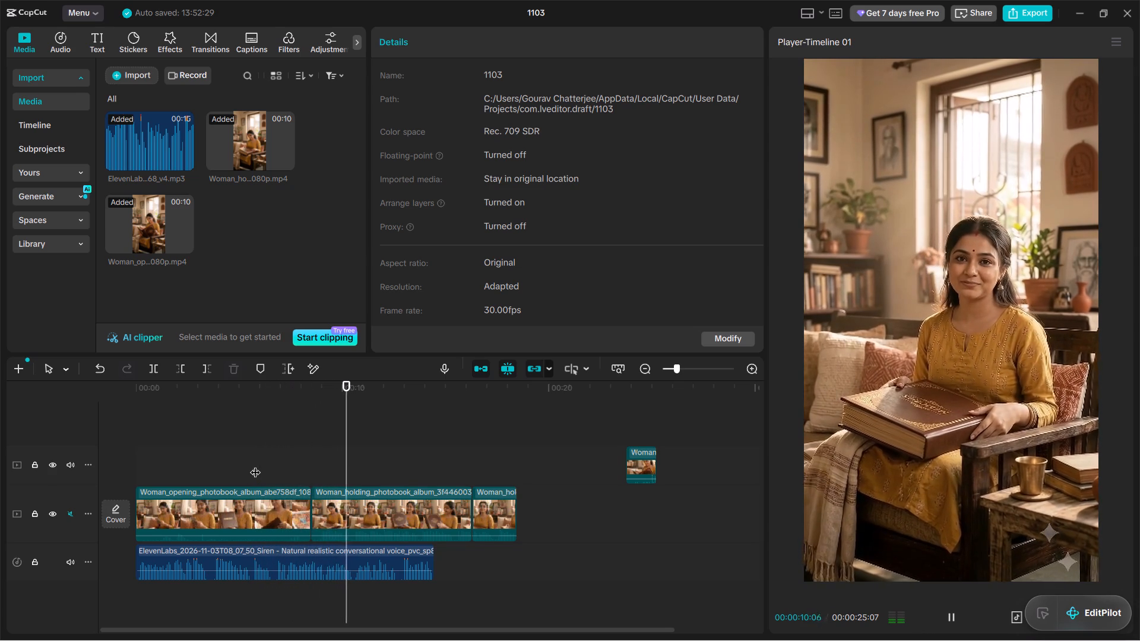
{"action": "key", "text": "space"}
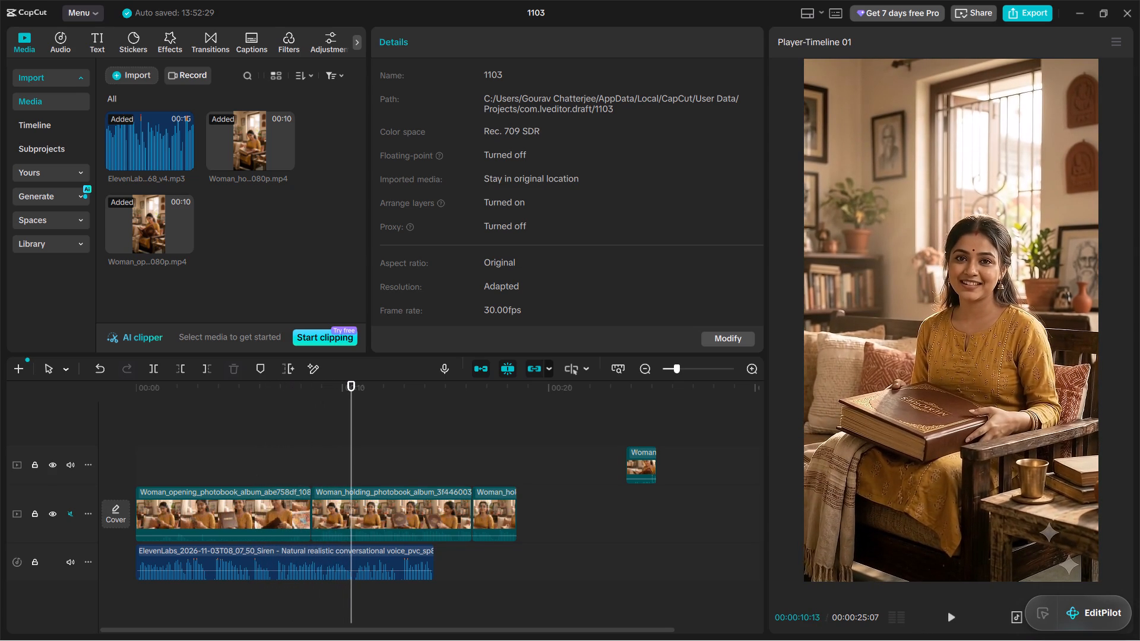
{"action": "key", "text": "j"}
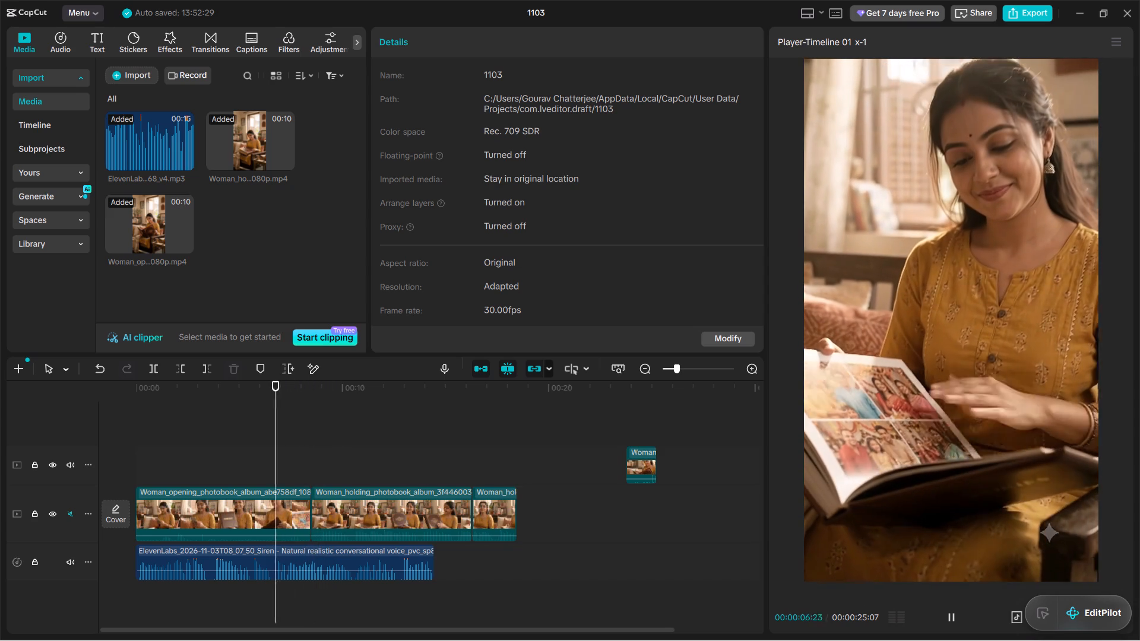
{"action": "key", "text": "space"}
{"action": "key", "text": "space"}
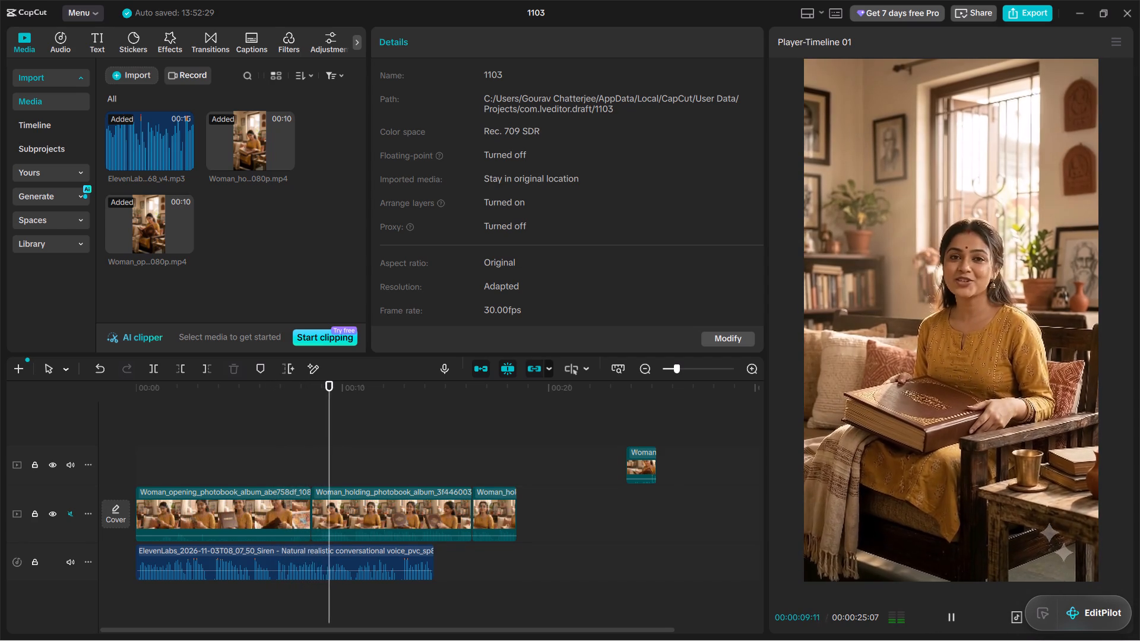
{"action": "key", "text": "space"}
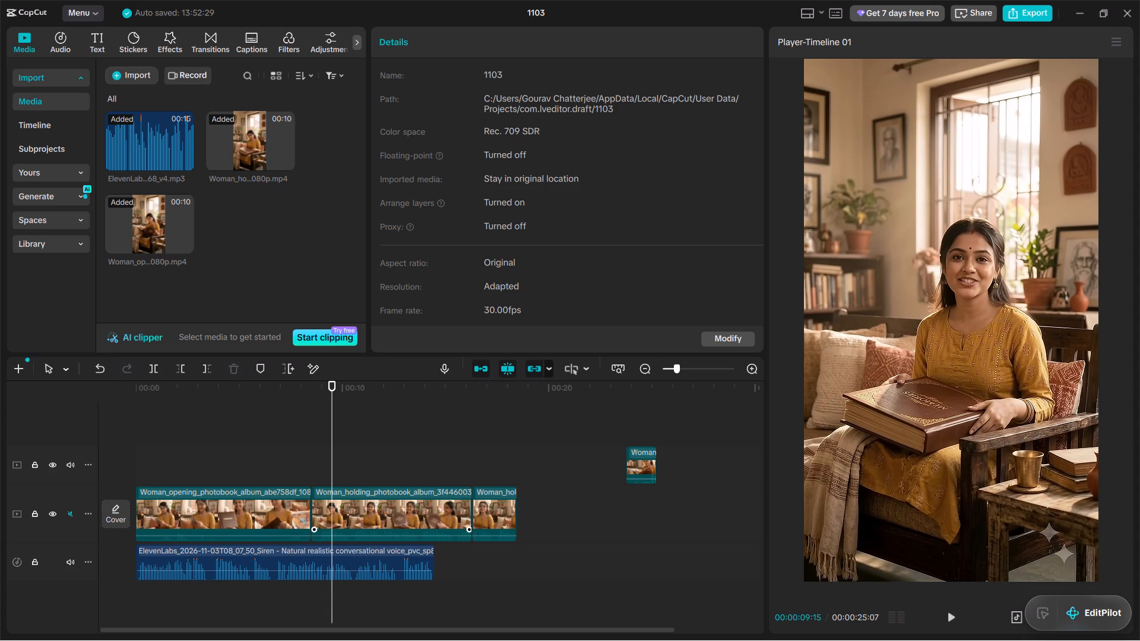
{"action": "left_click", "coordinate": [342, 445]}
{"action": "left_click", "coordinate": [321, 444]}
{"action": "key", "text": "space"}
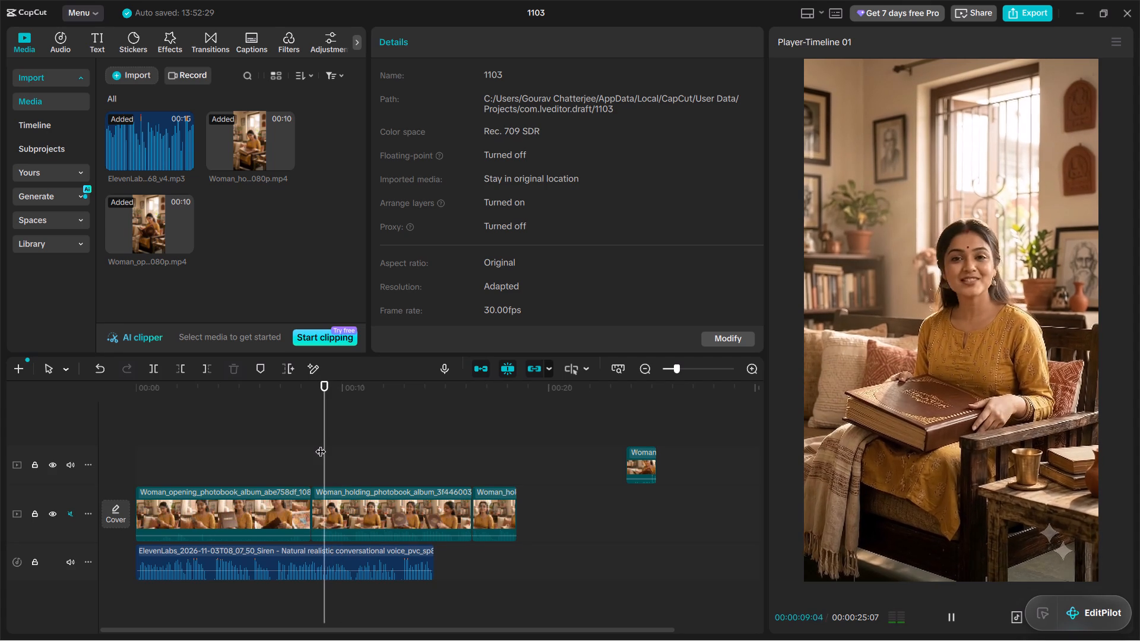
{"action": "key", "text": "space"}
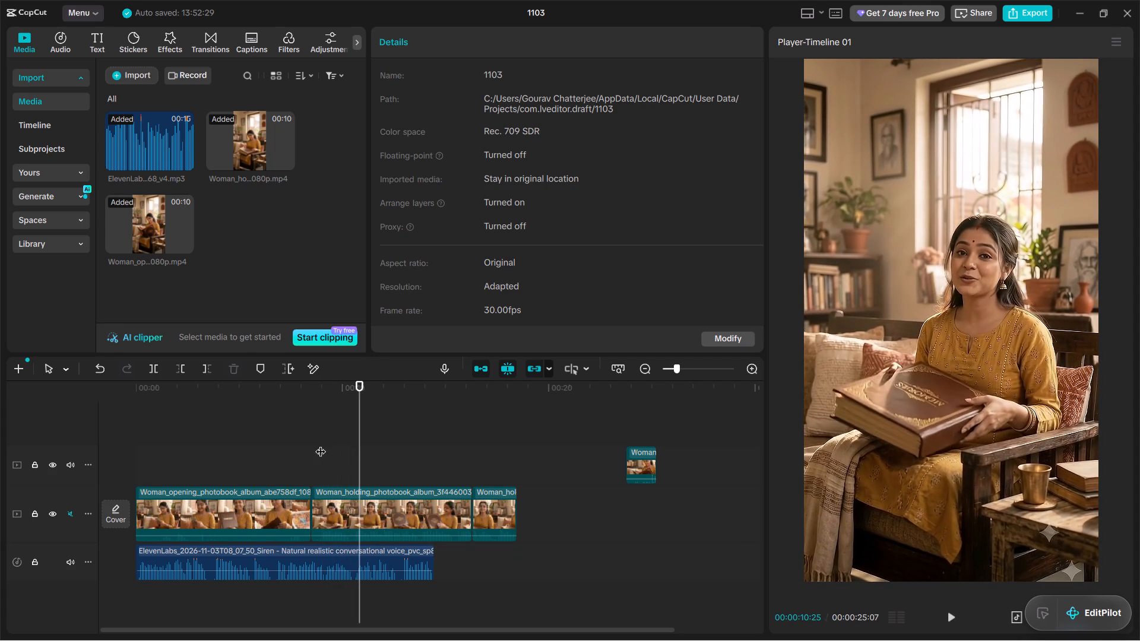
{"action": "key", "text": "space"}
{"action": "key", "text": "space"}
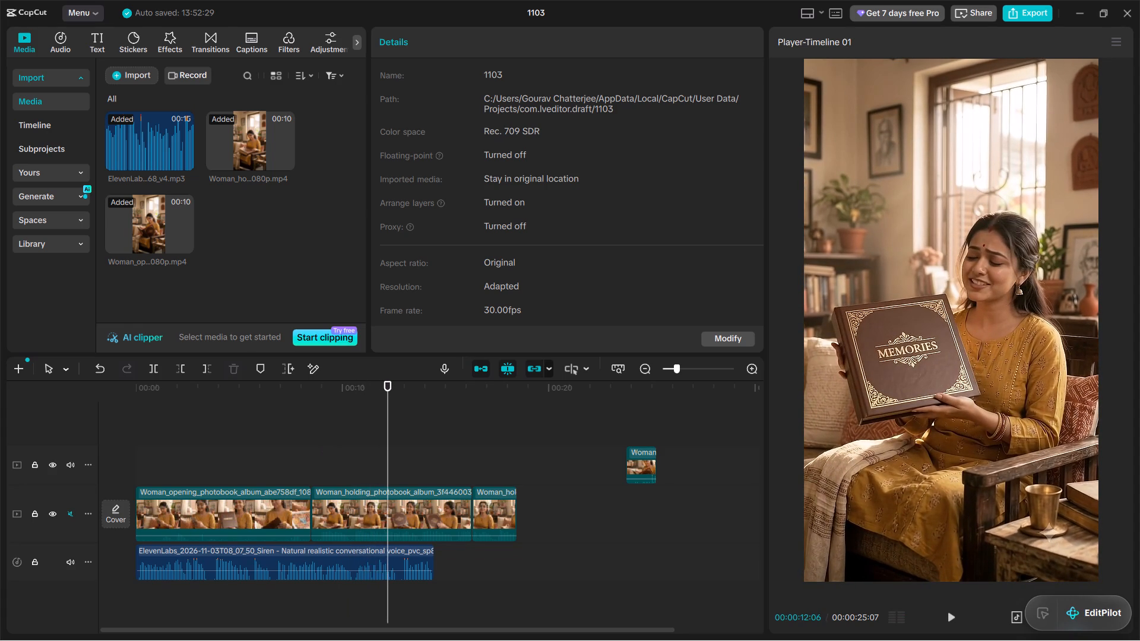
Replay the Woman_holding clip from its start past the end of the voiceover to check where the speech finishes.
{"action": "left_click", "coordinate": [318, 454]}
{"action": "key", "text": "space"}
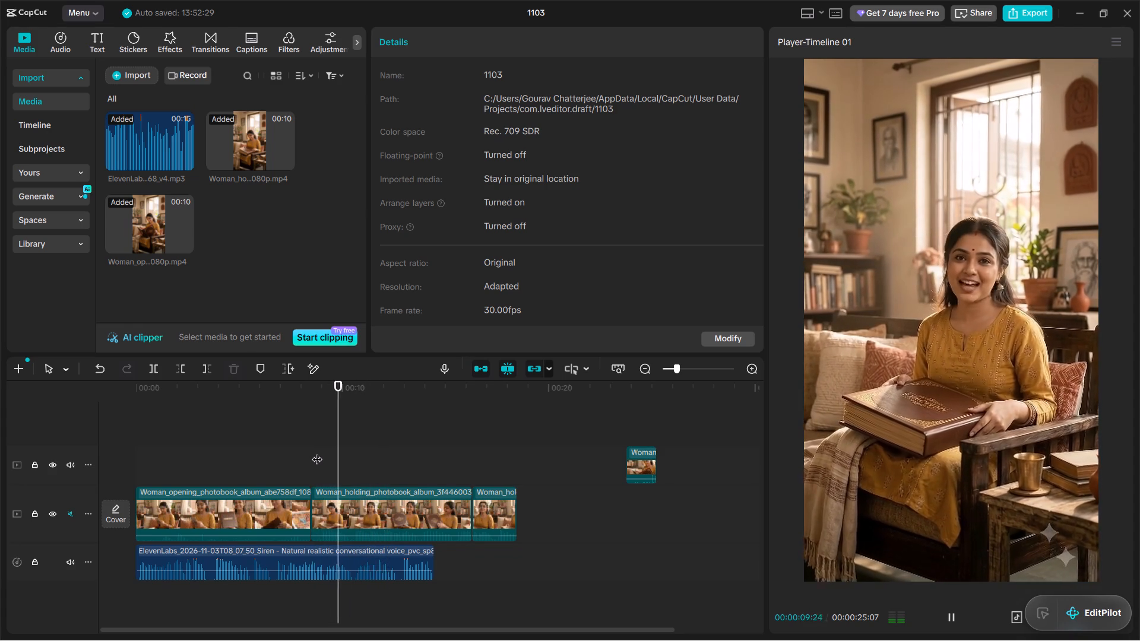
{"action": "left_click", "coordinate": [285, 444]}
{"action": "key", "text": "space"}
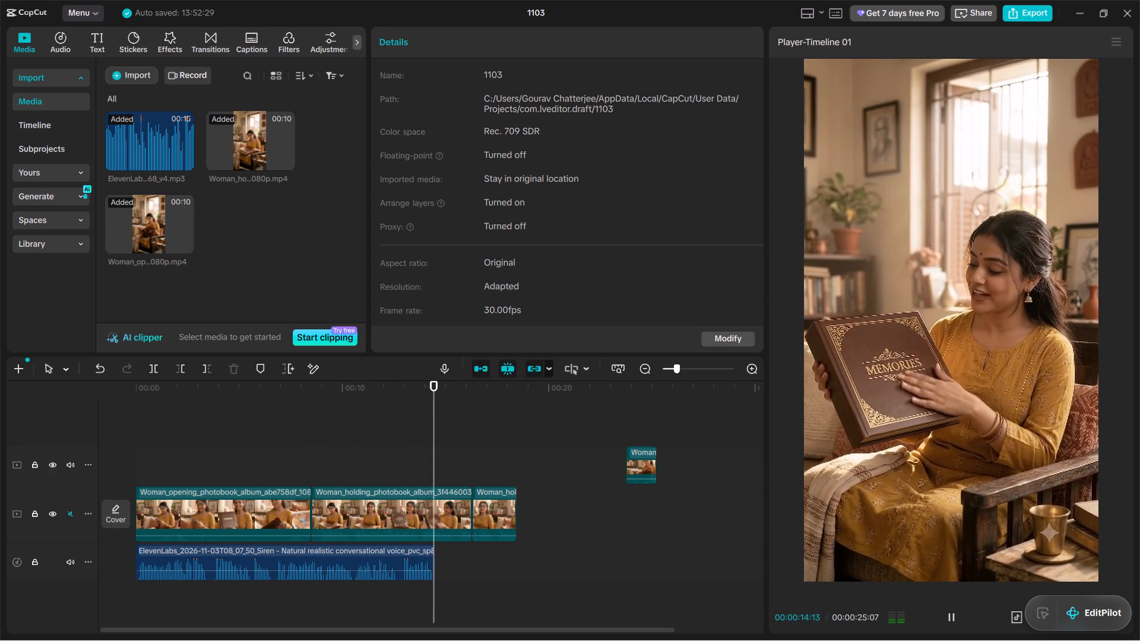
{"action": "key", "text": "space"}
{"action": "key", "text": "space"}
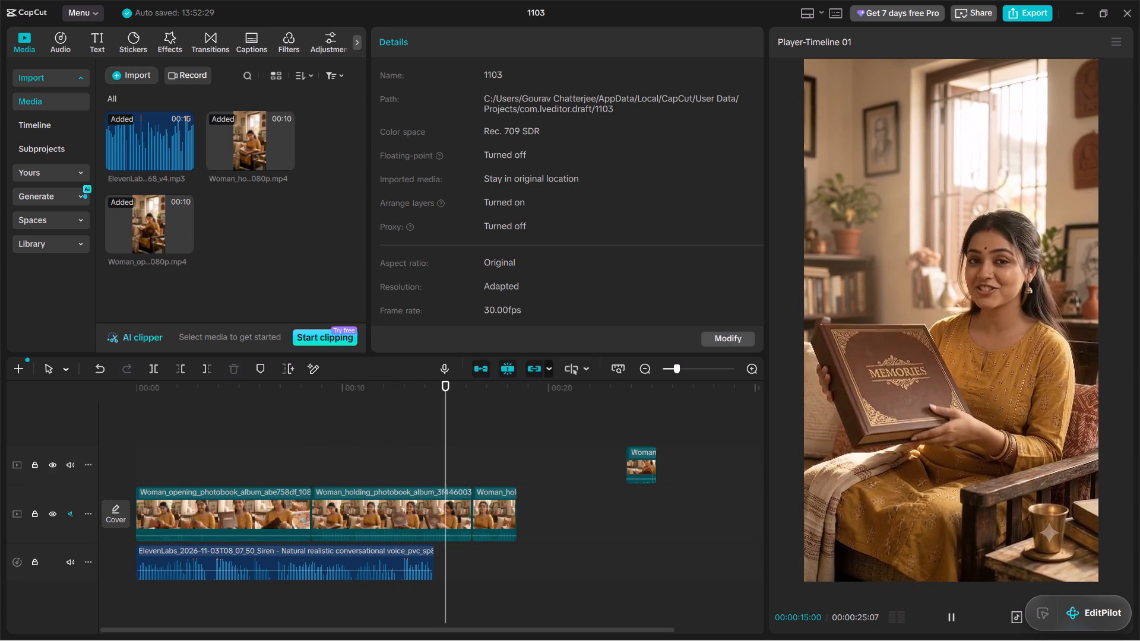
{"action": "key", "text": "space"}
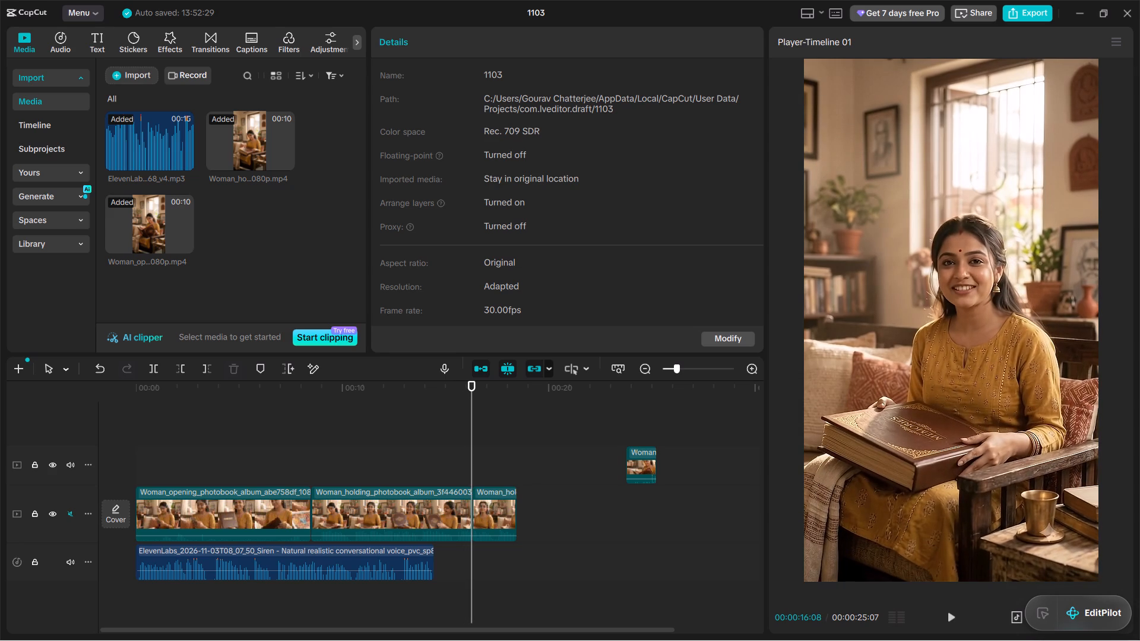
Split the Woman_holding clip at 00:00:14:14, where the voiceover ends.
{"action": "left_click", "coordinate": [441, 449]}
{"action": "left_click", "coordinate": [432, 439]}
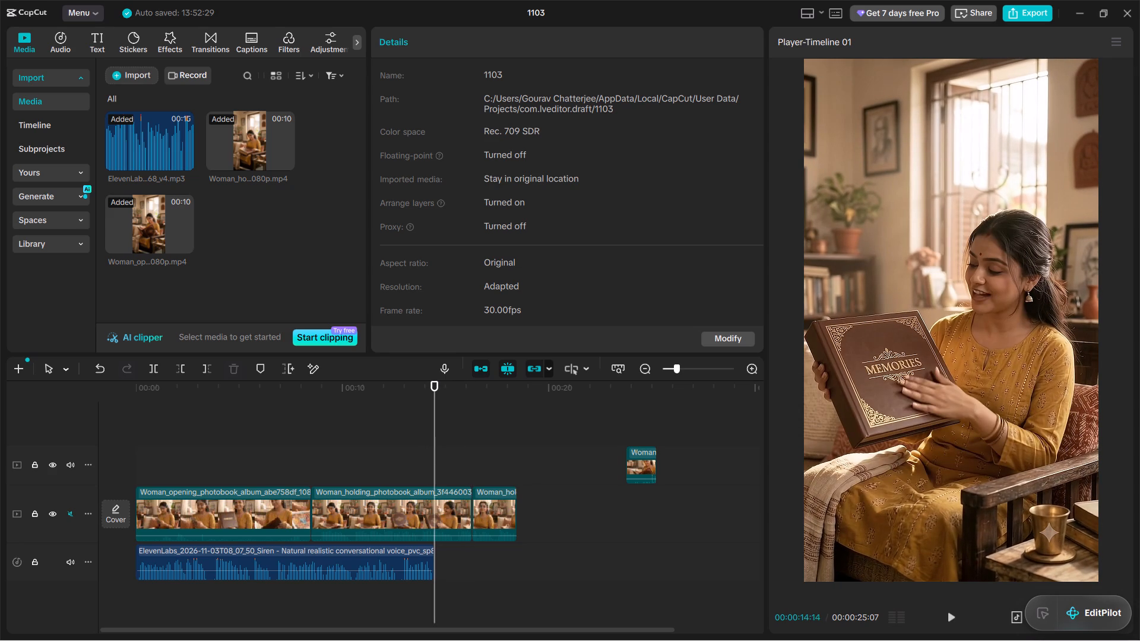
{"action": "key", "text": "ctrl+b"}
Set the speed of the Woman_holding piece before the new split to 1.20x.
{"action": "left_click", "coordinate": [415, 494]}
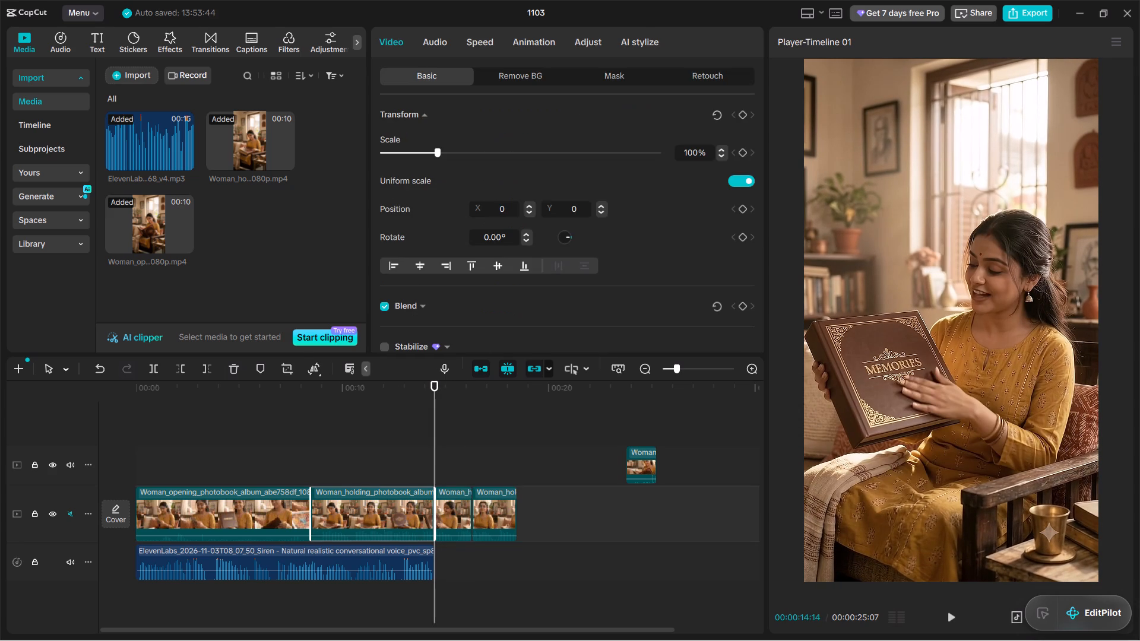
{"action": "left_click", "coordinate": [474, 46]}
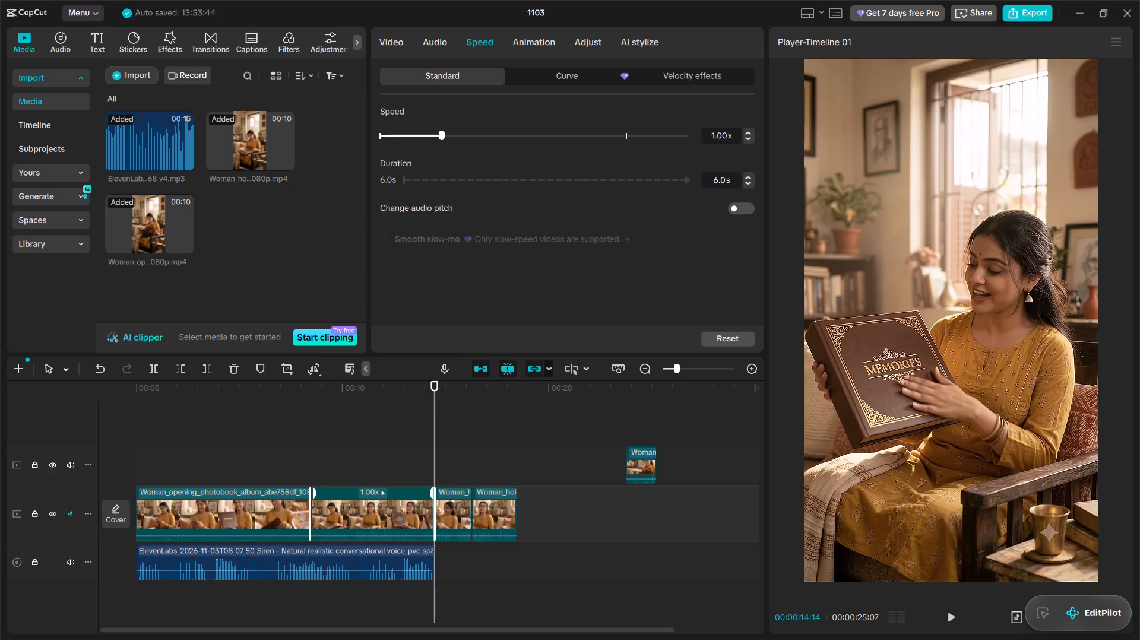
{"action": "left_click", "coordinate": [729, 134]}
{"action": "scroll", "coordinate": [723, 132], "scroll_direction": "up", "scroll_amount": 3}
{"action": "scroll", "coordinate": [722, 132], "scroll_direction": "down", "scroll_amount": 3}
{"action": "scroll", "coordinate": [722, 132], "scroll_direction": "up", "scroll_amount": 2}
{"action": "left_click", "coordinate": [718, 163]}
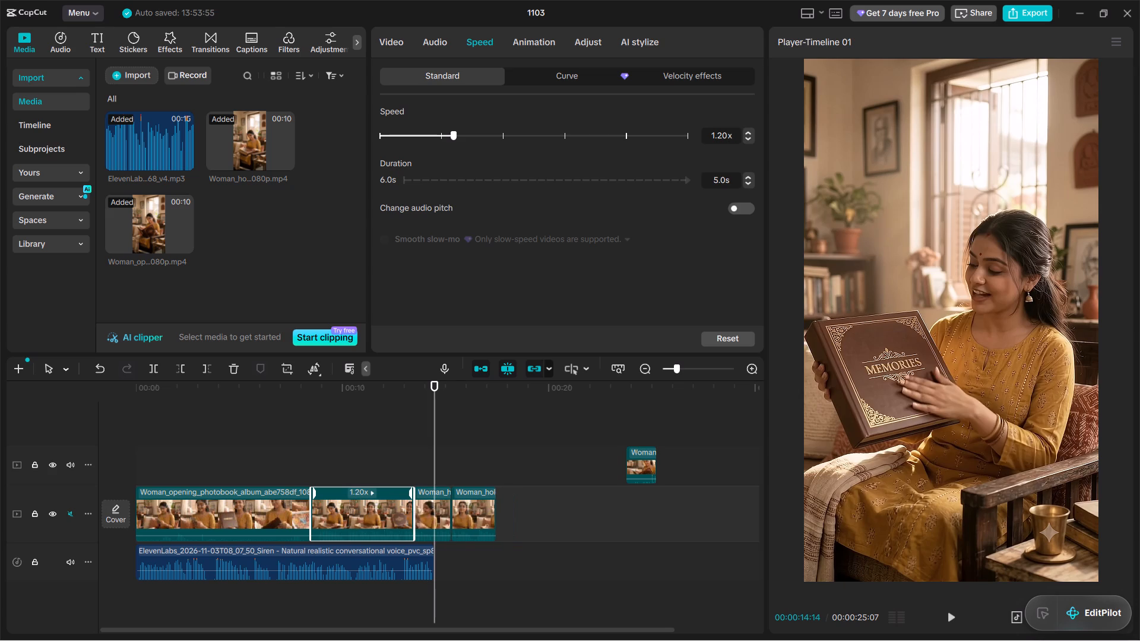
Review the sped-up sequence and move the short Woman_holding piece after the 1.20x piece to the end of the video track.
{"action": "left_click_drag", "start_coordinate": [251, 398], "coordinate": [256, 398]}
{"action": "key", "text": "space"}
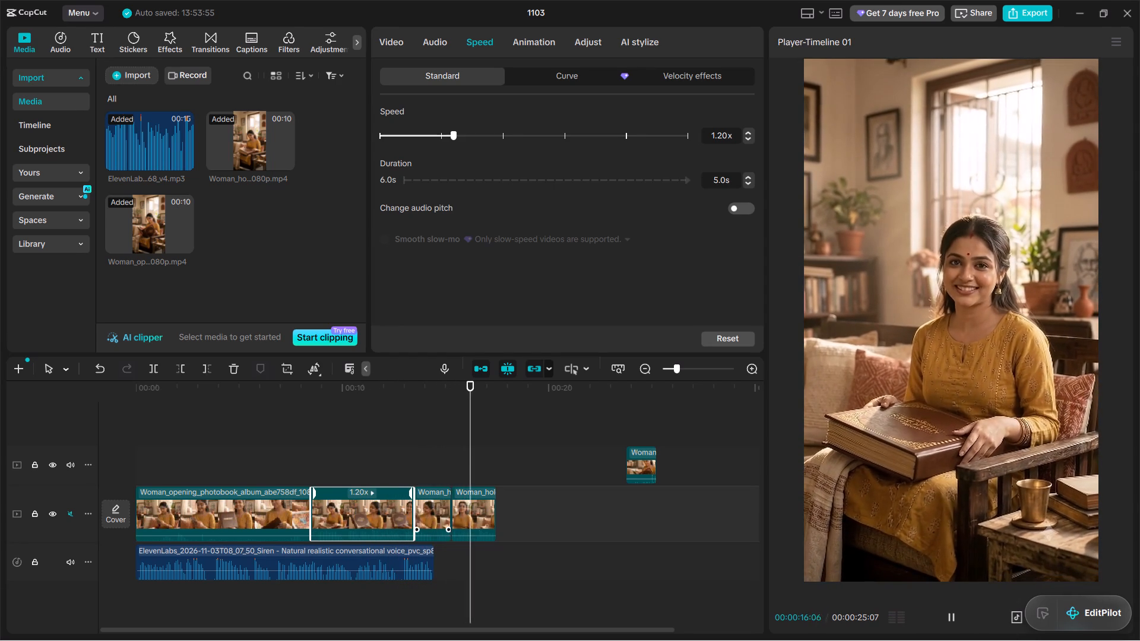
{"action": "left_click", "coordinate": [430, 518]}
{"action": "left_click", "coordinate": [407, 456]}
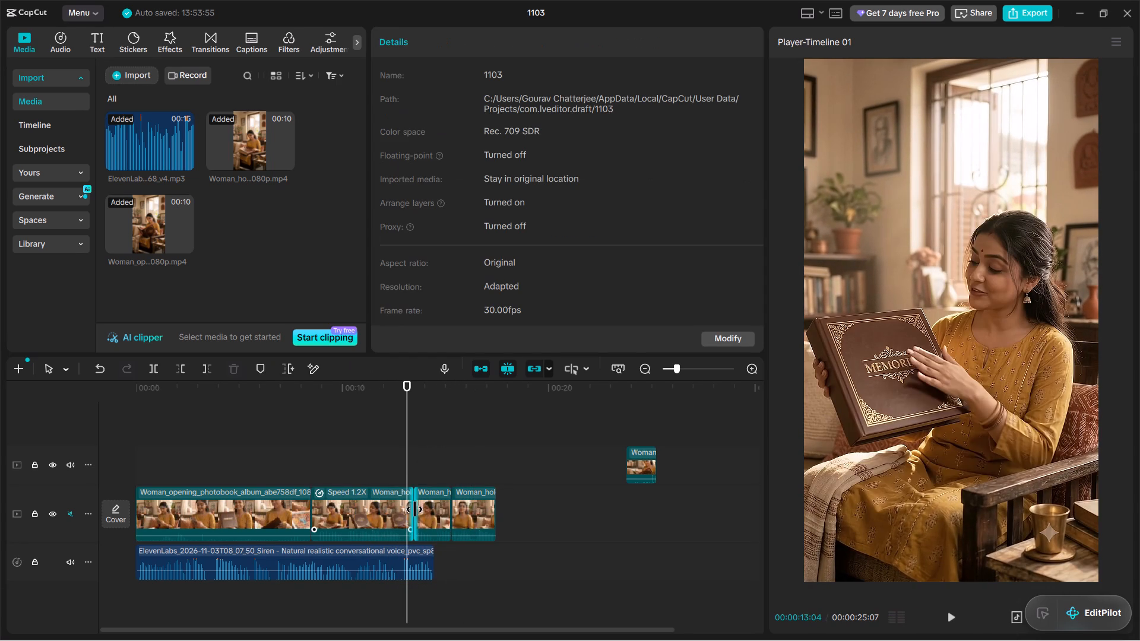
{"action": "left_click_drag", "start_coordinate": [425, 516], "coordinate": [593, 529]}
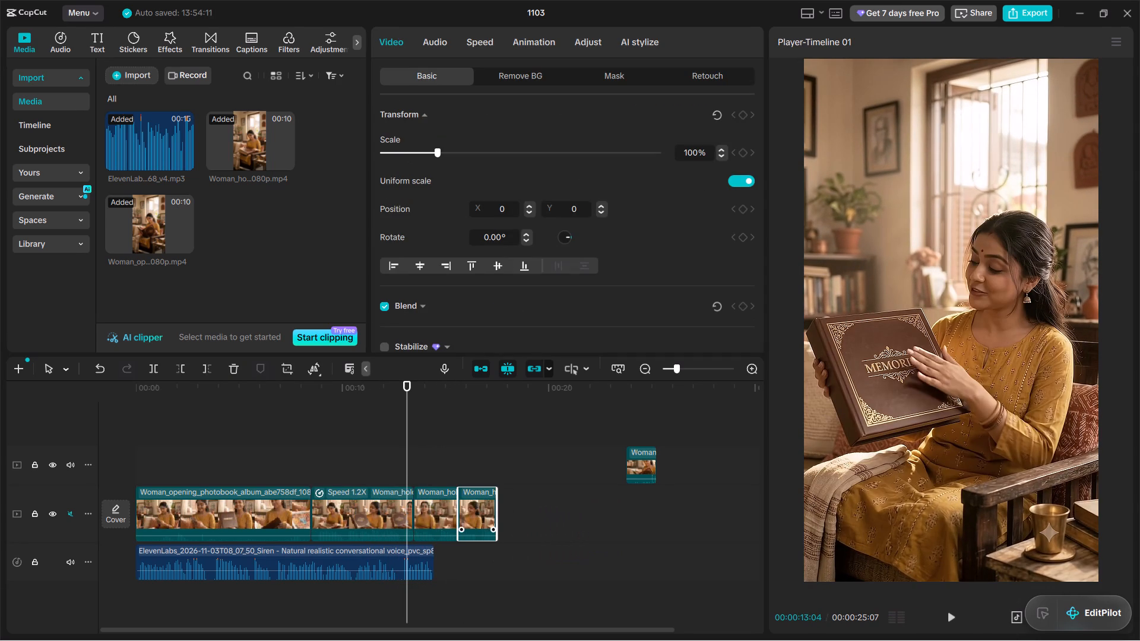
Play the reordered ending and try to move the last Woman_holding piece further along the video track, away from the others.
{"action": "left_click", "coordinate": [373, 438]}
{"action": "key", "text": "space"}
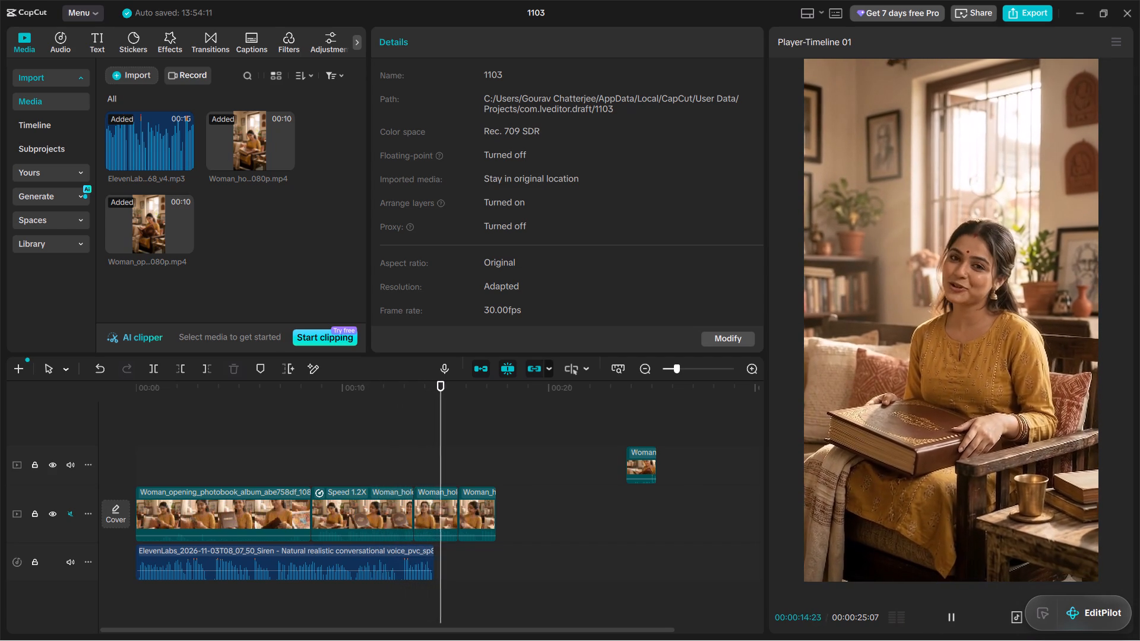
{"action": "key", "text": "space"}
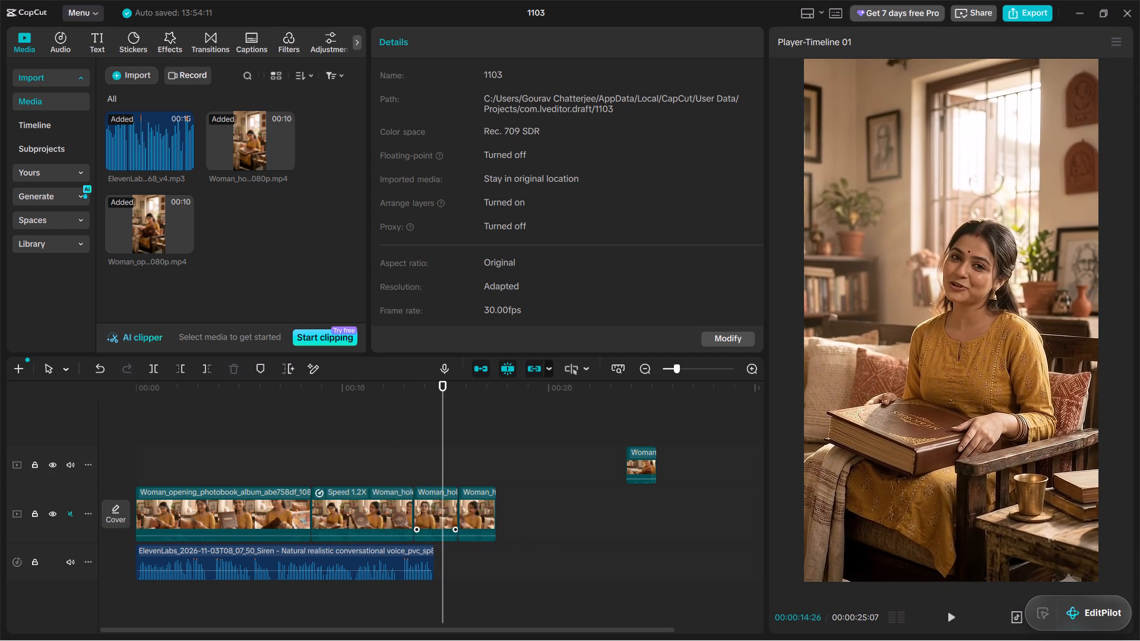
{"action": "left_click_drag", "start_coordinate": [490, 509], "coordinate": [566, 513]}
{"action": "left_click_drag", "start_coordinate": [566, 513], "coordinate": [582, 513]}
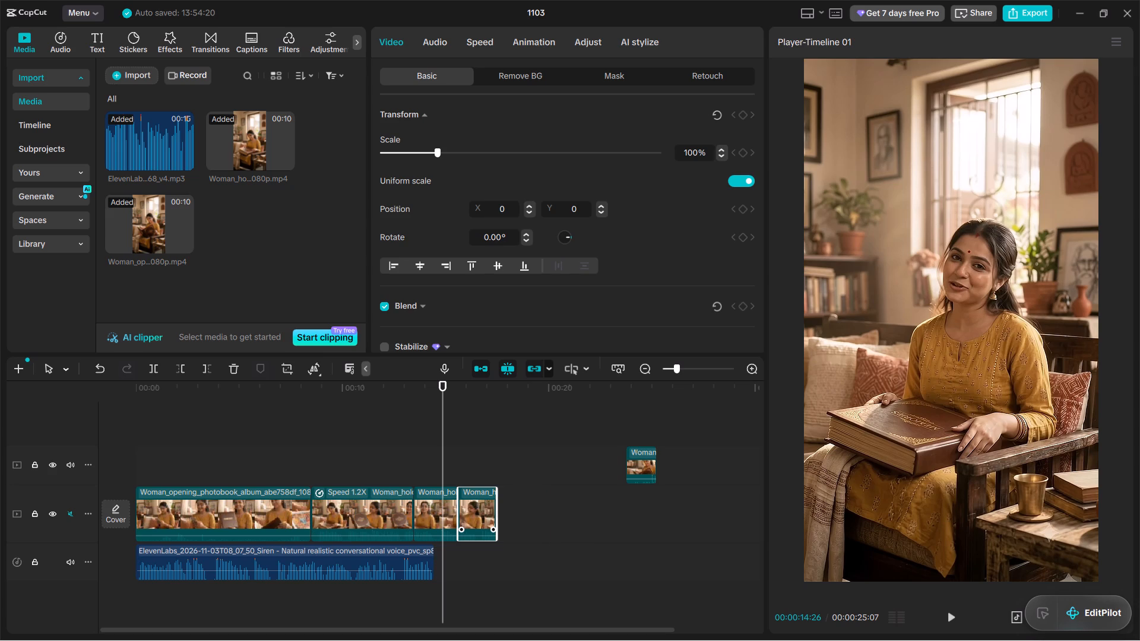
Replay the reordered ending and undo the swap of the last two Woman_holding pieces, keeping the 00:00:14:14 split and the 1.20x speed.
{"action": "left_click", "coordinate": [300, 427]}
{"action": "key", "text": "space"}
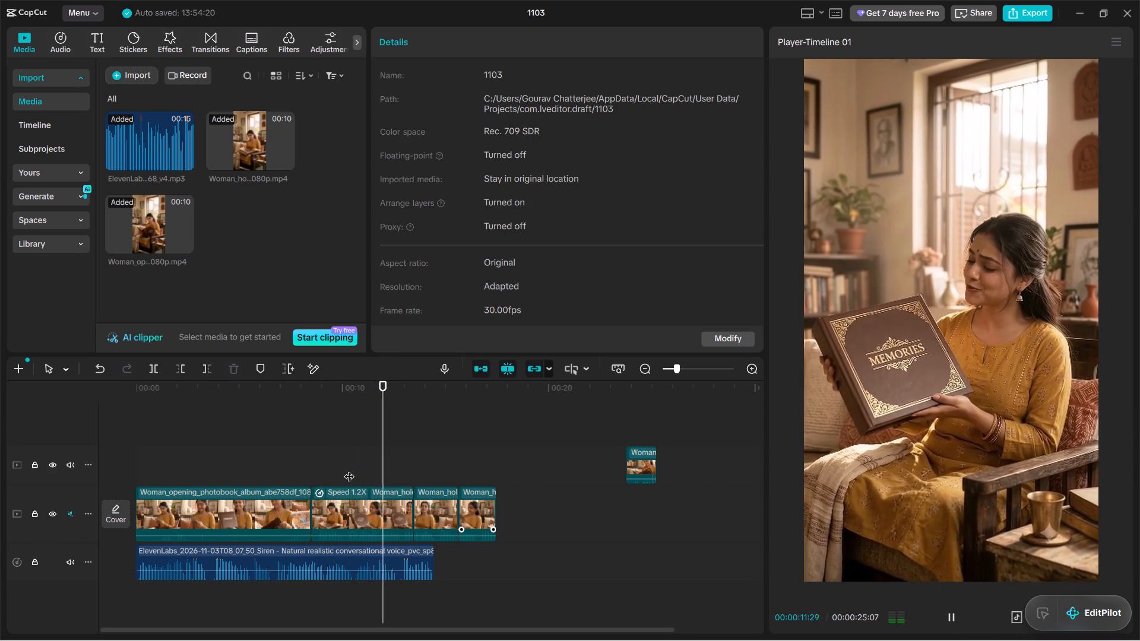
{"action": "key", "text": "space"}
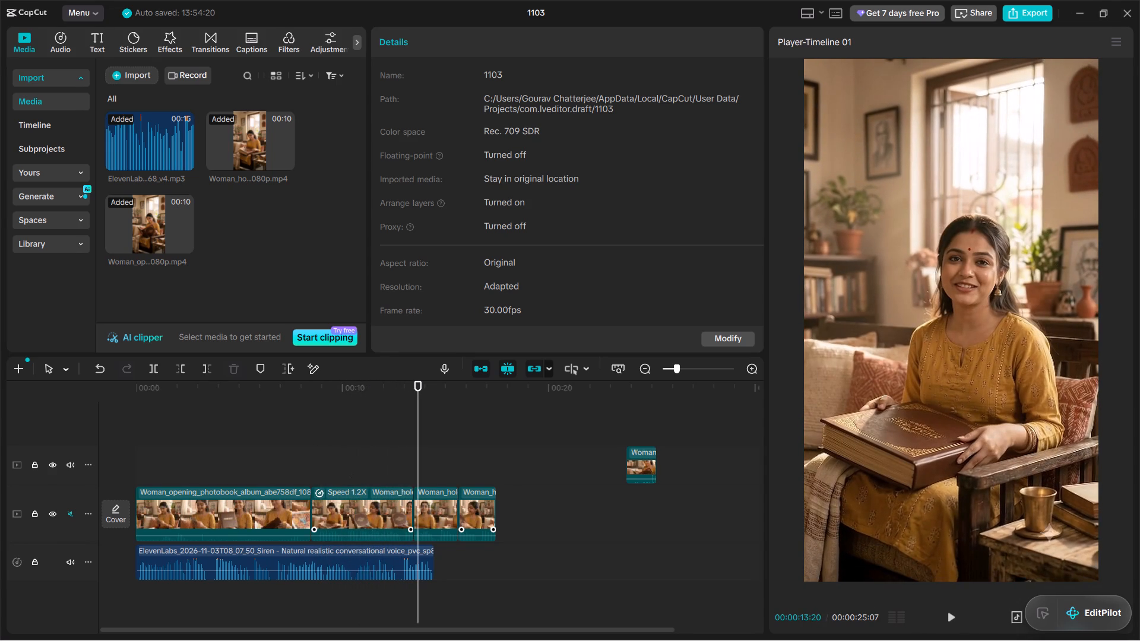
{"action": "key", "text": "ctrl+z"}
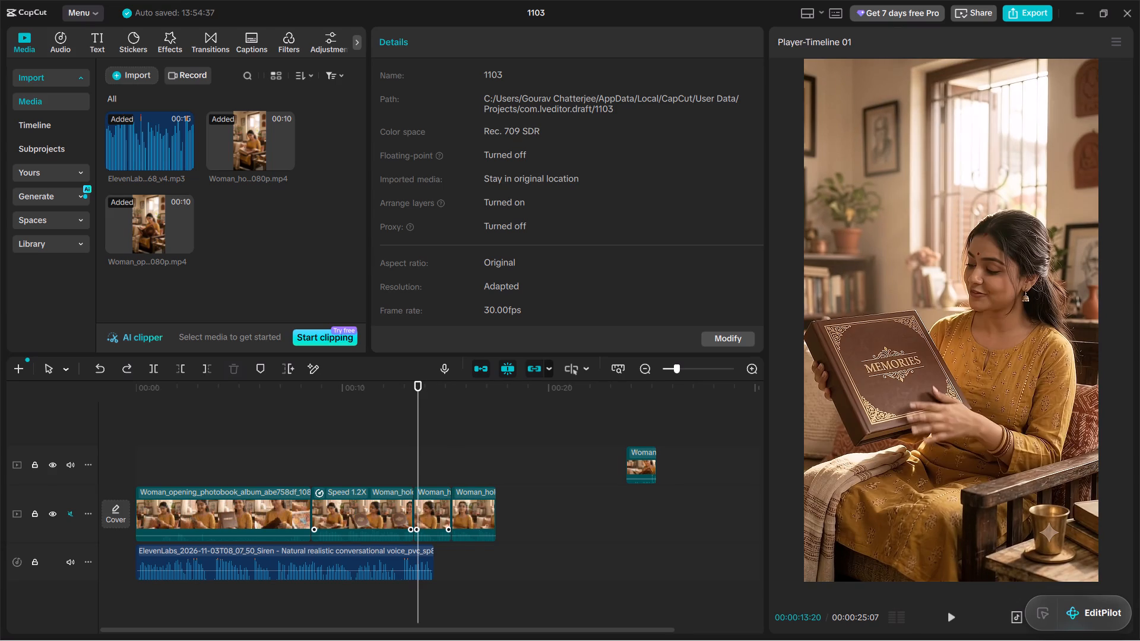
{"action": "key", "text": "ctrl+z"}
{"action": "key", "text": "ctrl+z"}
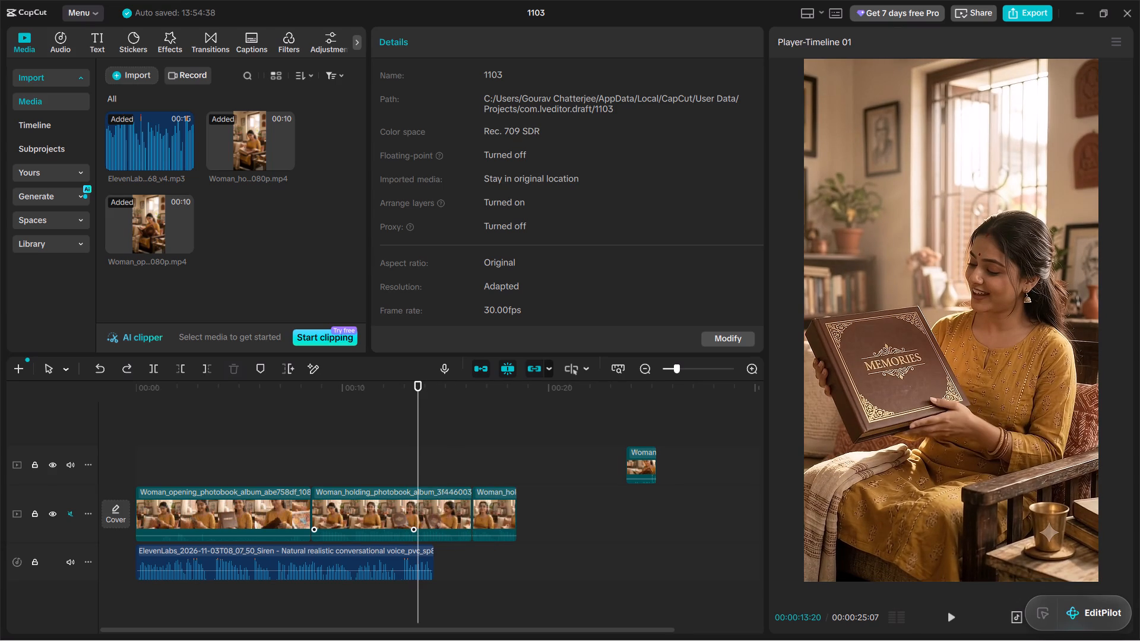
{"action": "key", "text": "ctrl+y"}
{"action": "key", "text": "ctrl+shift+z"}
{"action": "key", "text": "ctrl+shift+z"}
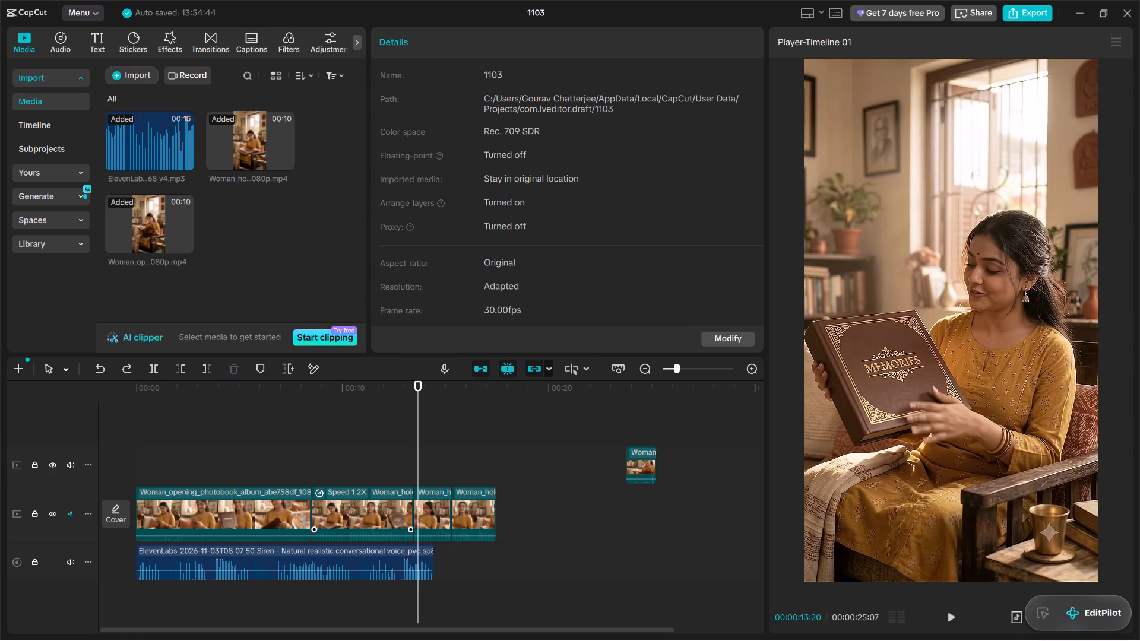
Replay from about 00:00:11 to the end of the video track to review the sped-up piece and the closing pieces.
{"action": "key", "text": "space"}
{"action": "left_click", "coordinate": [378, 432]}
{"action": "key", "text": "space"}
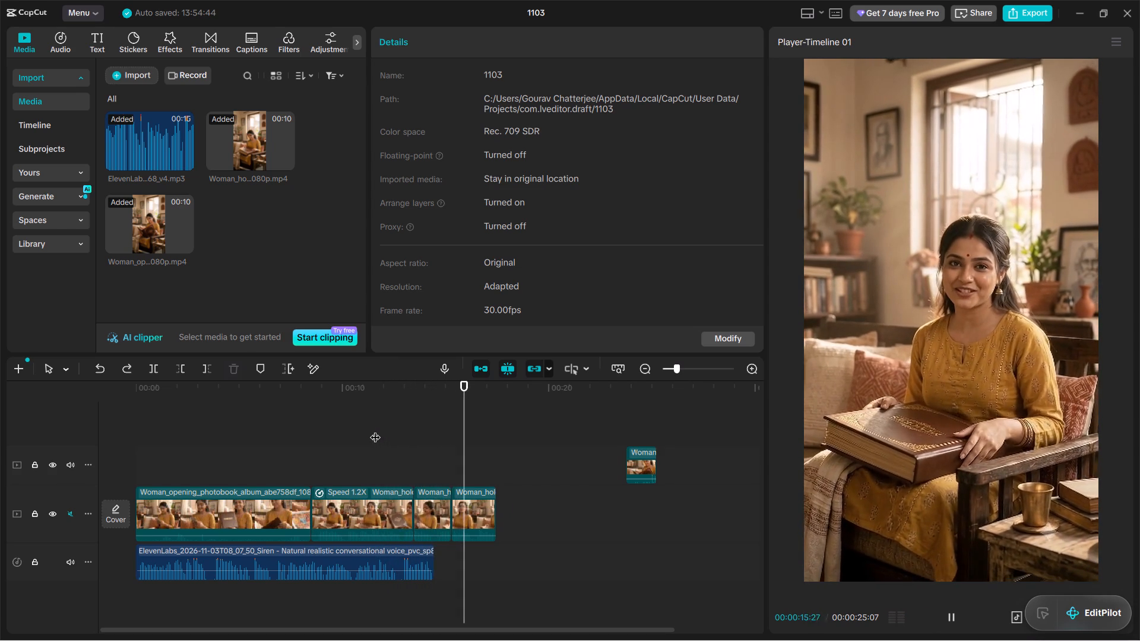
{"action": "key", "text": "space"}
{"action": "key", "text": "space"}
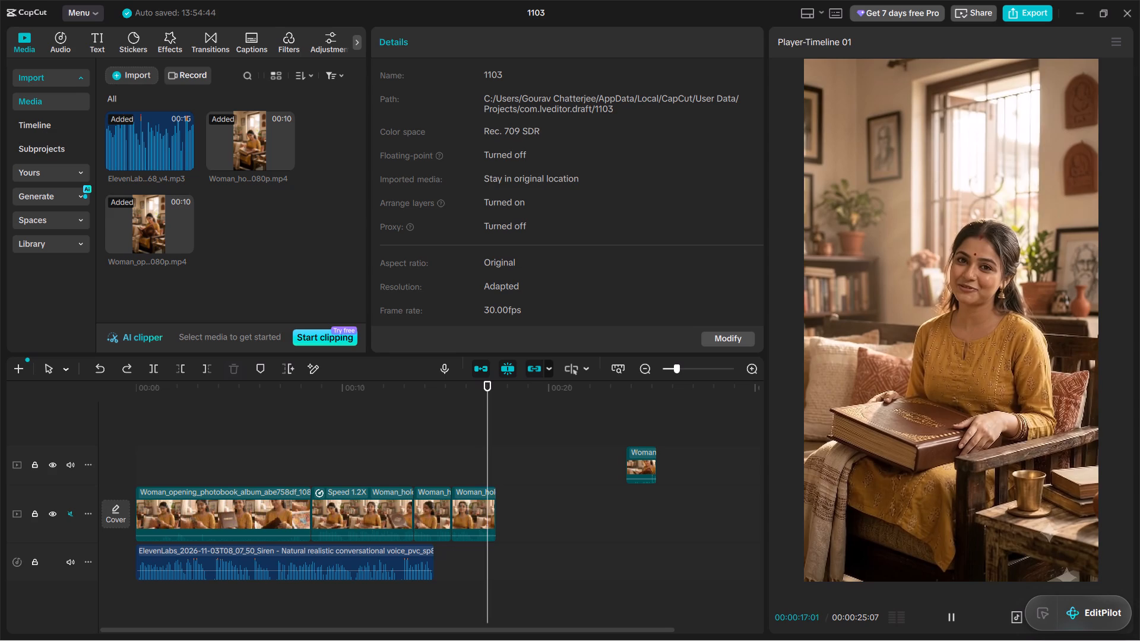
Move the Woman_holding piece that directly follows the 1.20x section to the end of the main video track.
{"action": "key", "text": "space"}
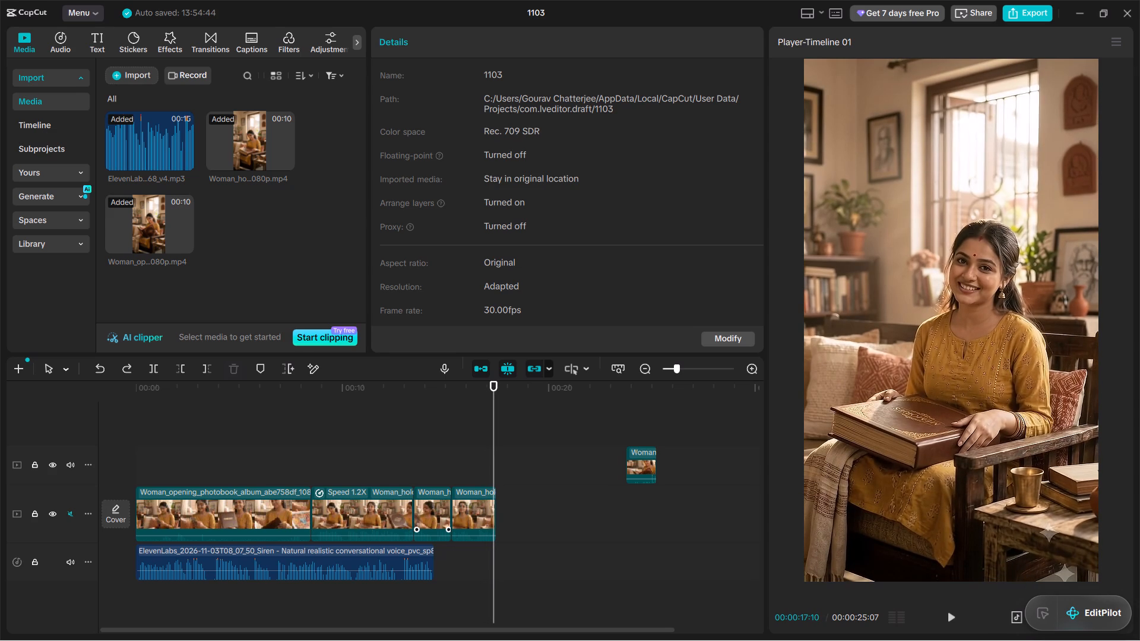
{"action": "left_click_drag", "start_coordinate": [429, 527], "coordinate": [522, 523]}
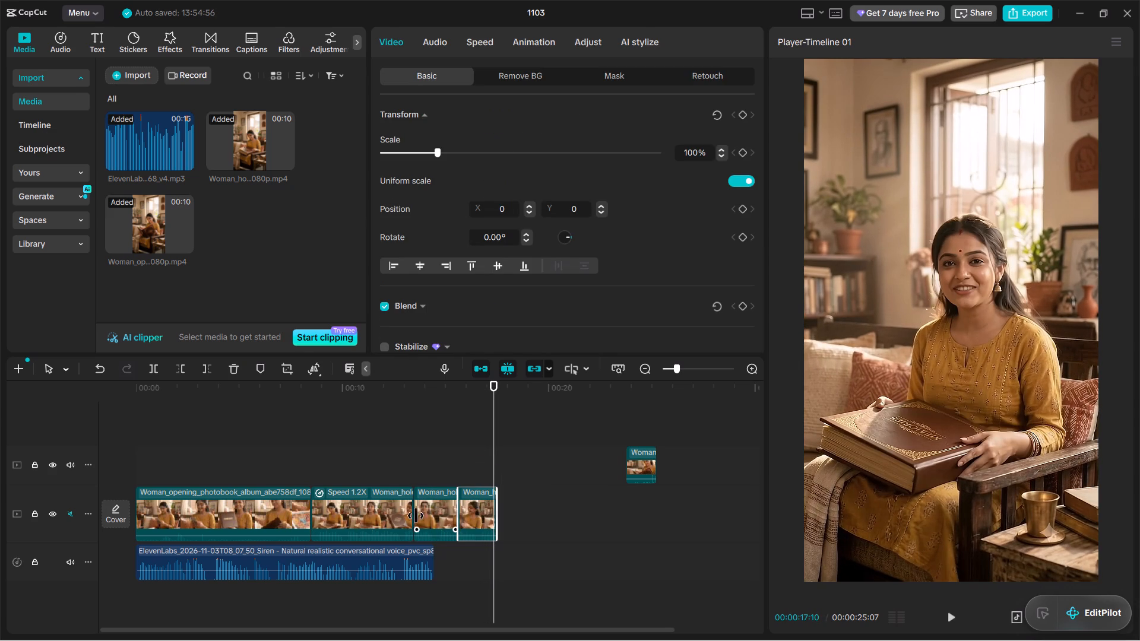
{"action": "left_click", "coordinate": [397, 509]}
{"action": "left_click", "coordinate": [344, 450]}
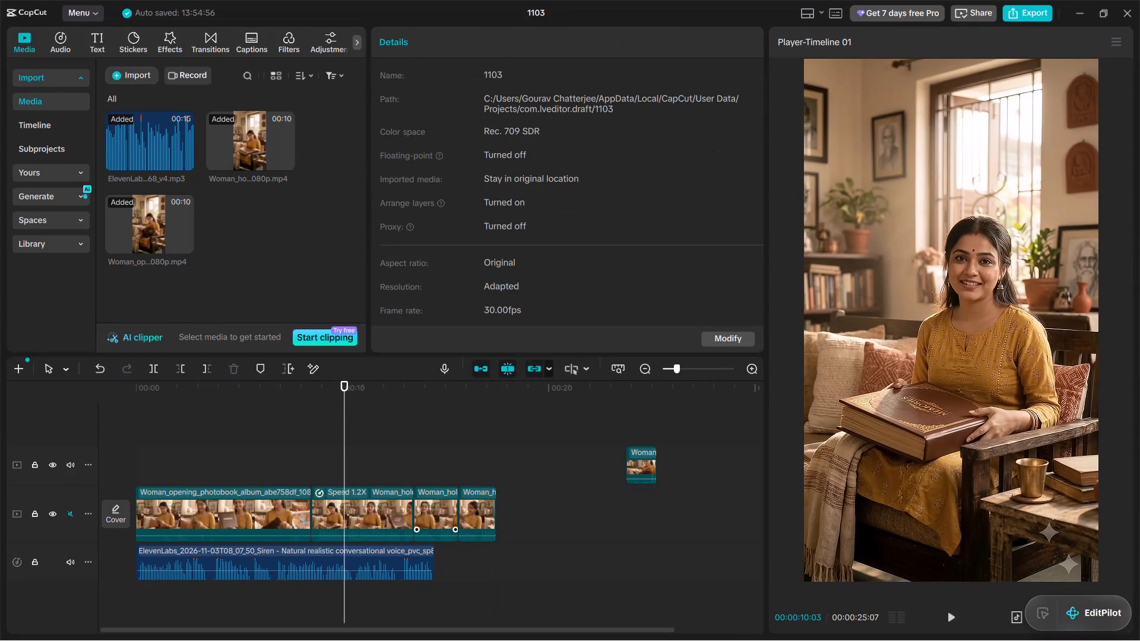
Set the speed of the second-to-last Woman_holding piece on the main track to 1.20x.
{"action": "left_click", "coordinate": [429, 503]}
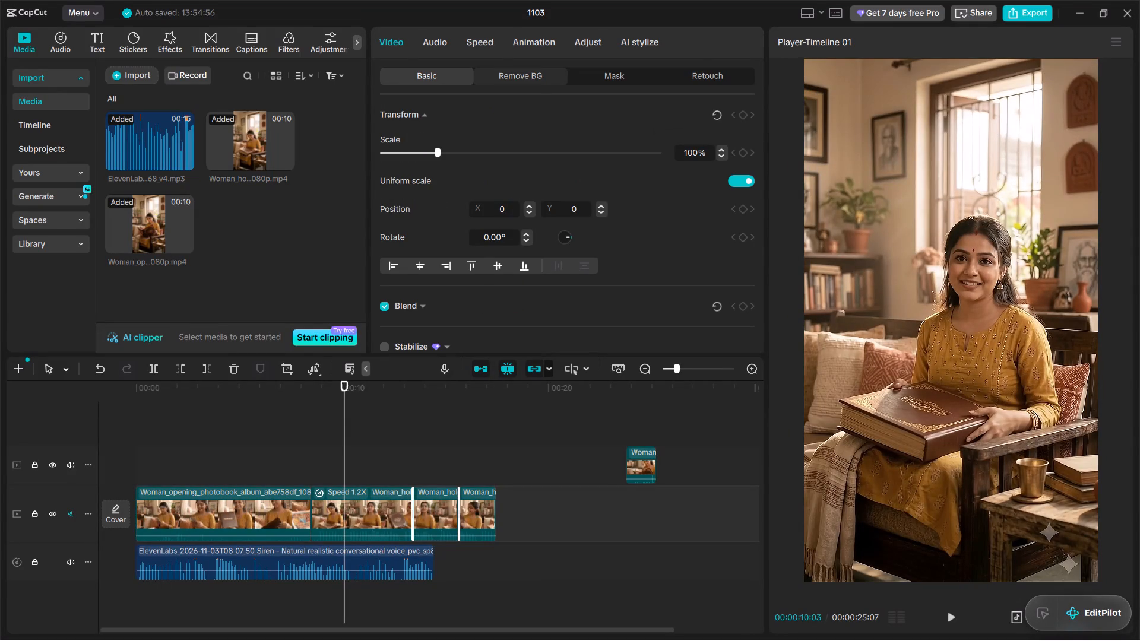
{"action": "left_click", "coordinate": [488, 40]}
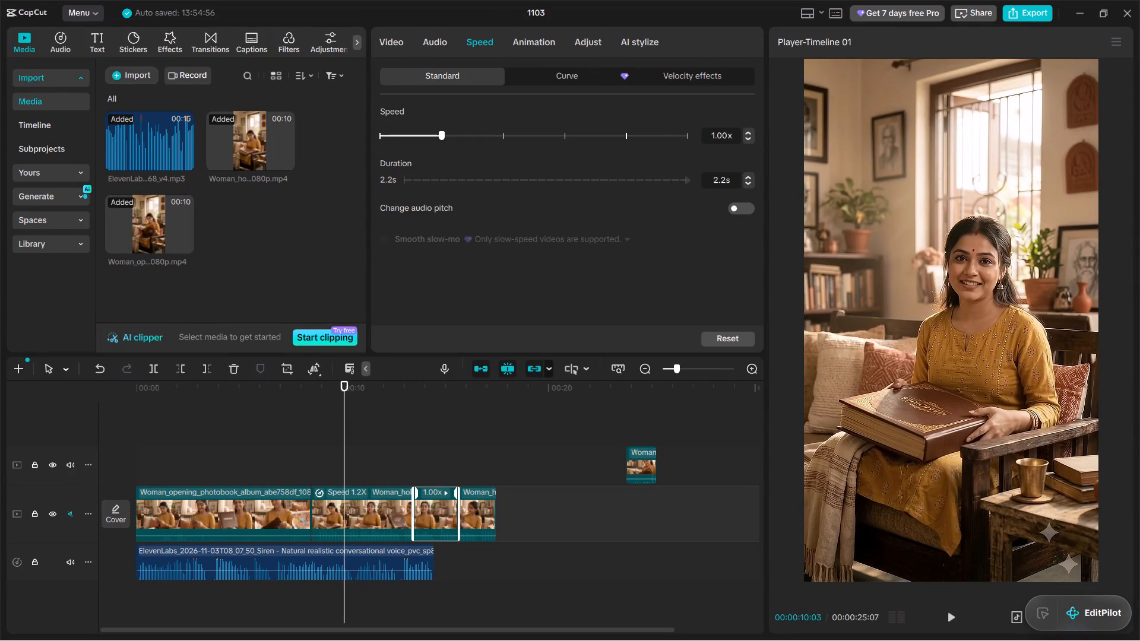
{"action": "left_click", "coordinate": [734, 137]}
{"action": "scroll", "coordinate": [733, 136], "scroll_direction": "up", "scroll_amount": 2}
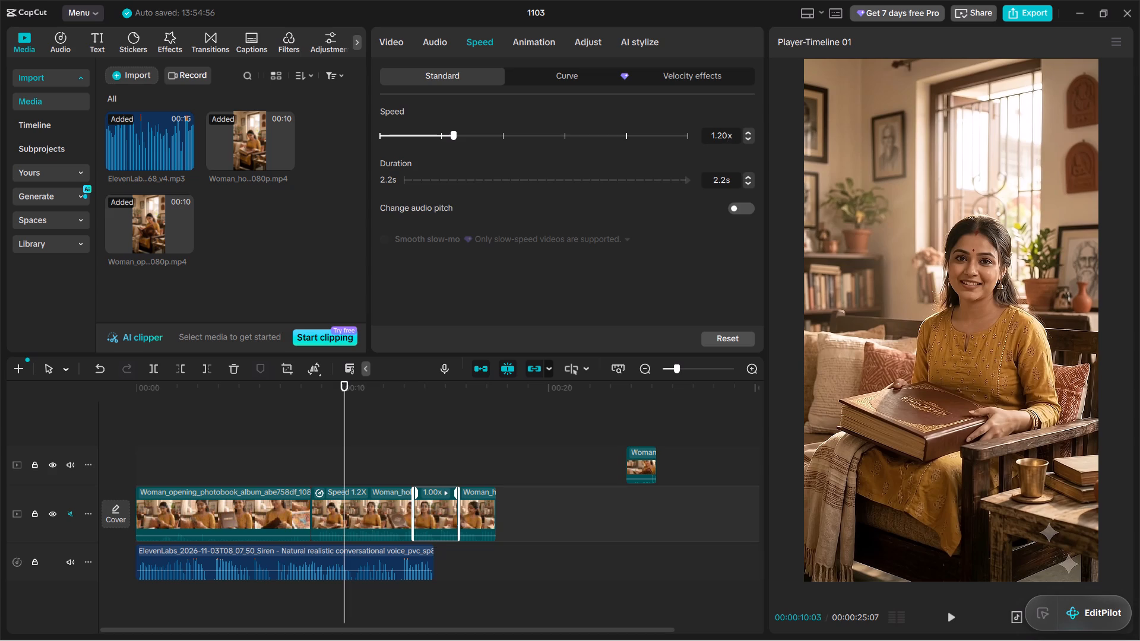
{"action": "left_click", "coordinate": [504, 414]}
{"action": "left_click", "coordinate": [436, 508]}
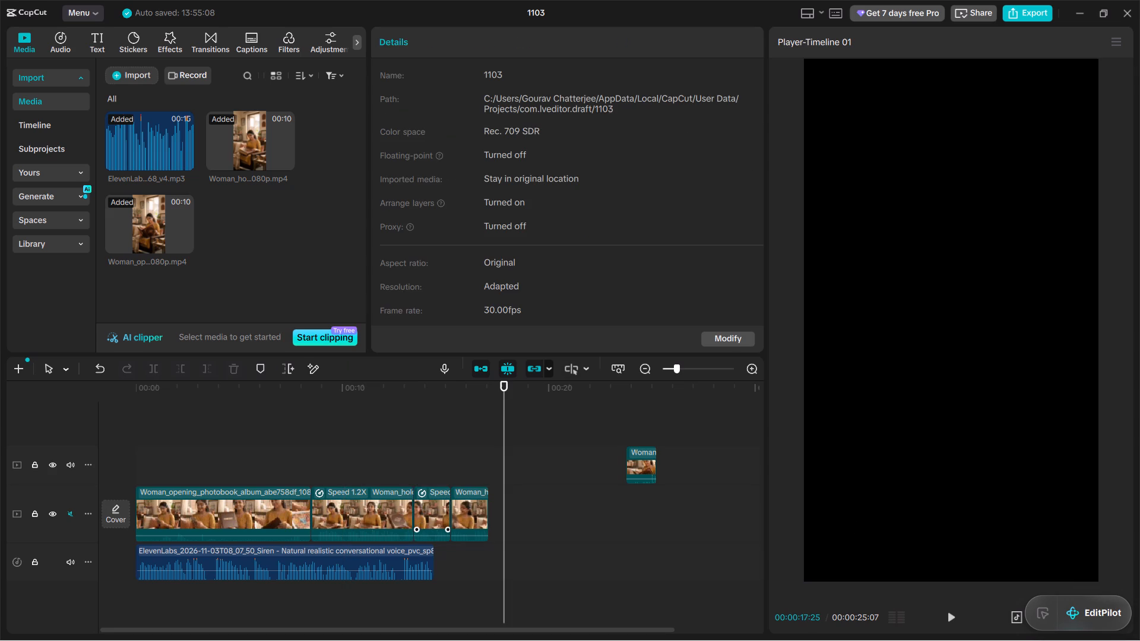
Play the sequence from about 00:00:09 into the last piece to check the sped-up ending against the voiceover.
{"action": "left_click", "coordinate": [343, 427]}
{"action": "scroll", "coordinate": [408, 472], "scroll_direction": "up", "scroll_amount": 3, "text": "ctrl"}
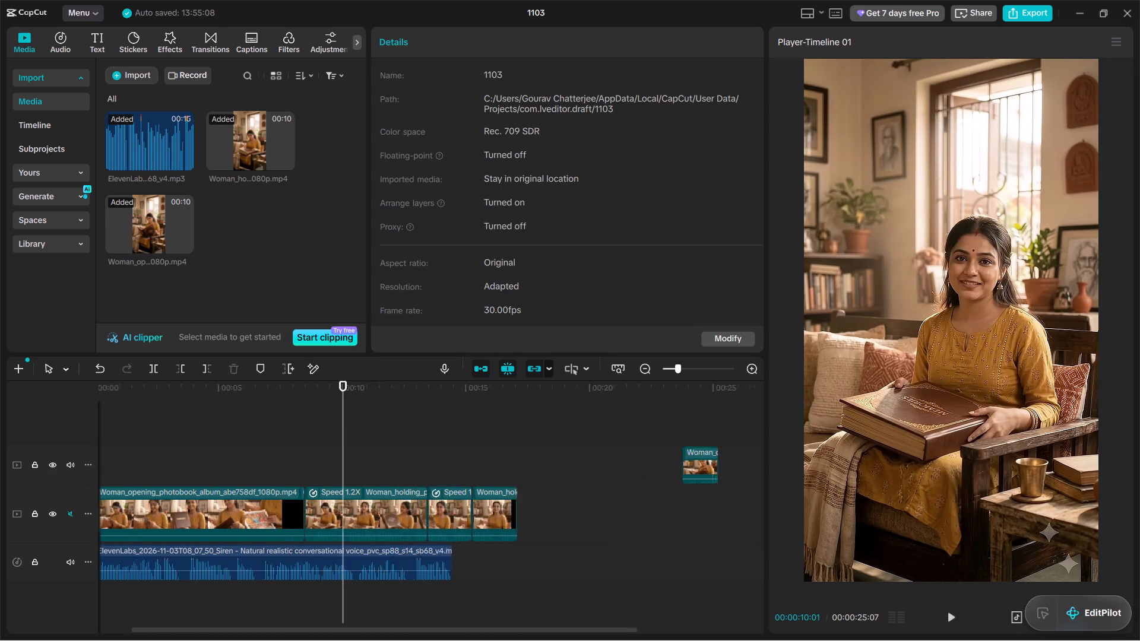
{"action": "scroll", "coordinate": [408, 473], "scroll_direction": "up", "scroll_amount": 5, "text": "ctrl"}
{"action": "scroll", "coordinate": [474, 443], "scroll_direction": "down", "scroll_amount": 6, "text": "ctrl"}
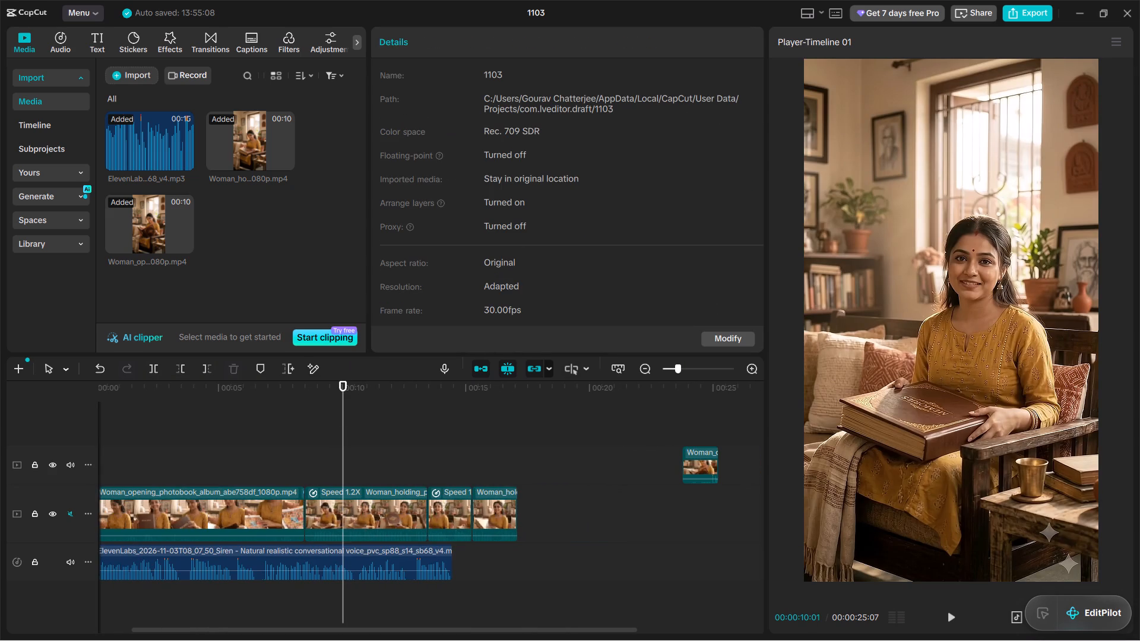
{"action": "left_click", "coordinate": [322, 418]}
{"action": "key", "text": "space"}
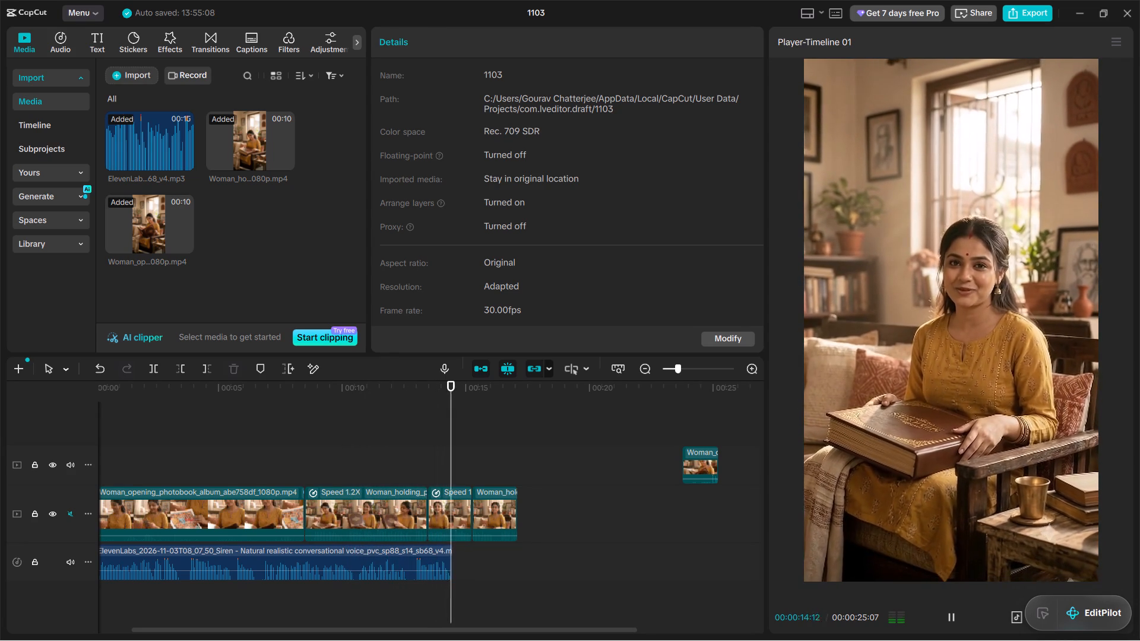
{"action": "key", "text": "space"}
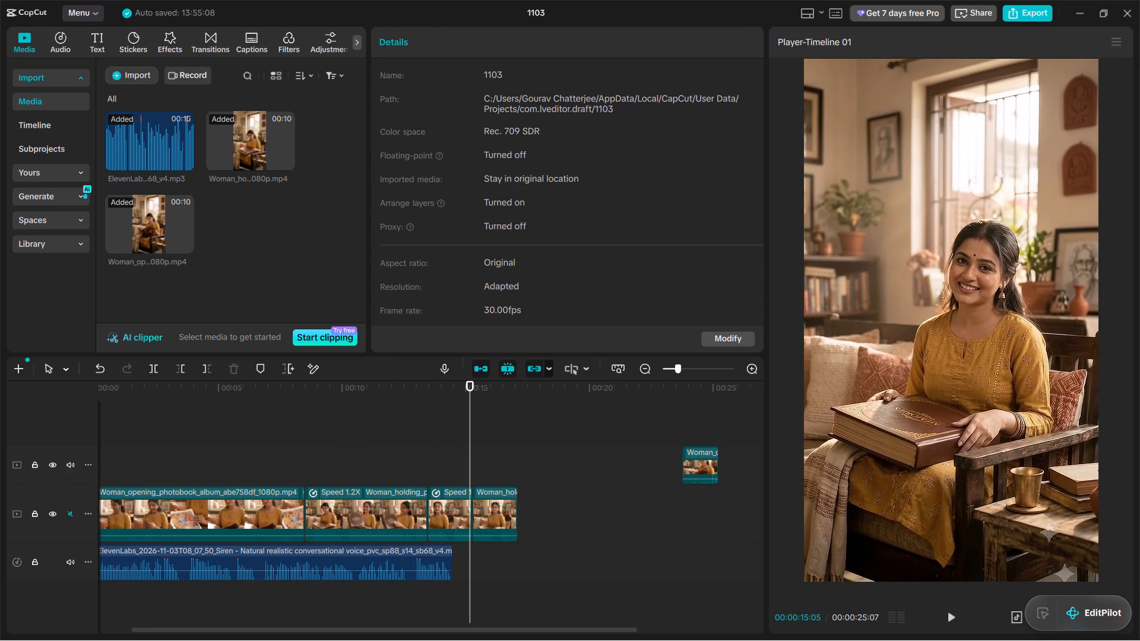
{"action": "key", "text": "space"}
{"action": "key", "text": "space"}
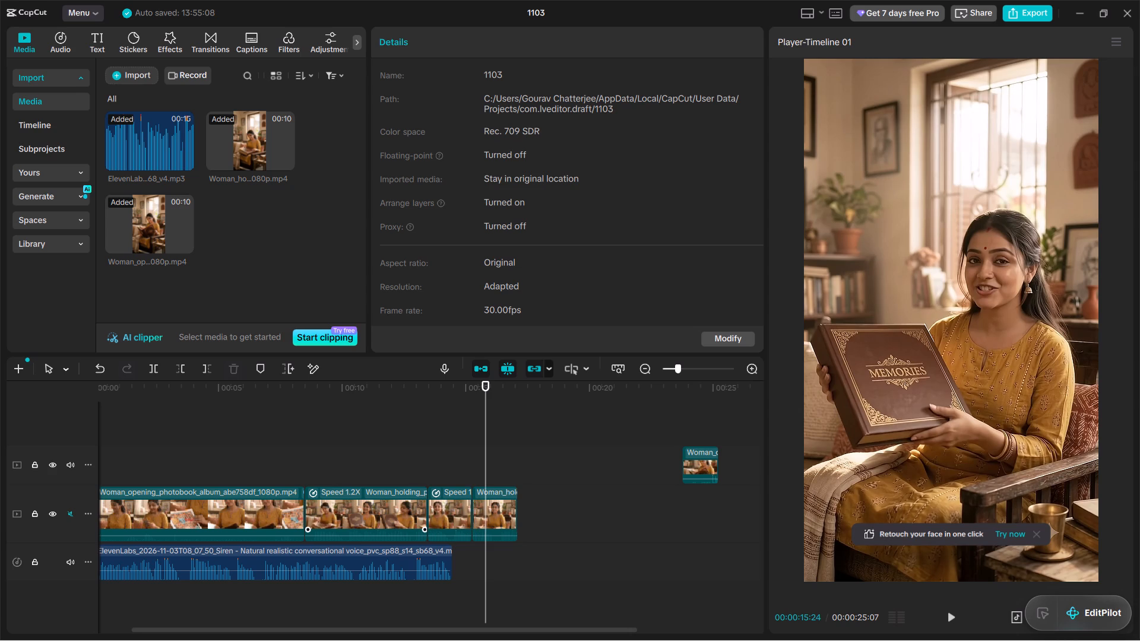
Set the speed of the Woman_opening_photobook_album clip to 1.10x.
{"action": "left_click", "coordinate": [246, 453]}
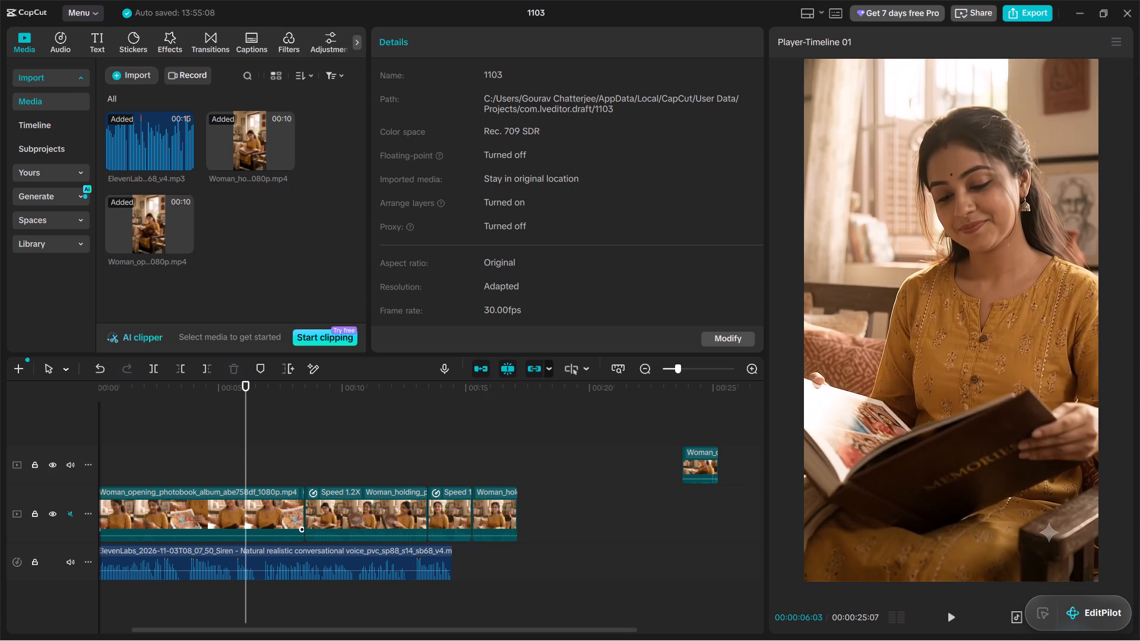
{"action": "left_click", "coordinate": [227, 502]}
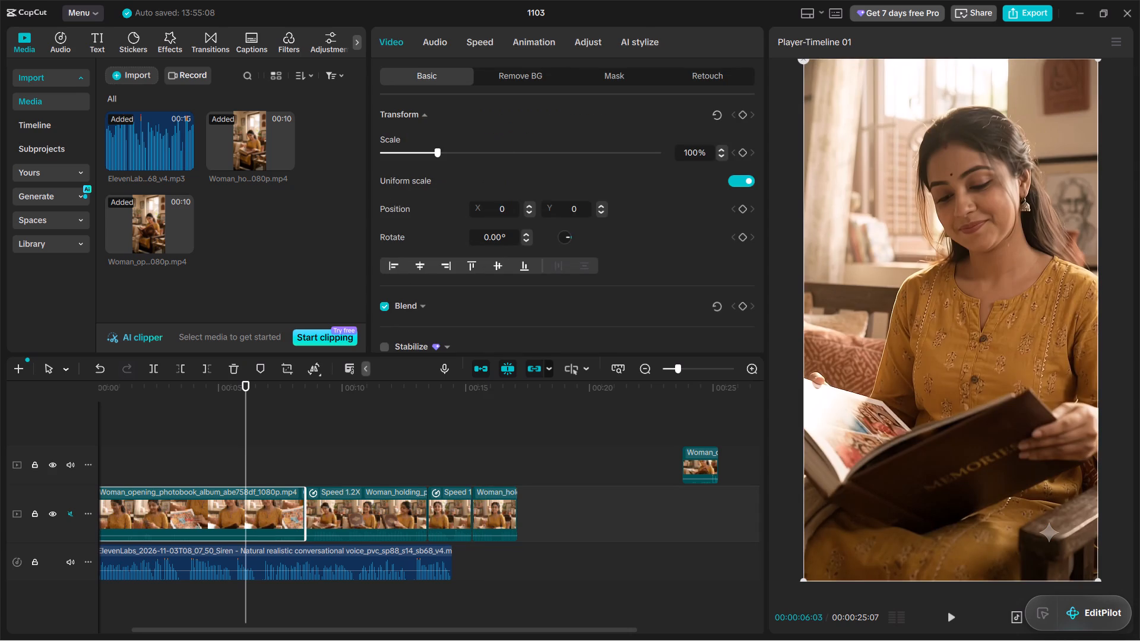
{"action": "left_click", "coordinate": [492, 37]}
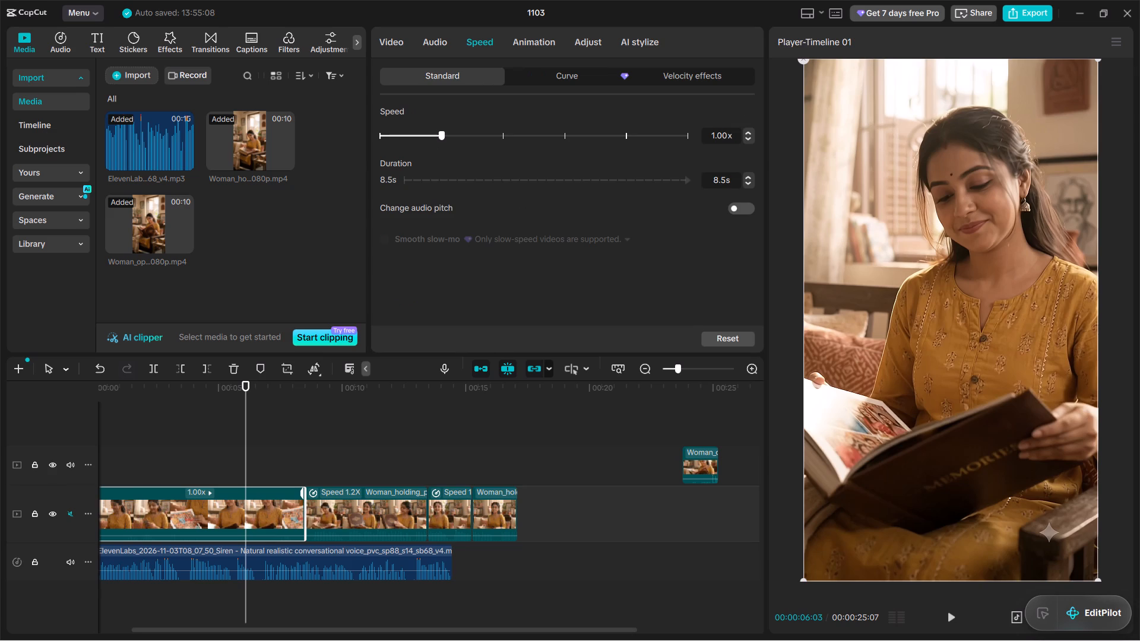
{"action": "left_click", "coordinate": [724, 138]}
{"action": "scroll", "coordinate": [724, 138], "scroll_direction": "up", "scroll_amount": 1}
{"action": "left_click", "coordinate": [501, 396]}
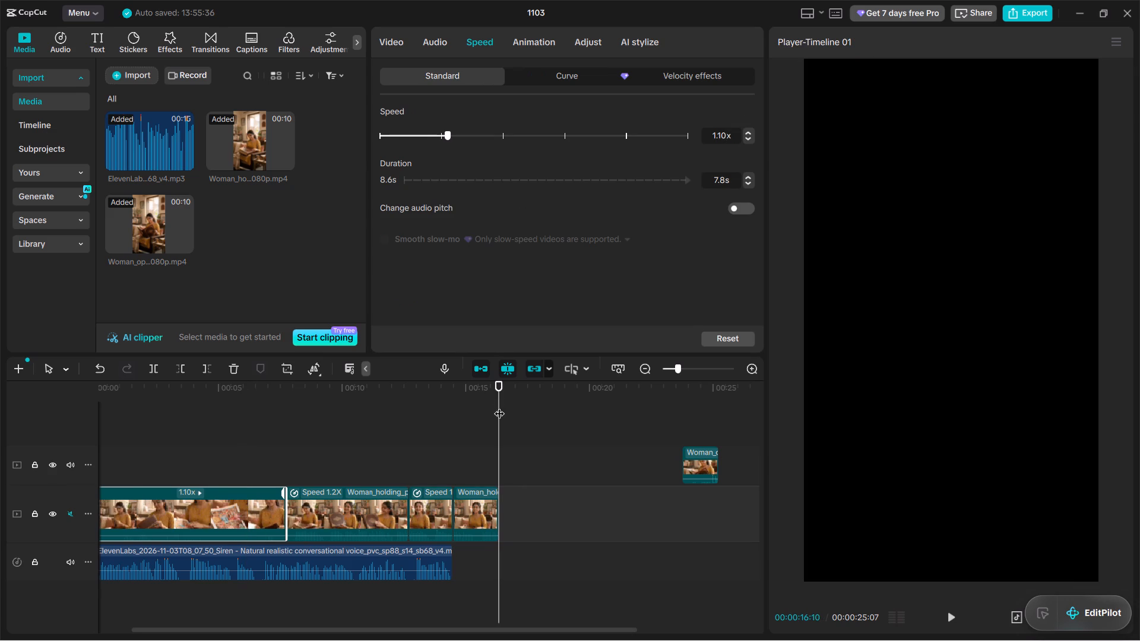
Play the whole sequence from the start to past the voiceover's end to check the new timing.
{"action": "left_click", "coordinate": [368, 435]}
{"action": "left_click_drag", "start_coordinate": [368, 435], "coordinate": [350, 423]}
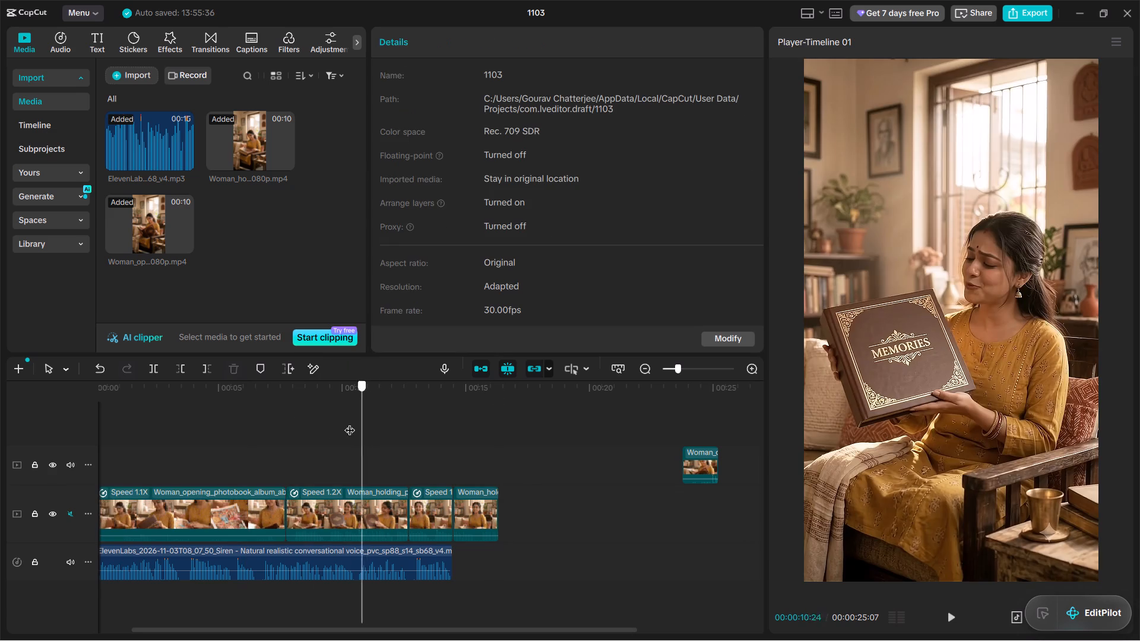
{"action": "left_click_drag", "start_coordinate": [350, 423], "coordinate": [35, 396]}
{"action": "key", "text": "space"}
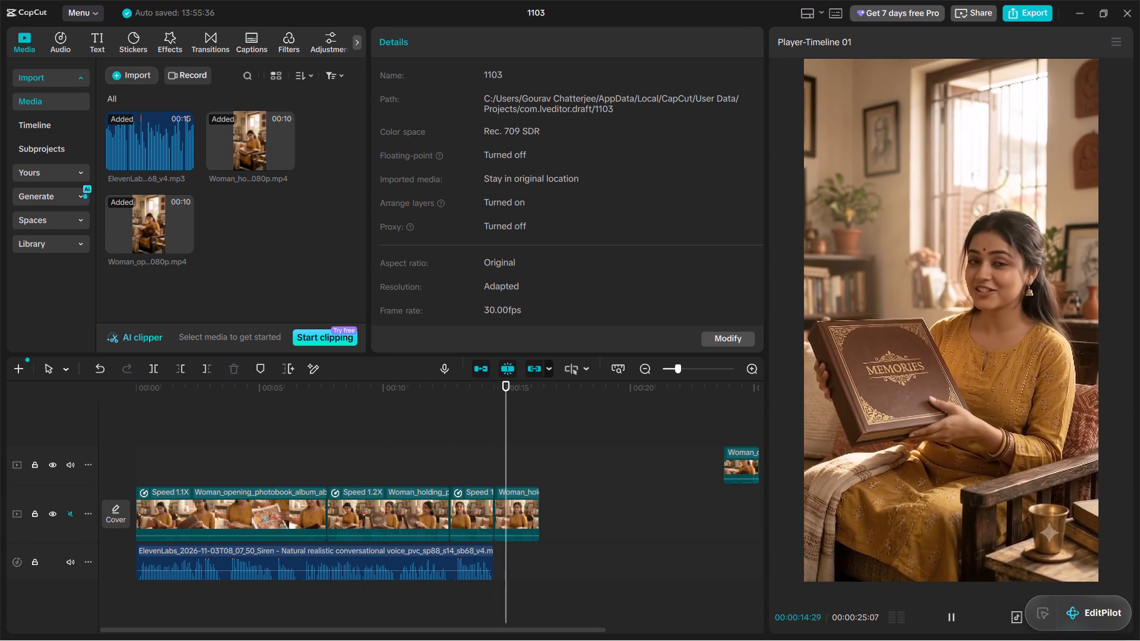
{"action": "key", "text": "space"}
Move the last Woman_holding piece off the main track to the upper track, just before the spare piece parked there.
{"action": "left_click_drag", "start_coordinate": [523, 516], "coordinate": [665, 475]}
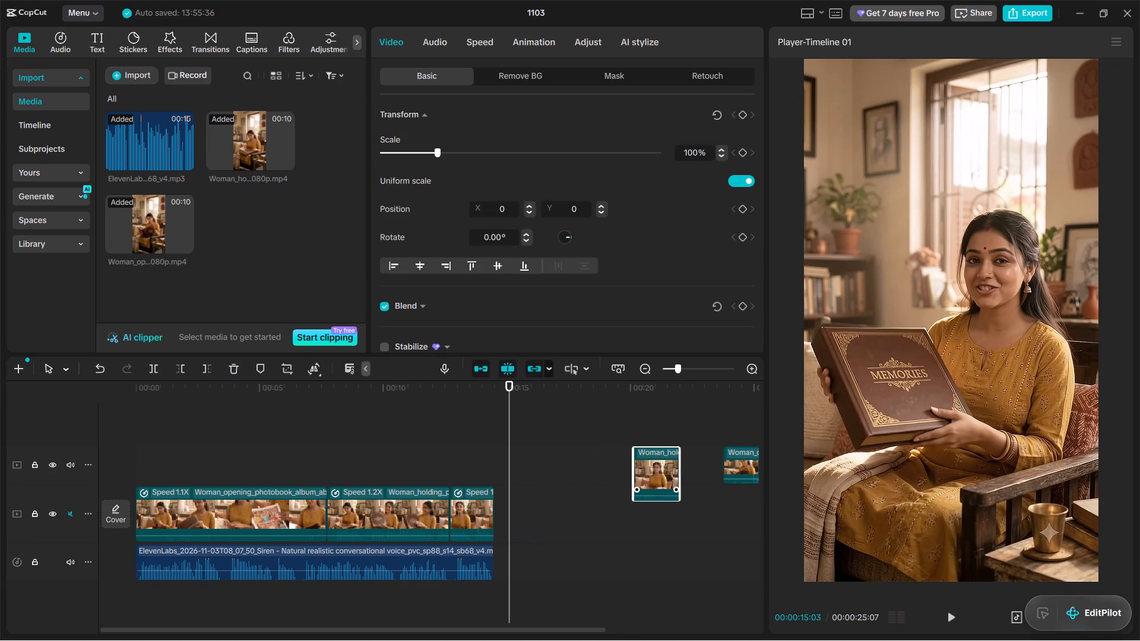
{"action": "left_click_drag", "start_coordinate": [665, 475], "coordinate": [698, 468]}
Replay the ending from about 00:00:13 to check how the video and voiceover finish together.
{"action": "left_click", "coordinate": [470, 460]}
{"action": "key", "text": "space"}
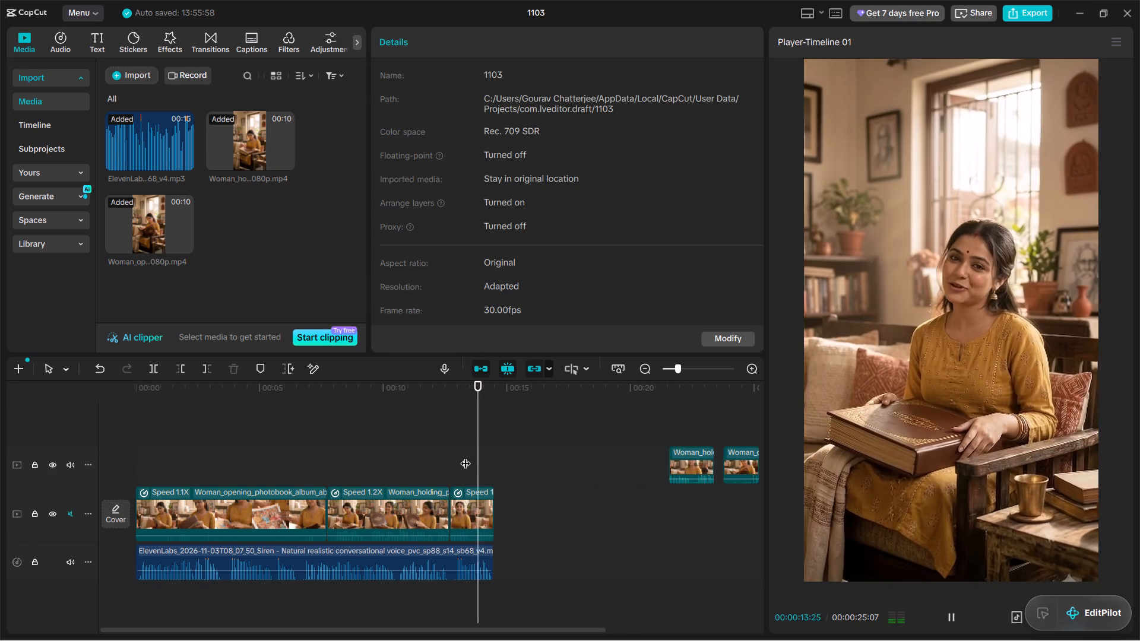
{"action": "key", "text": "space"}
{"action": "left_click", "coordinate": [451, 455]}
{"action": "key", "text": "space"}
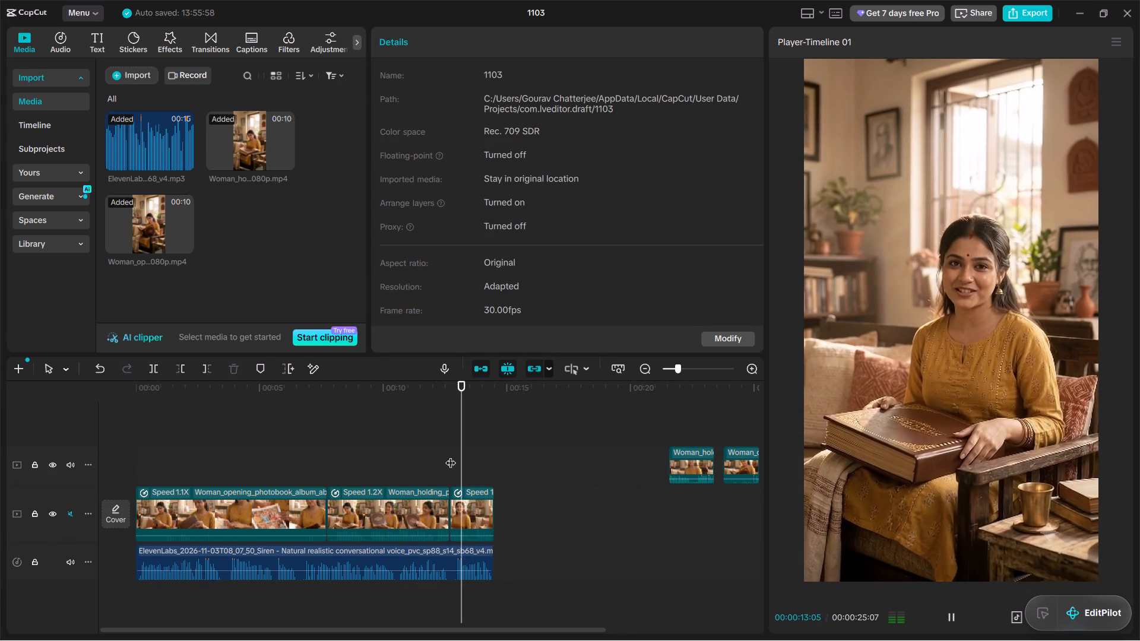
{"action": "key", "text": "space"}
Set the ElevenLabs voiceover's fade in to 0.5 s and replay the ending.
{"action": "left_click", "coordinate": [464, 558]}
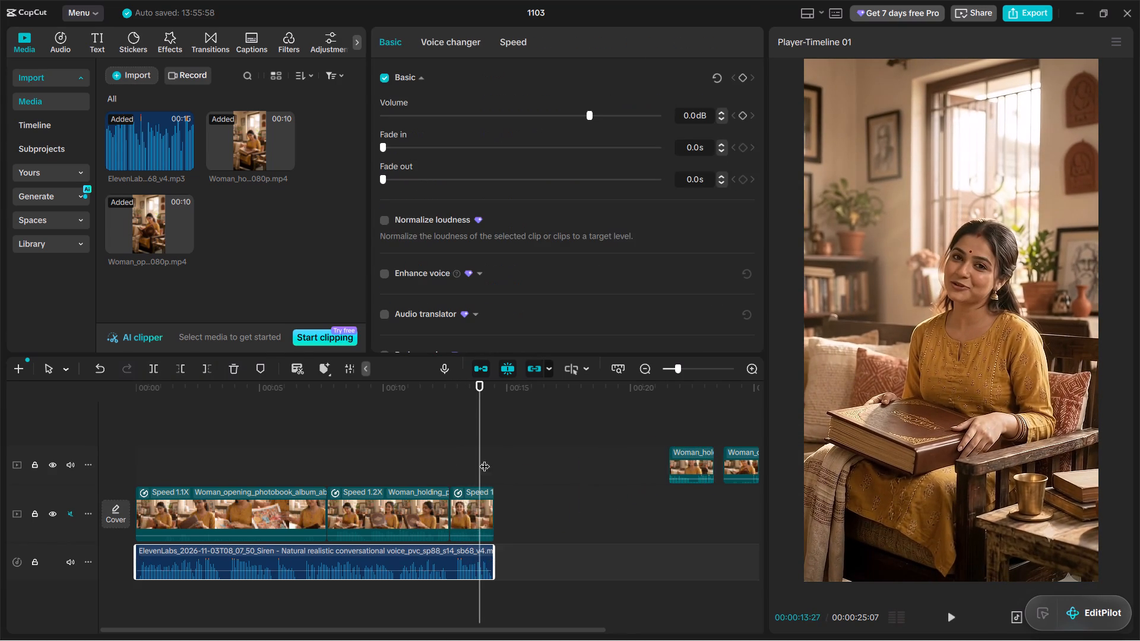
{"action": "left_click", "coordinate": [691, 150]}
{"action": "scroll", "coordinate": [691, 150], "scroll_direction": "up", "scroll_amount": 5}
{"action": "left_click", "coordinate": [417, 447]}
{"action": "key", "text": "space"}
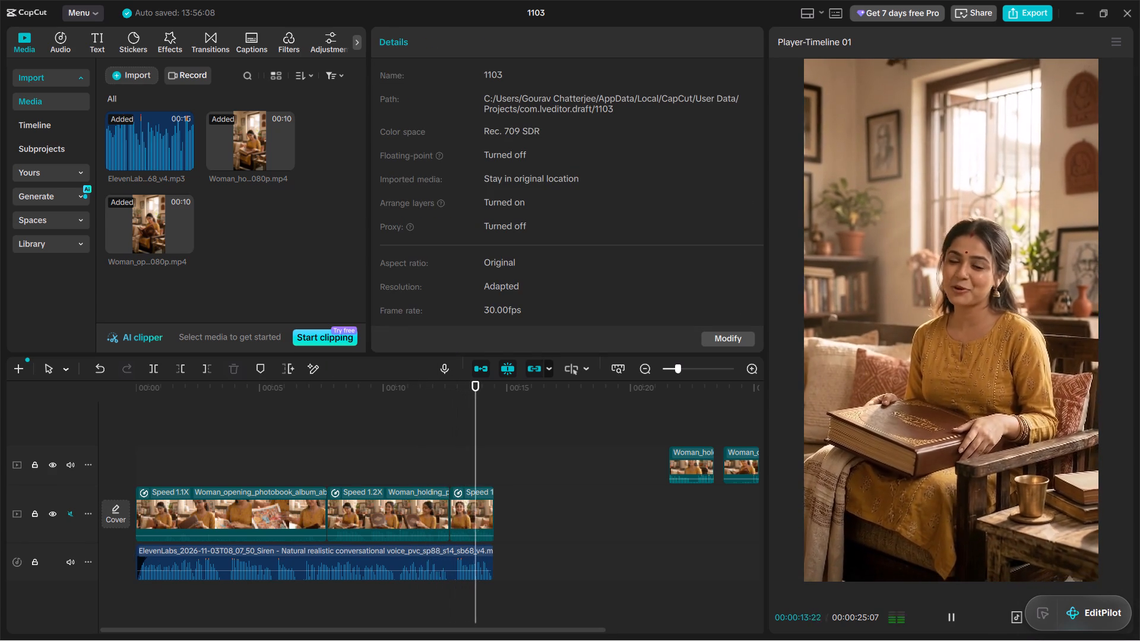
{"action": "key", "text": "space"}
Set the ElevenLabs voiceover's fade out to 0.5 s and replay its ending.
{"action": "left_click", "coordinate": [486, 559]}
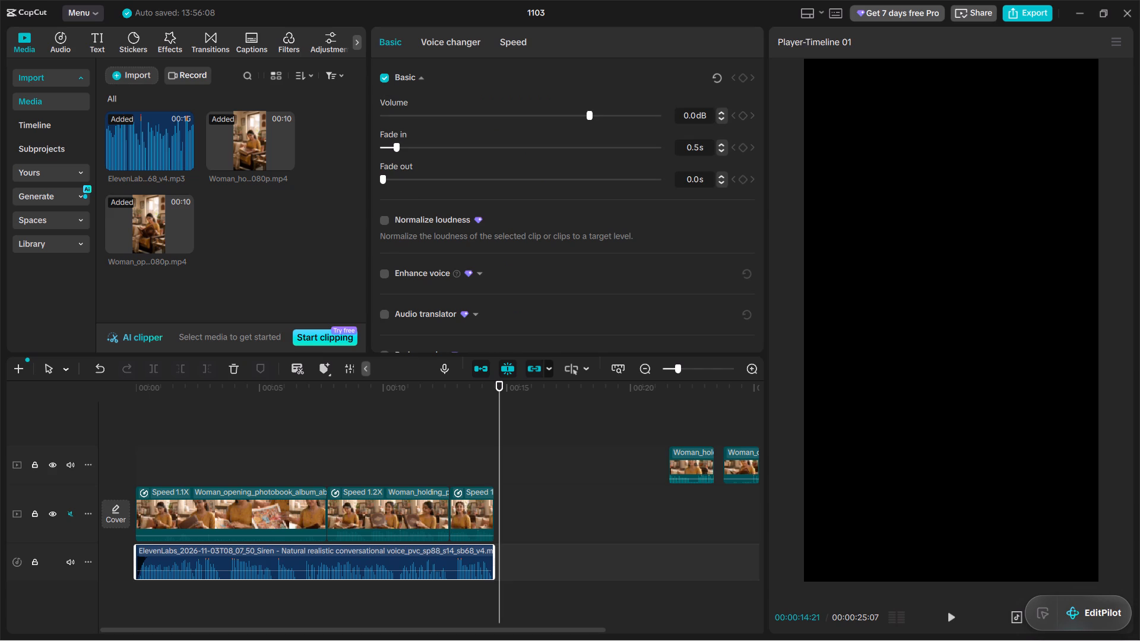
{"action": "left_click", "coordinate": [708, 182]}
{"action": "scroll", "coordinate": [708, 182], "scroll_direction": "up", "scroll_amount": 5}
{"action": "left_click", "coordinate": [449, 445]}
{"action": "key", "text": "space"}
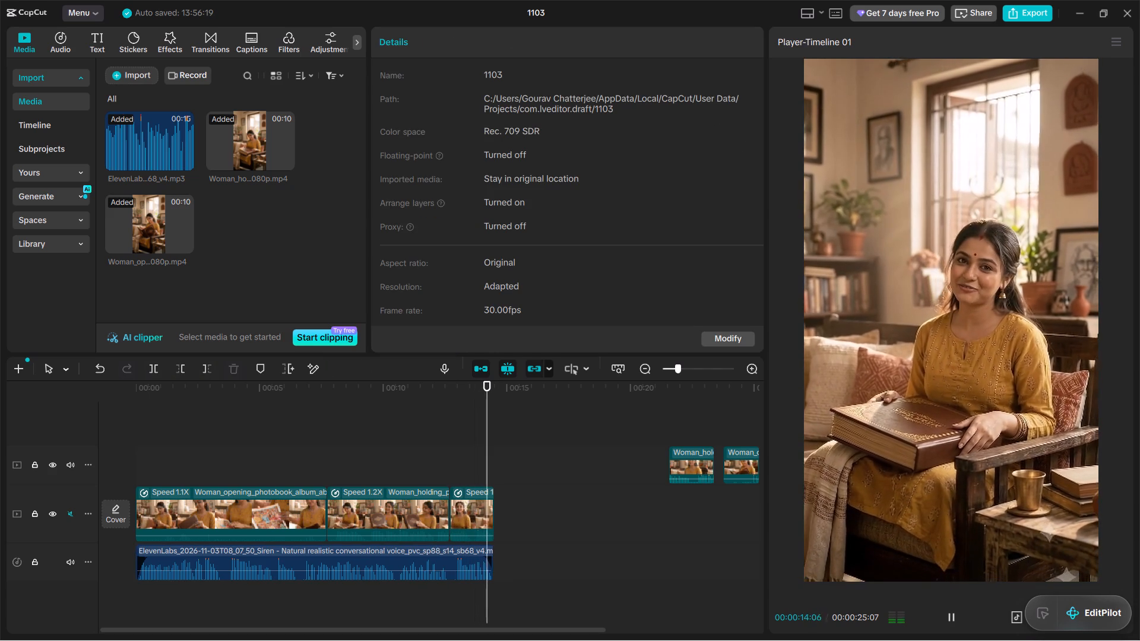
{"action": "key", "text": "space"}
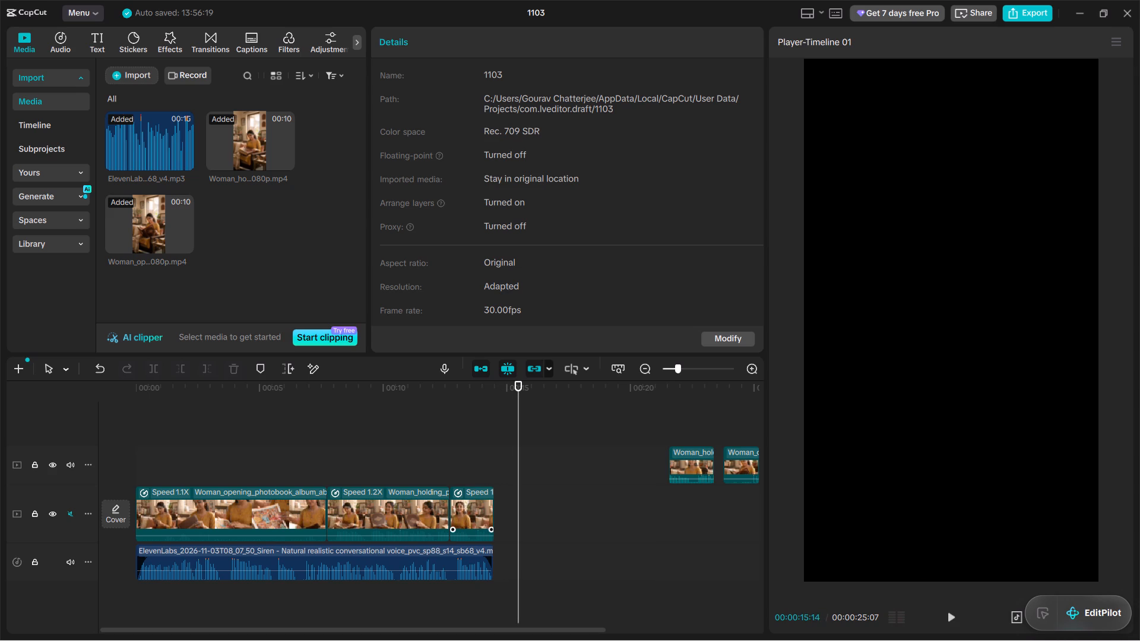
Apply the Fade Out exit animation to the last Woman_holding piece on the main video track.
{"action": "left_click", "coordinate": [471, 499]}
{"action": "left_click", "coordinate": [515, 46]}
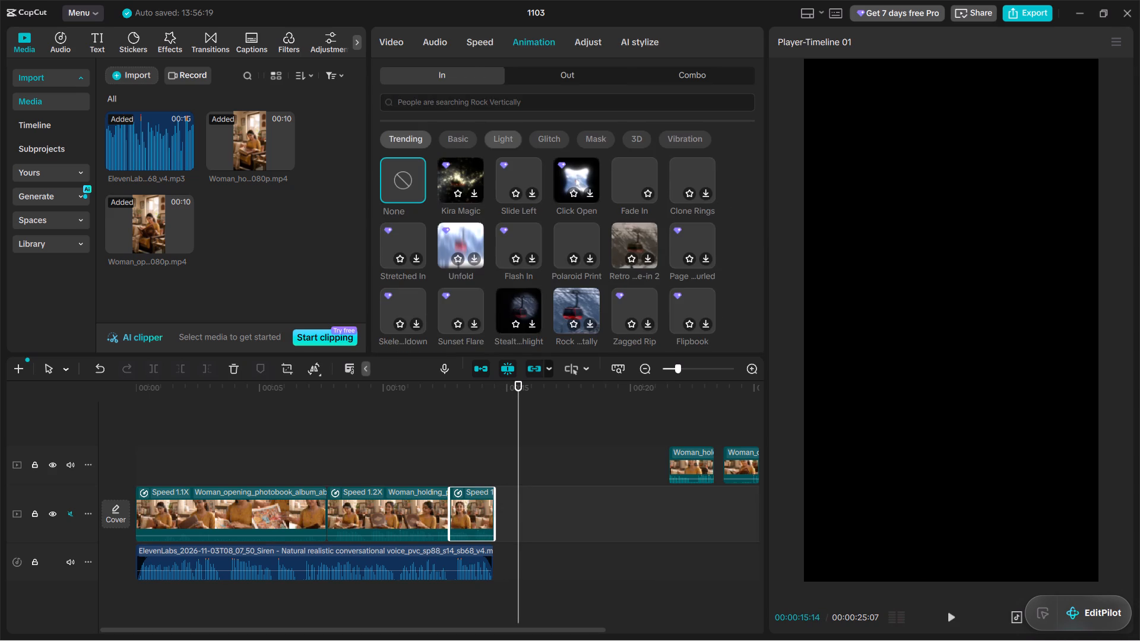
{"action": "left_click", "coordinate": [565, 84]}
{"action": "left_click", "coordinate": [645, 176]}
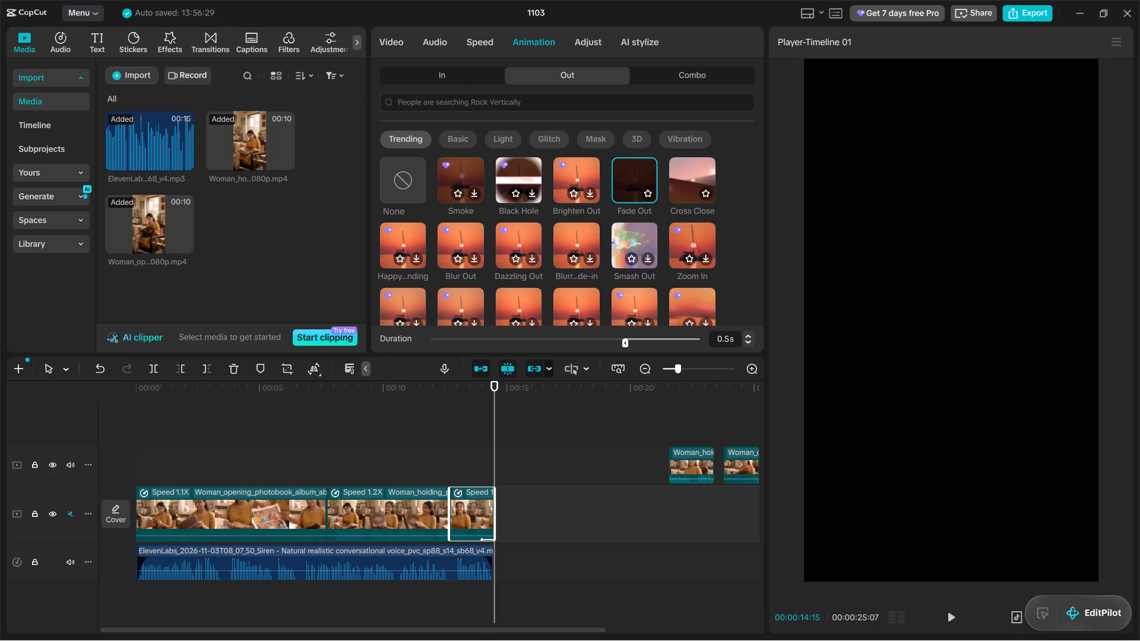
Replay the opening of the edited video from the start of the timeline to check the picture against the voiceover.
{"action": "left_click", "coordinate": [326, 435]}
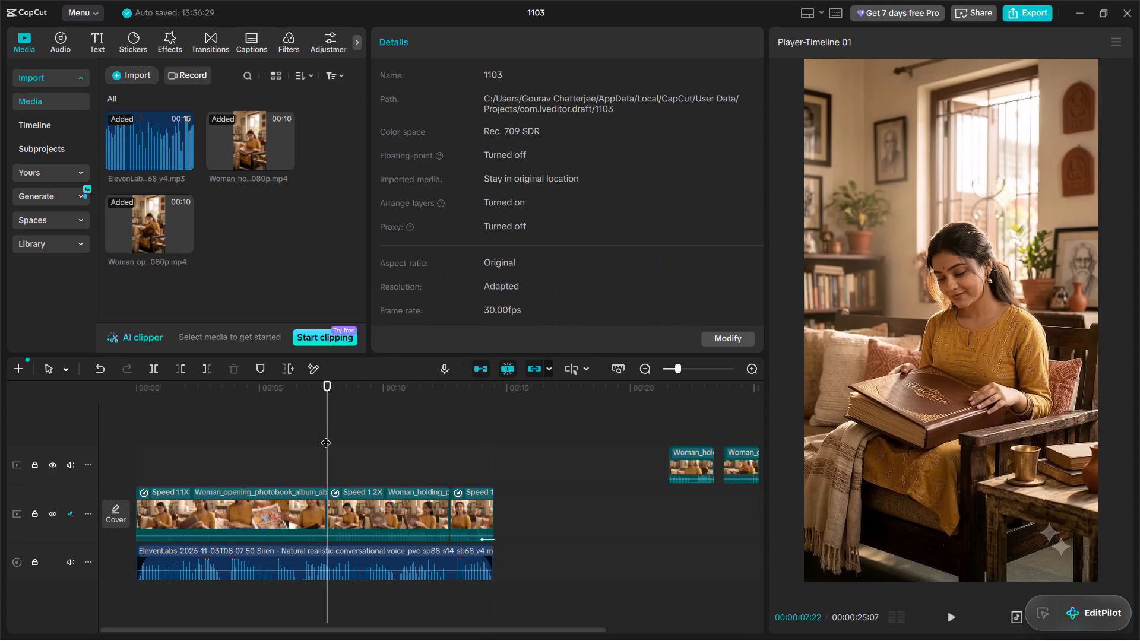
{"action": "left_click", "coordinate": [316, 438]}
{"action": "key", "text": "space"}
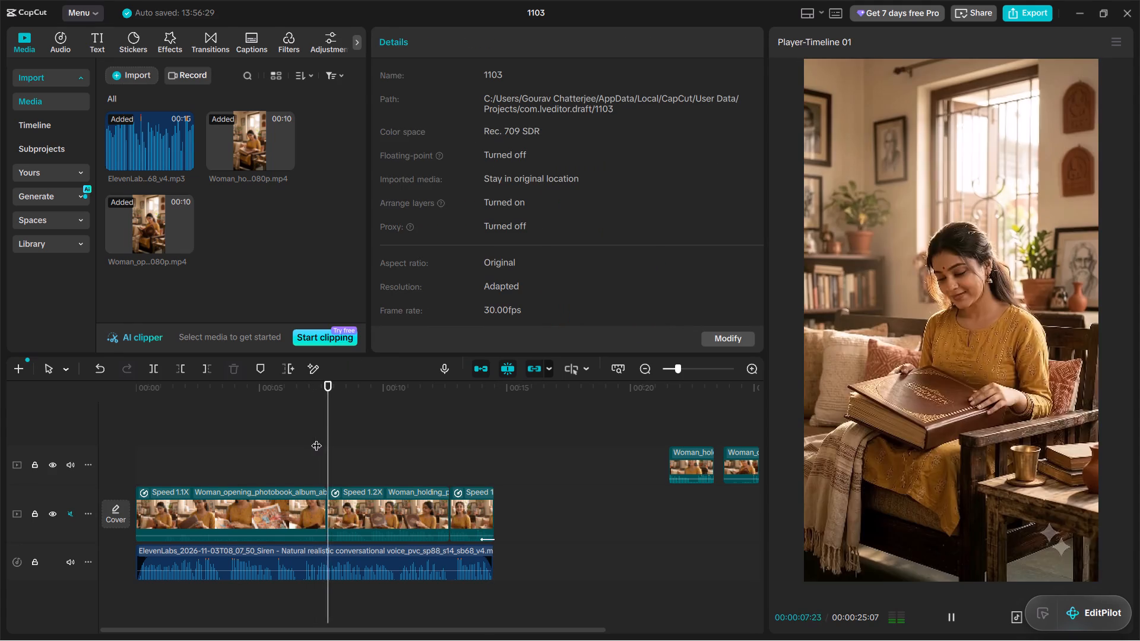
{"action": "left_click", "coordinate": [236, 429]}
{"action": "left_click_drag", "start_coordinate": [235, 427], "coordinate": [117, 394]}
{"action": "key", "text": "space"}
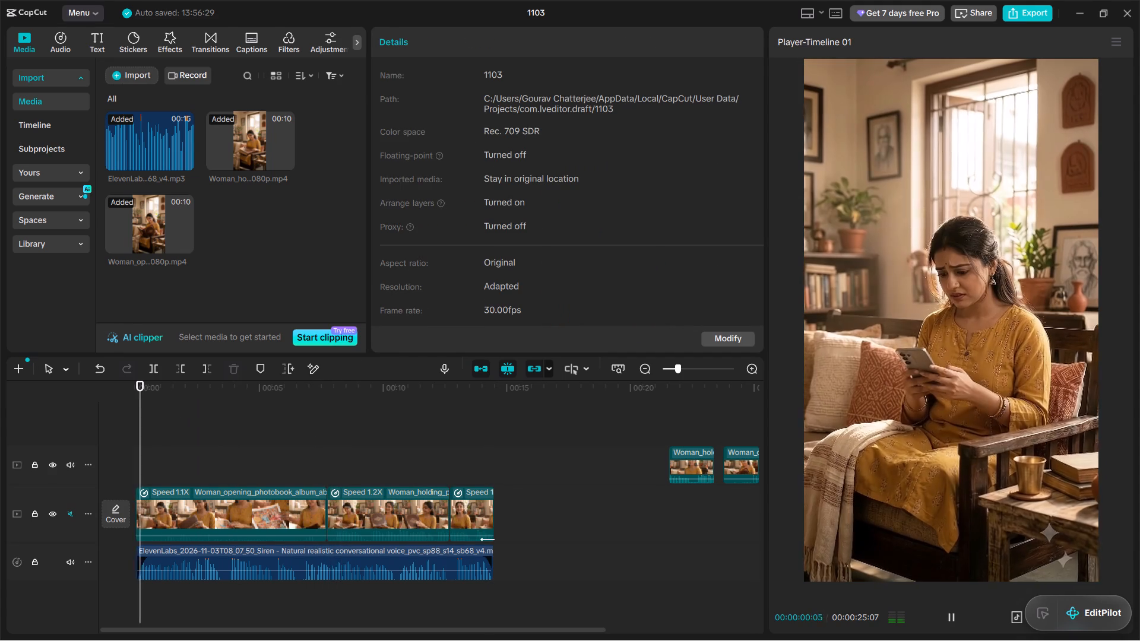
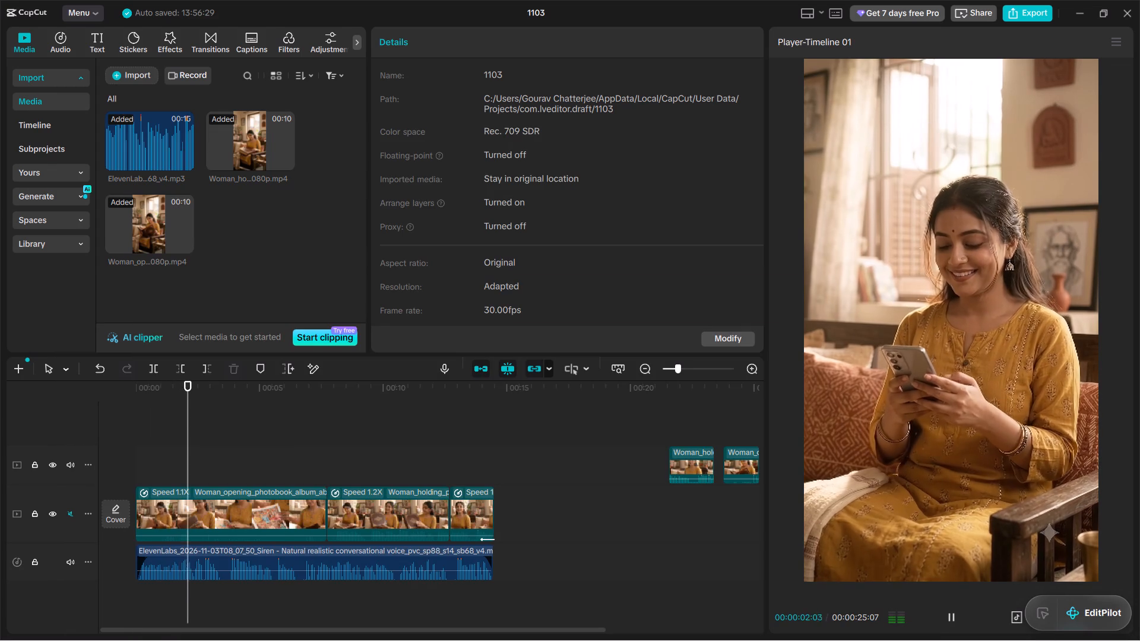
{"action": "left_click", "coordinate": [952, 612]}
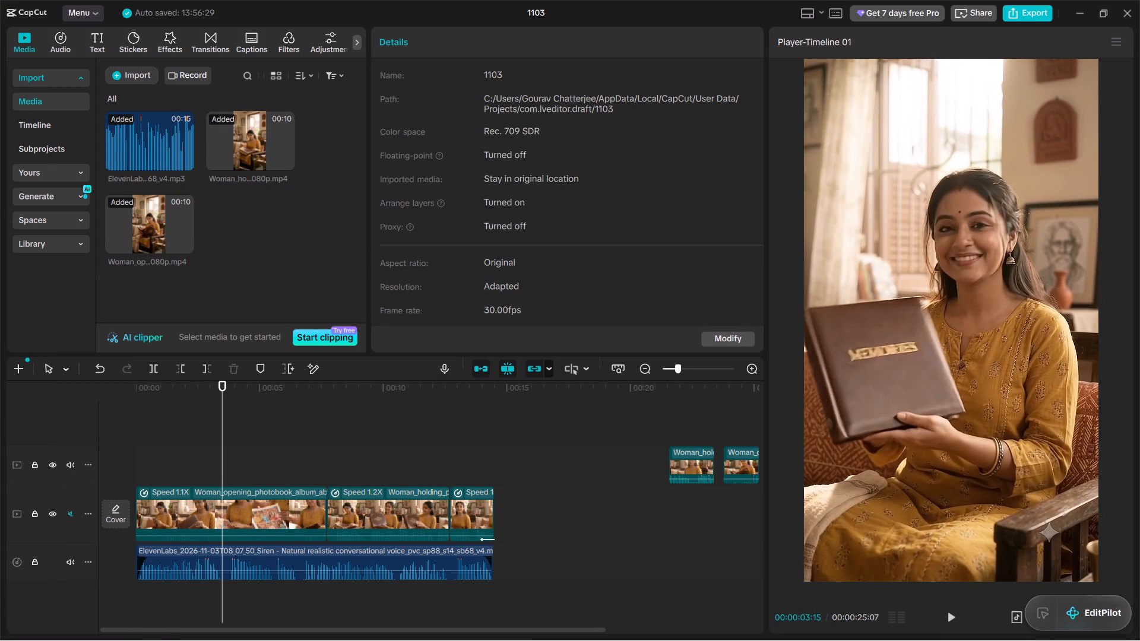
{"action": "left_click", "coordinate": [260, 424]}
{"action": "left_click_drag", "start_coordinate": [260, 424], "coordinate": [139, 448]}
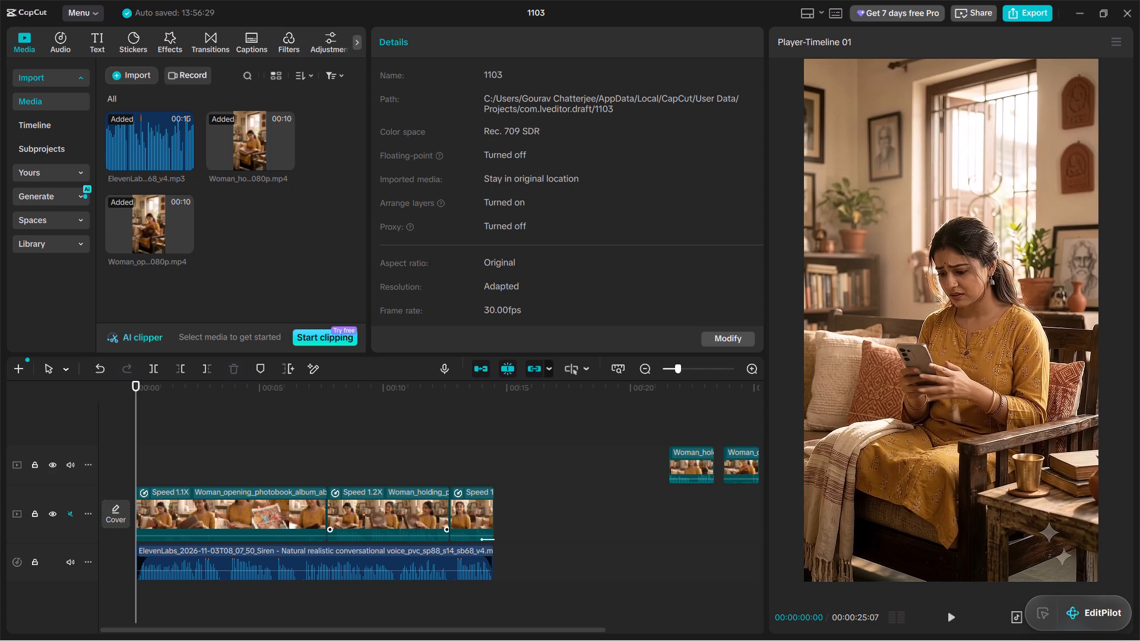
Play the video from the start and review the Memories album shot forward and backward, pausing at about 4 seconds.
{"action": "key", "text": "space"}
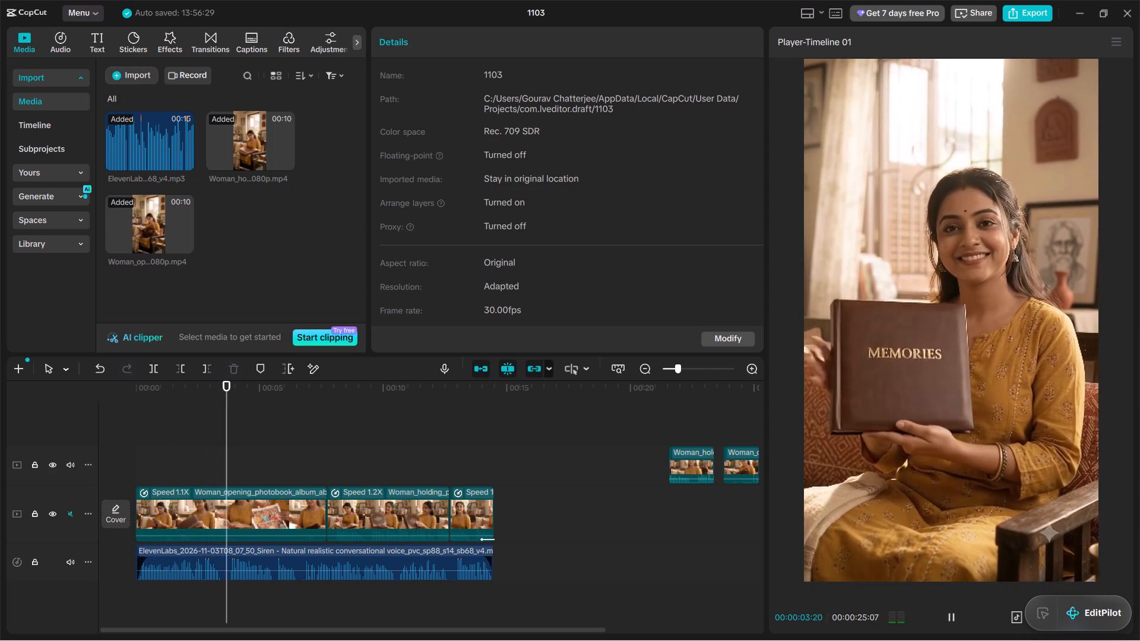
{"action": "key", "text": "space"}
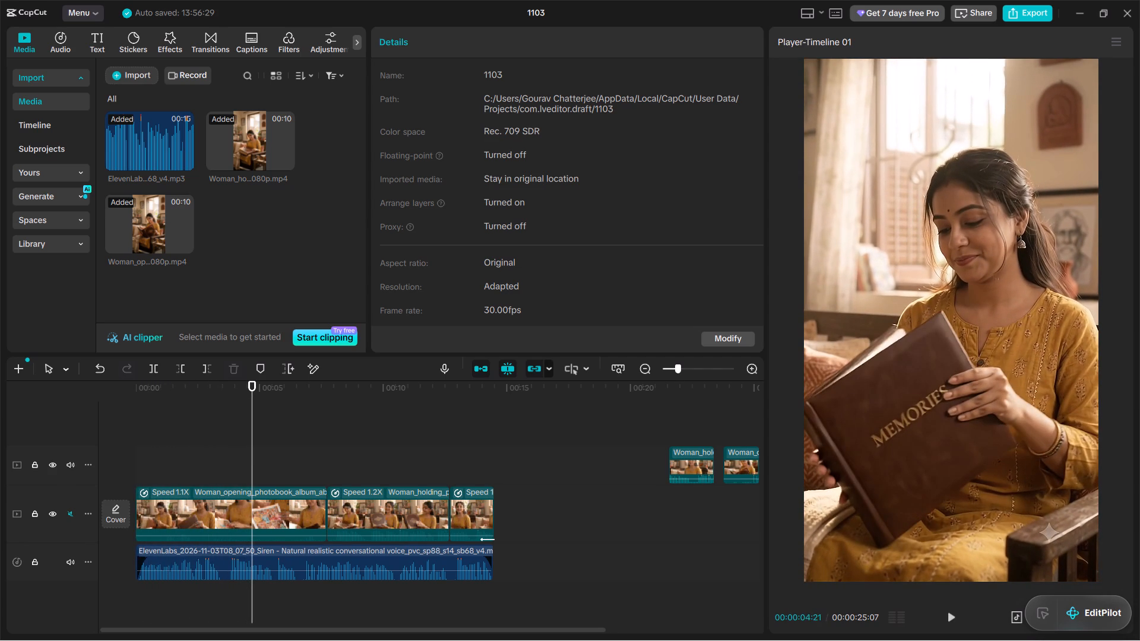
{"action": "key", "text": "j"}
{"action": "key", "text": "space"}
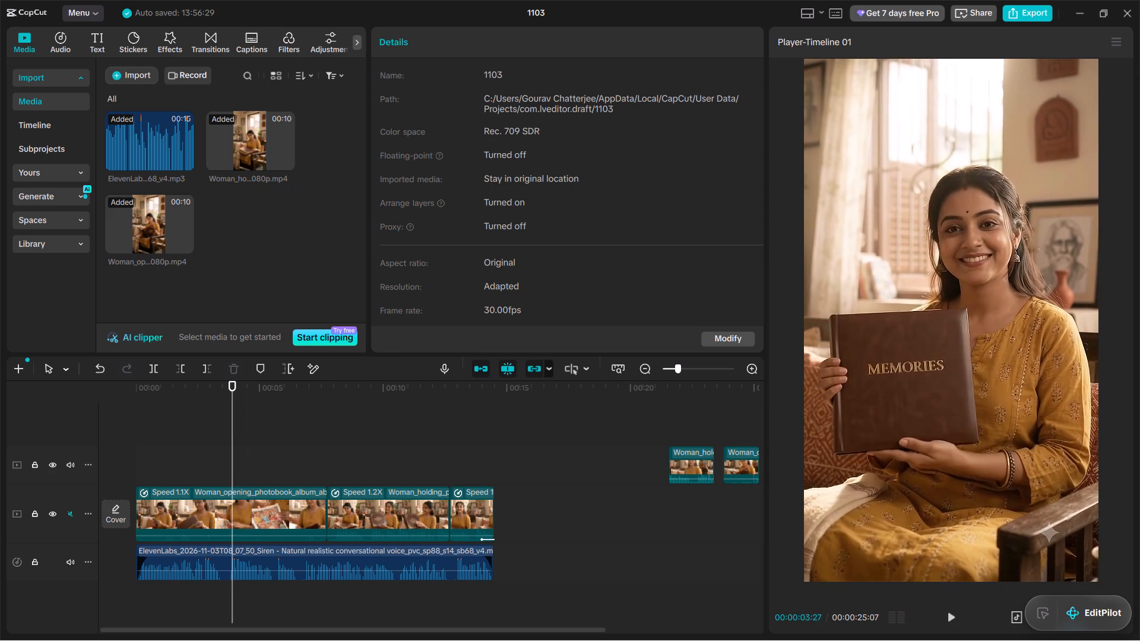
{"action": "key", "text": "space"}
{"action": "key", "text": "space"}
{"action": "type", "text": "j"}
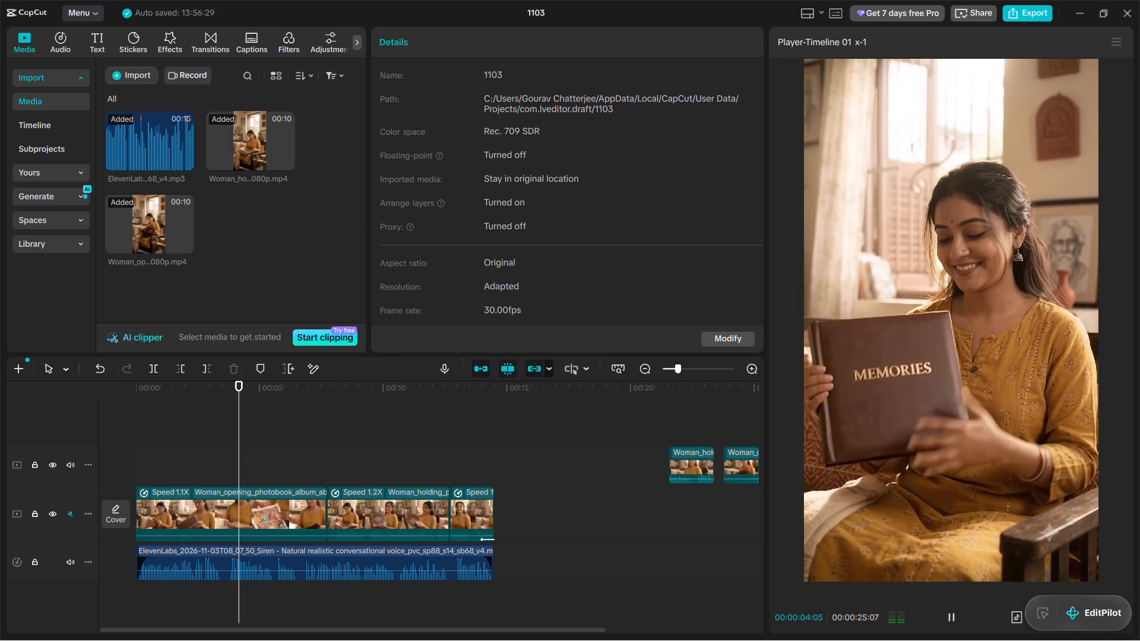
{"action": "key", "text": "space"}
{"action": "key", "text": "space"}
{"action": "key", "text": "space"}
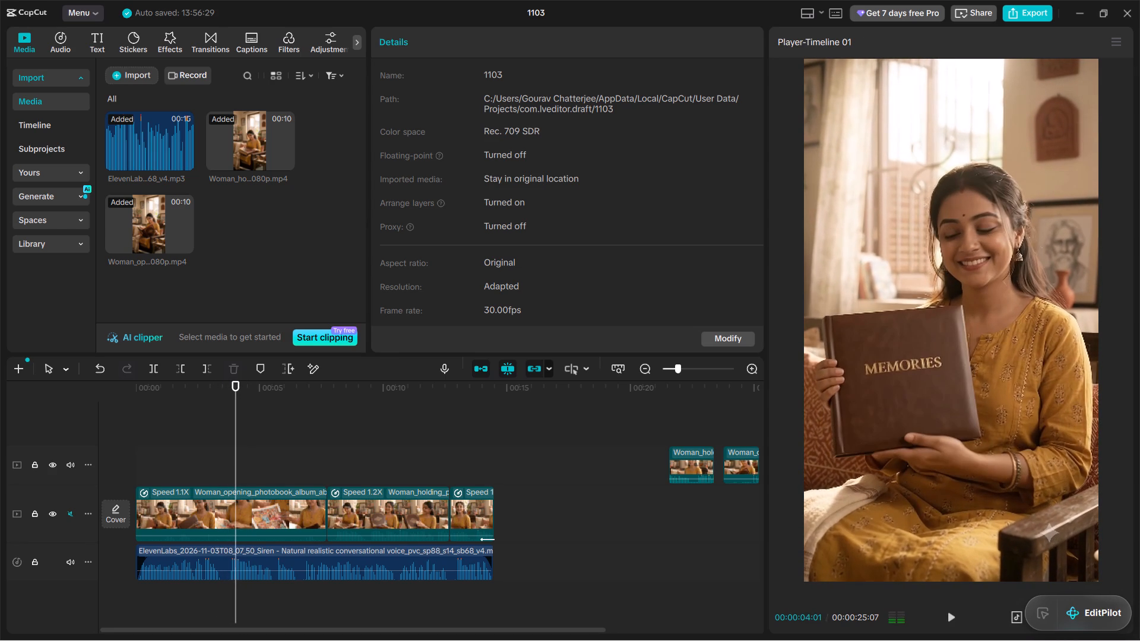
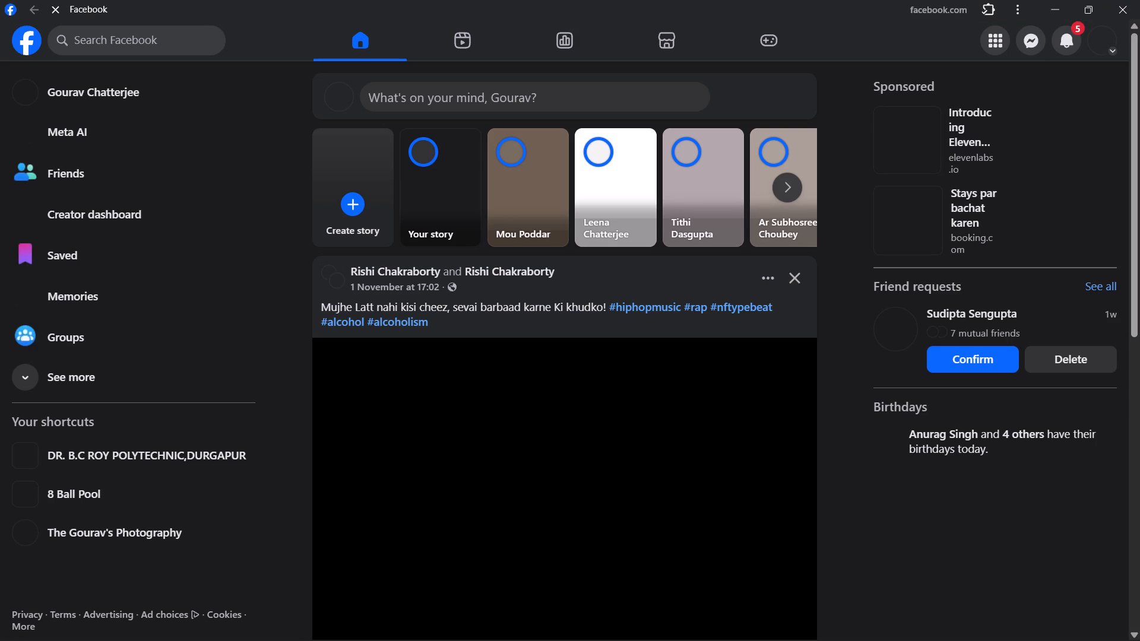
Switch to Facebook, open the Imperial Wedding Album page from the recent searches, and look over its header and posts.
{"action": "left_click", "coordinate": [157, 51]}
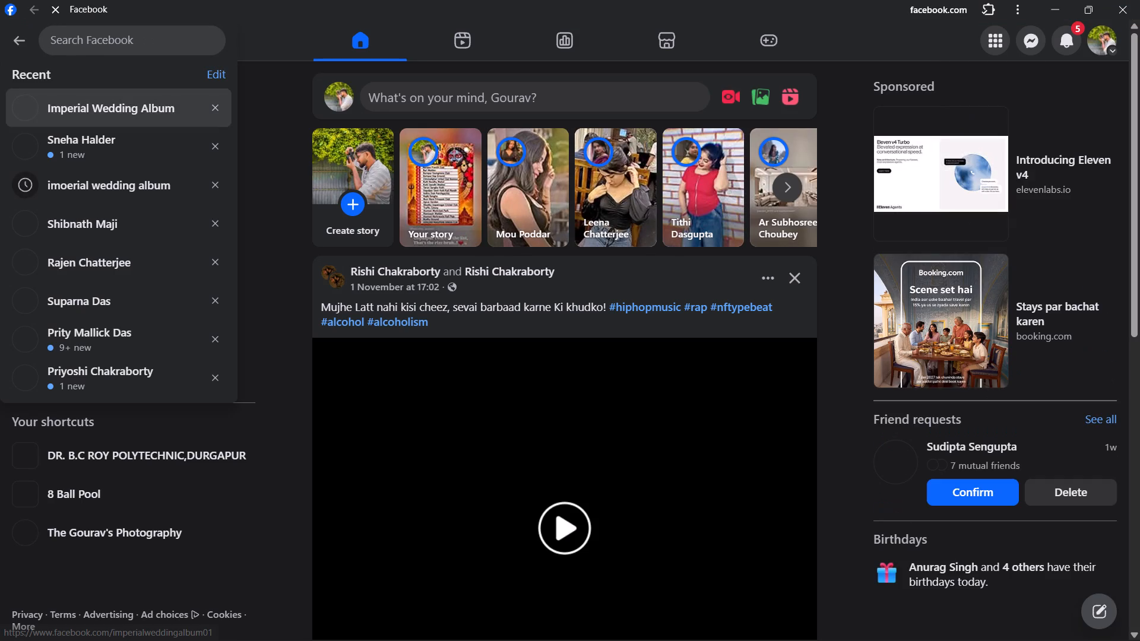
{"action": "left_click", "coordinate": [115, 104]}
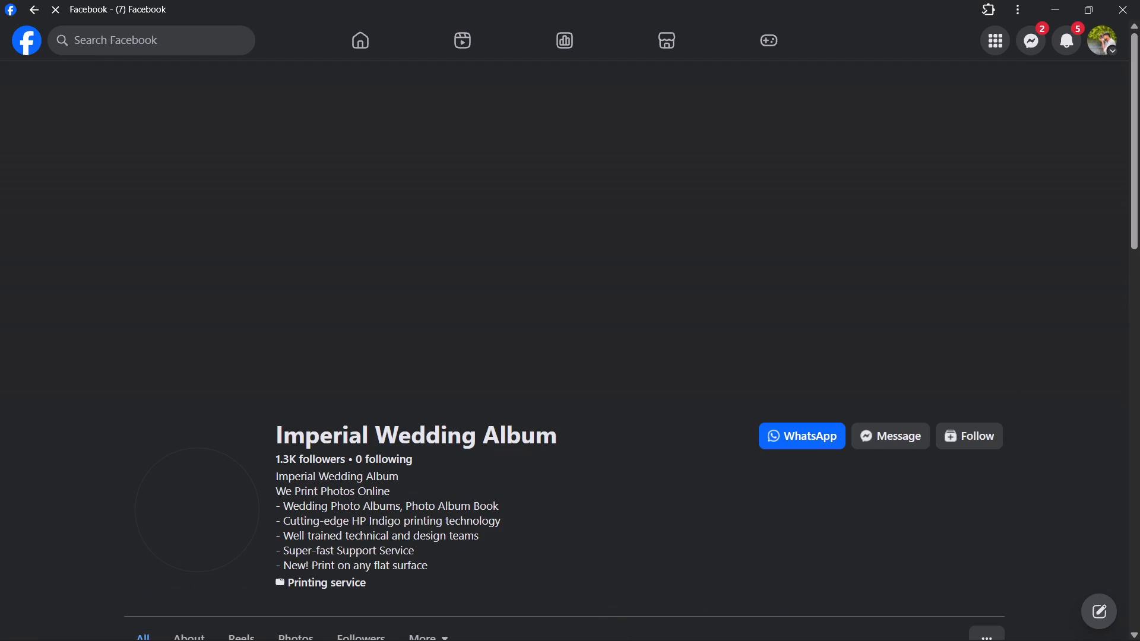
{"action": "scroll", "coordinate": [463, 479], "scroll_direction": "down", "scroll_amount": 1}
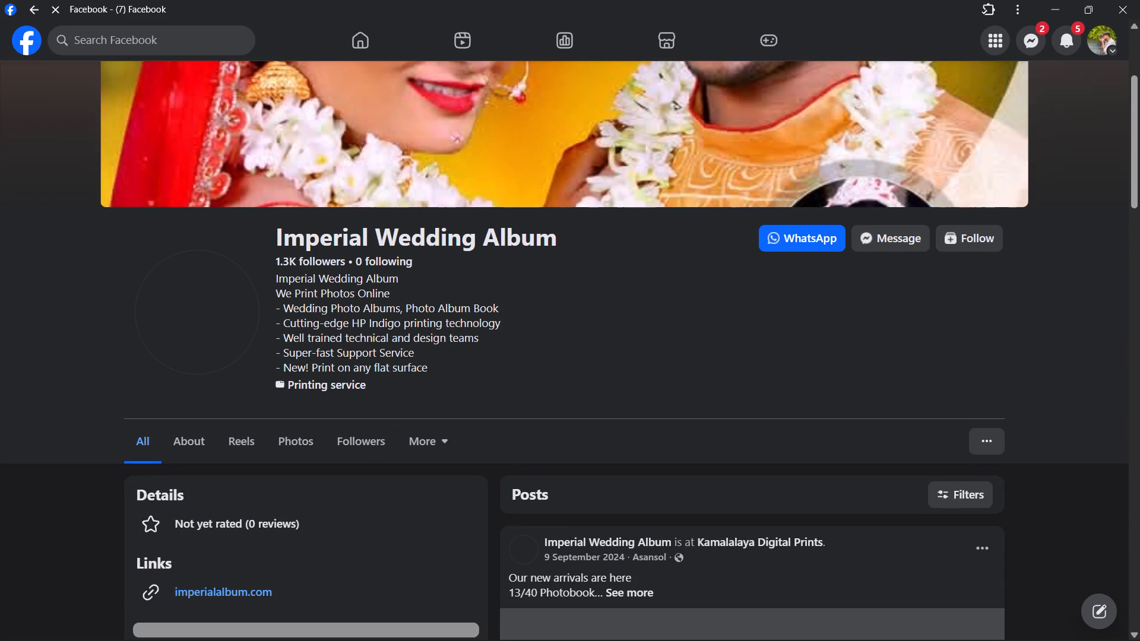
{"action": "scroll", "coordinate": [537, 391], "scroll_direction": "up", "scroll_amount": 1}
{"action": "scroll", "coordinate": [537, 391], "scroll_direction": "down", "scroll_amount": 1}
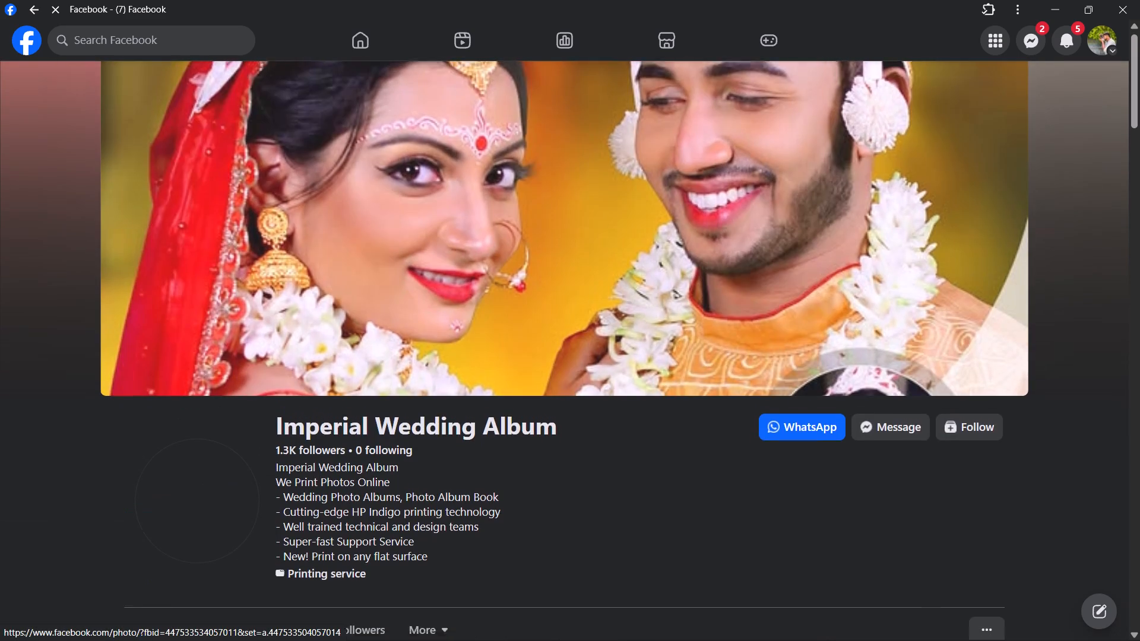
{"action": "scroll", "coordinate": [537, 391], "scroll_direction": "down", "scroll_amount": 3}
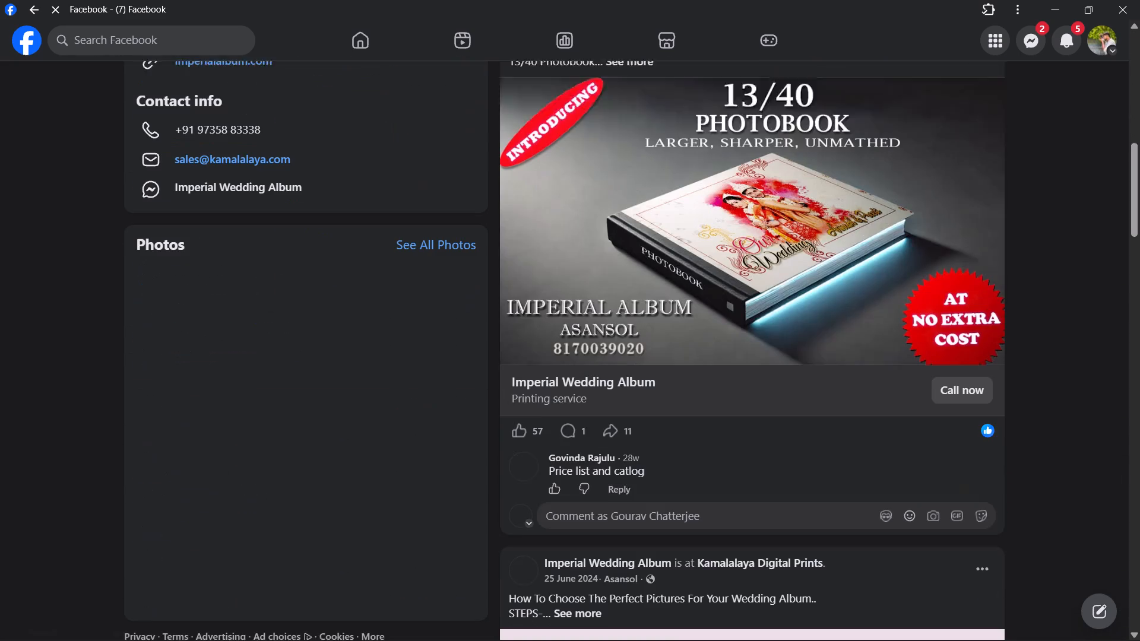
Open the Imperial Wedding Album page's profile picture with the logo full size and bring up the options for downloading it.
{"action": "scroll", "coordinate": [537, 390], "scroll_direction": "up", "scroll_amount": 3}
{"action": "left_click", "coordinate": [177, 312]}
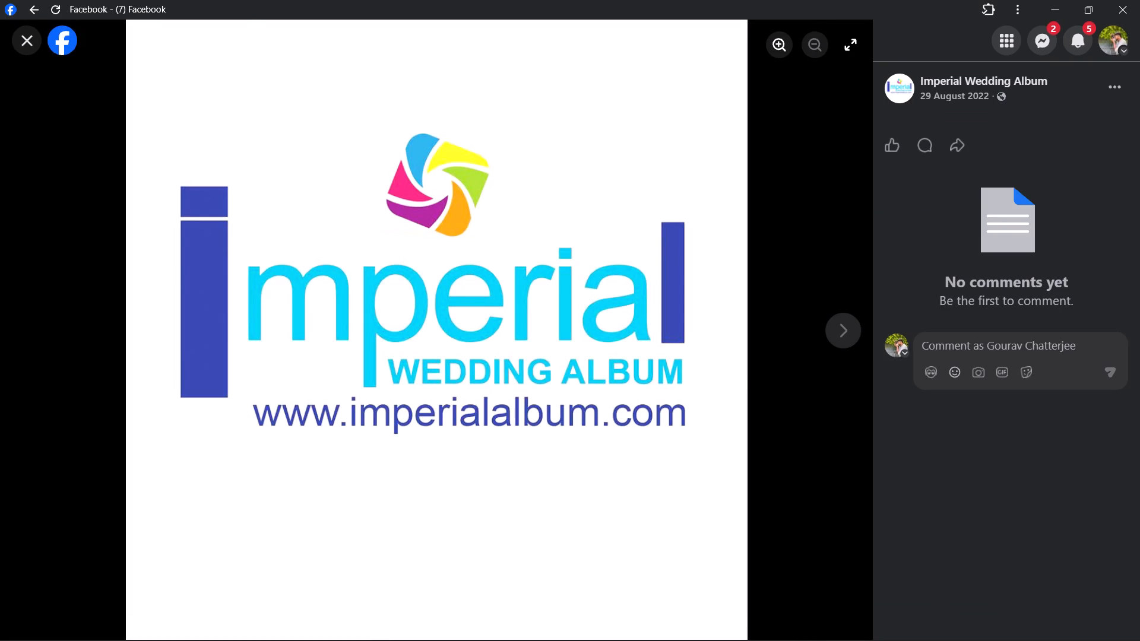
{"action": "right_click", "coordinate": [626, 186]}
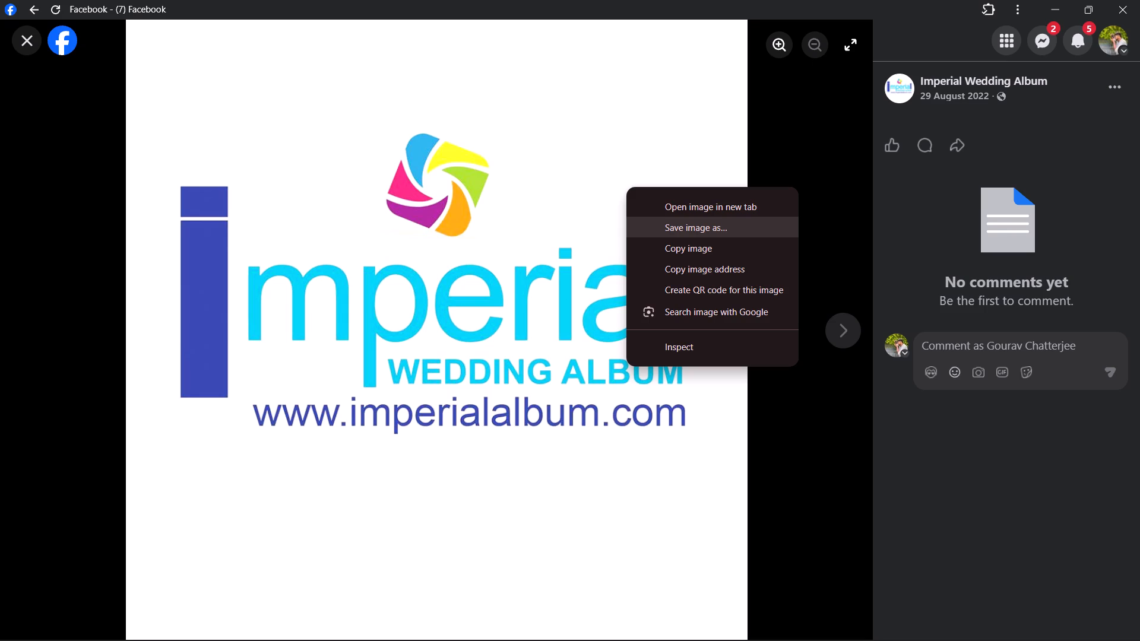
{"action": "left_click", "coordinate": [416, 134]}
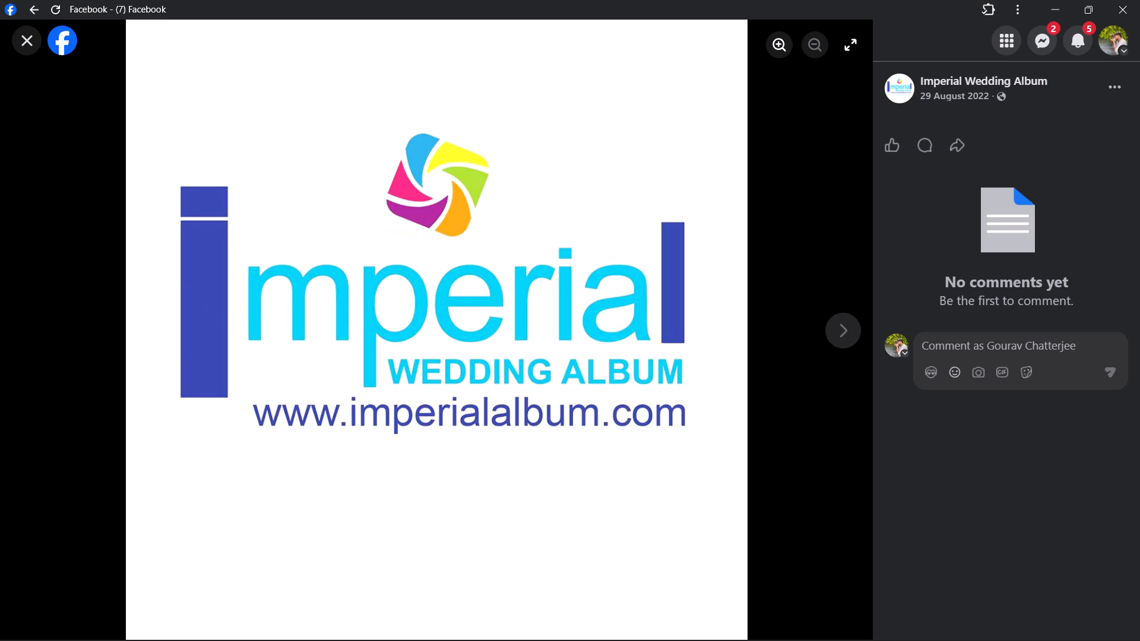
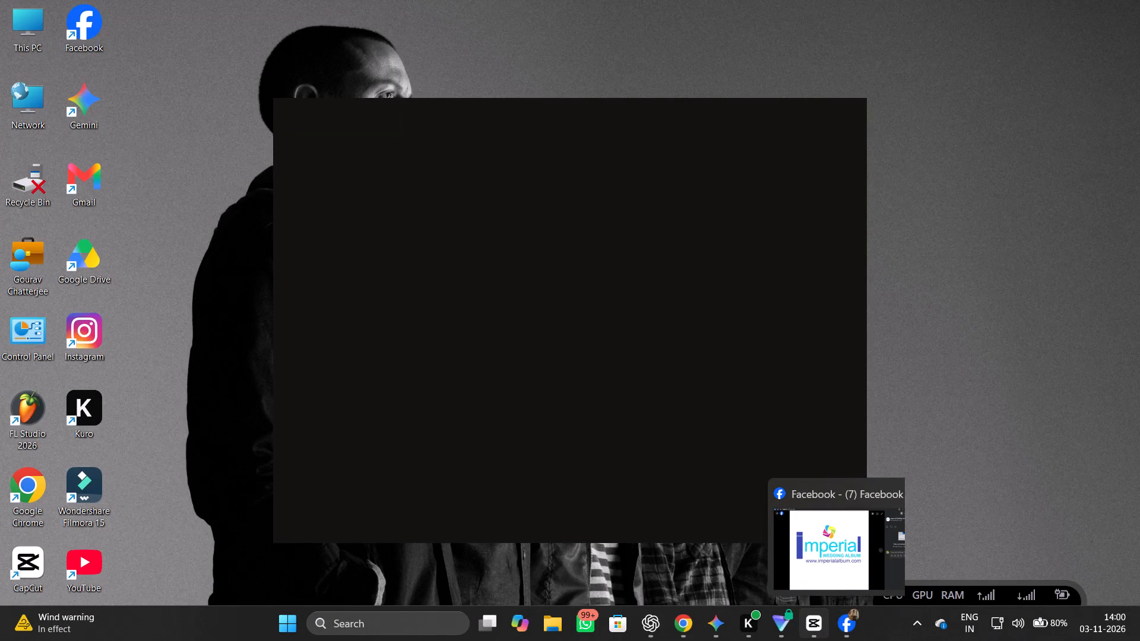
Switch to CapCut and open the media file browser to import another file into the project.
{"action": "left_click", "coordinate": [805, 634]}
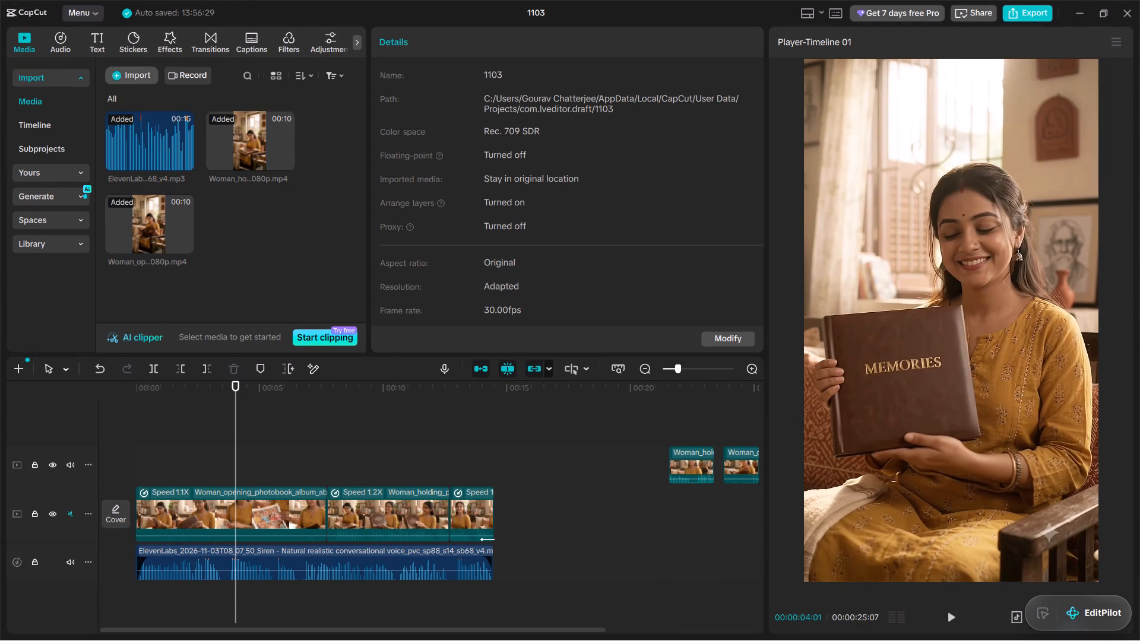
{"action": "left_click", "coordinate": [134, 80]}
{"action": "left_click", "coordinate": [134, 95]}
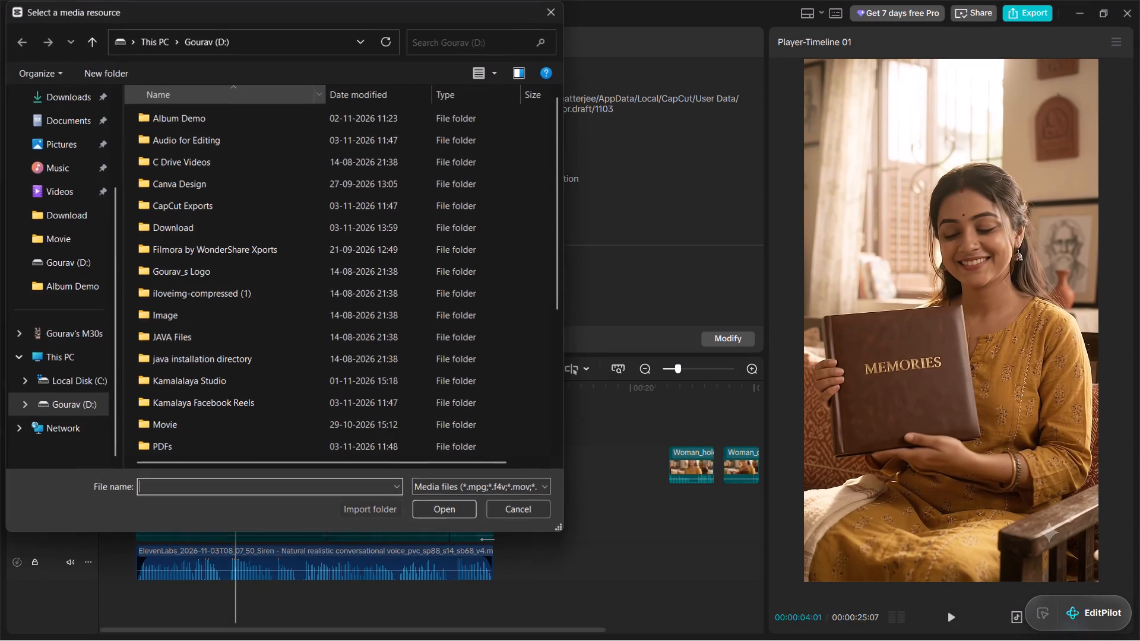
Browse to the Download folder on drive D: to choose a media file to import.
{"action": "left_click", "coordinate": [71, 220]}
{"action": "left_click", "coordinate": [78, 204]}
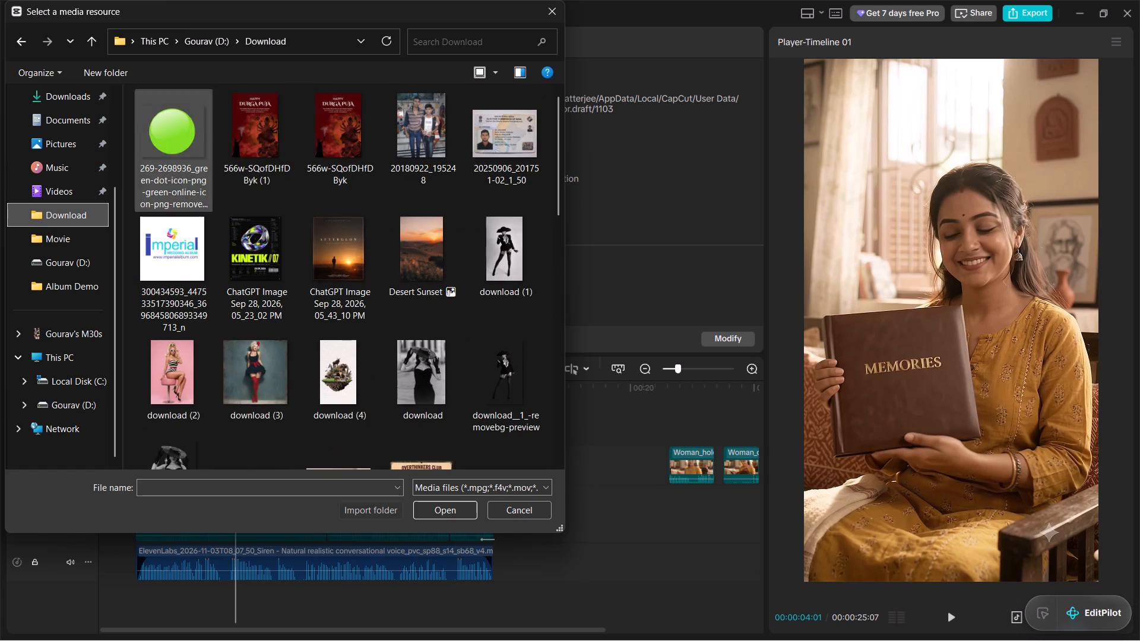
Import the Imperial Wedding Album logo image from the Download folder into the project media.
{"action": "double_click", "coordinate": [141, 260]}
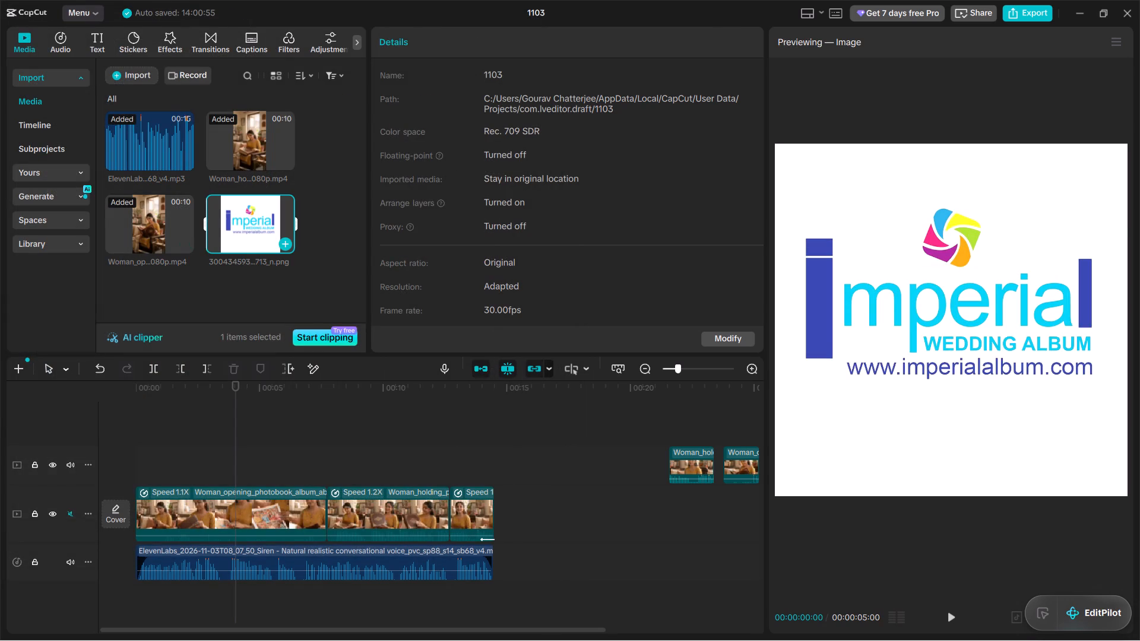
{"action": "left_click", "coordinate": [234, 294]}
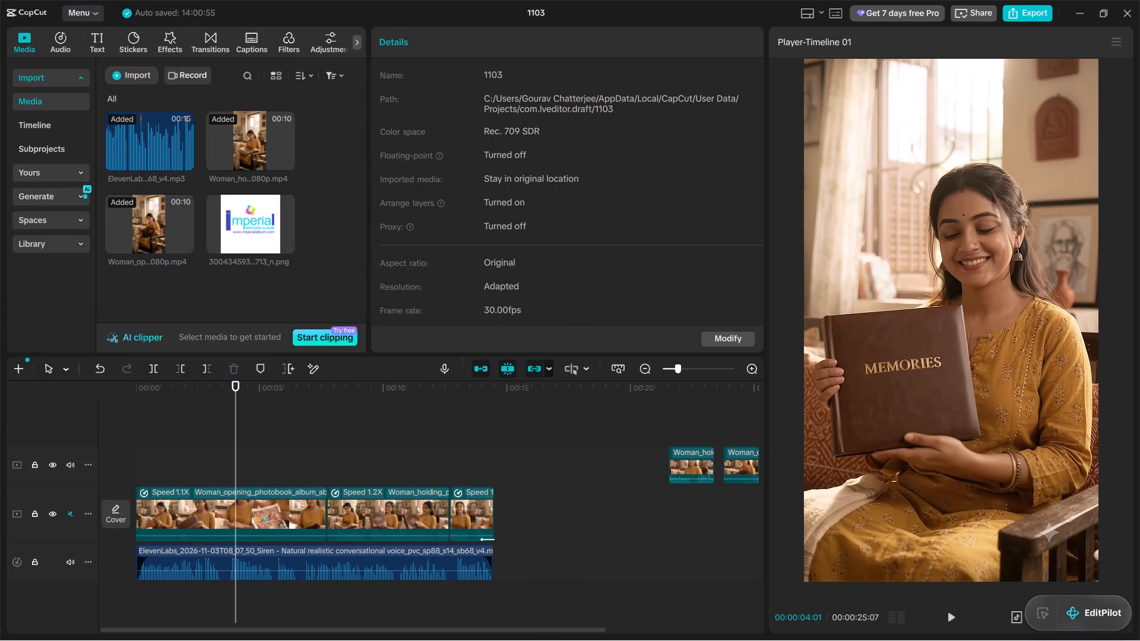
Search the sticker library for "order on whatsapp".
{"action": "left_click", "coordinate": [182, 41]}
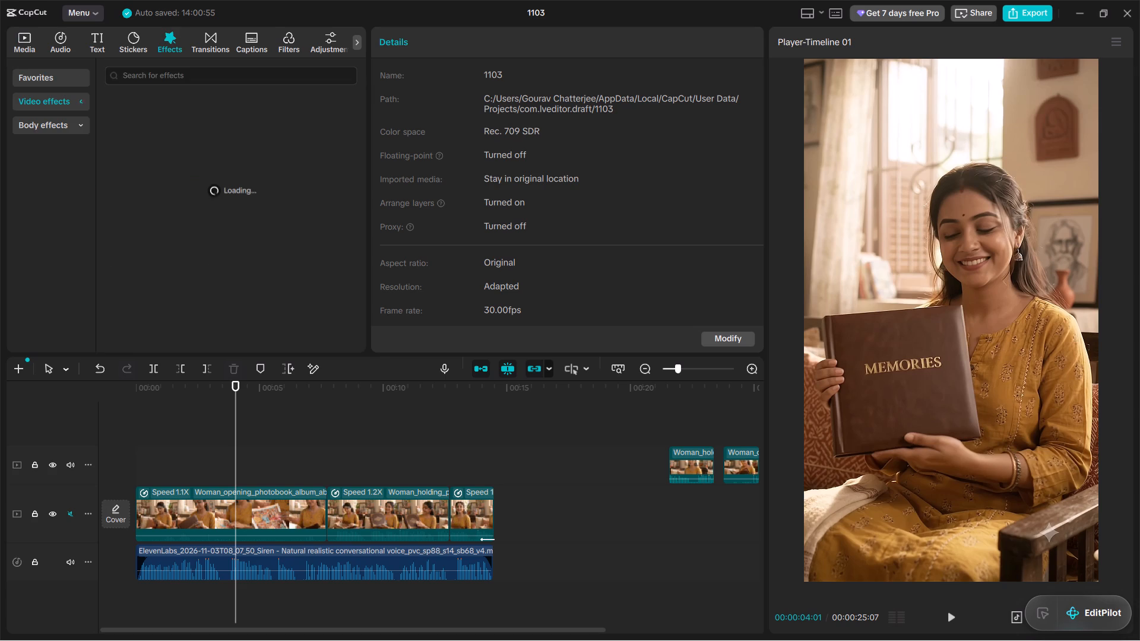
{"action": "left_click", "coordinate": [132, 44]}
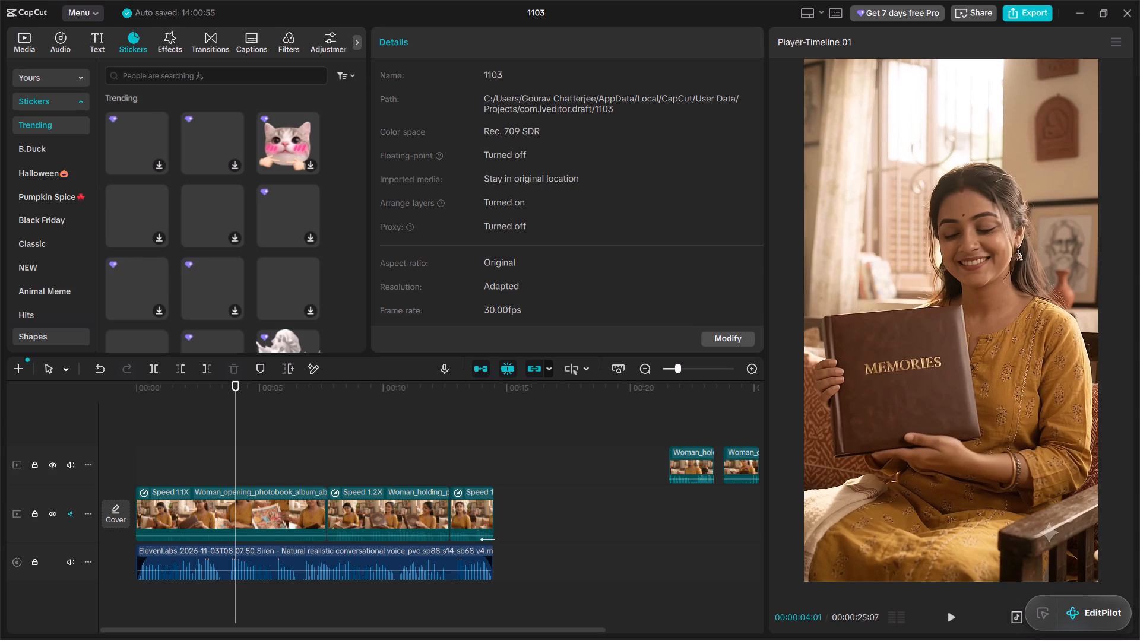
{"action": "left_click", "coordinate": [229, 67]}
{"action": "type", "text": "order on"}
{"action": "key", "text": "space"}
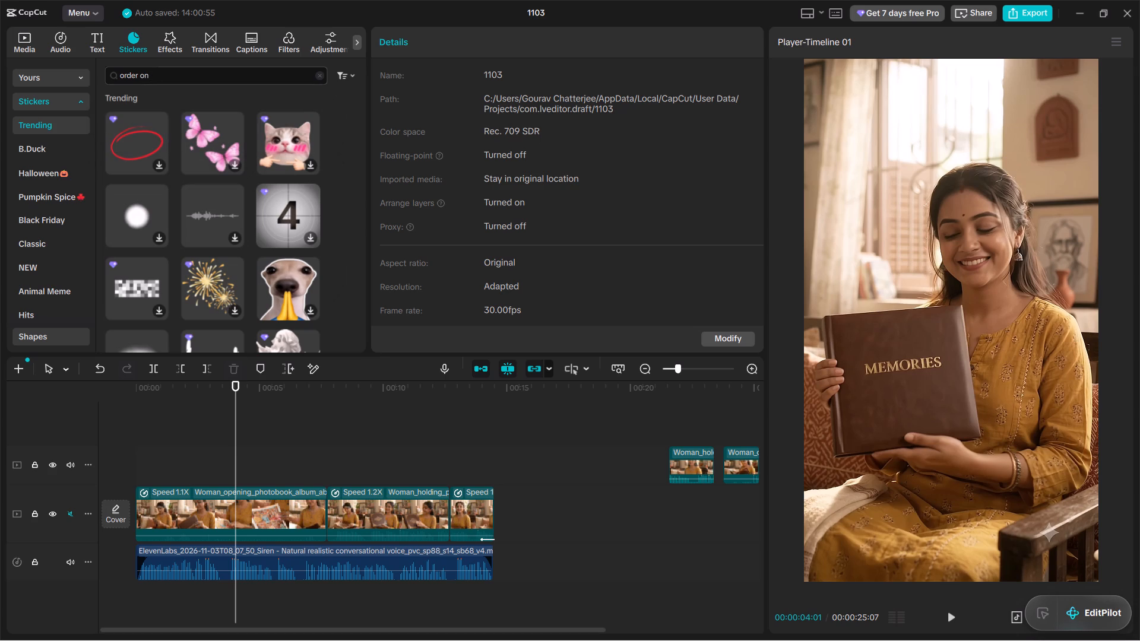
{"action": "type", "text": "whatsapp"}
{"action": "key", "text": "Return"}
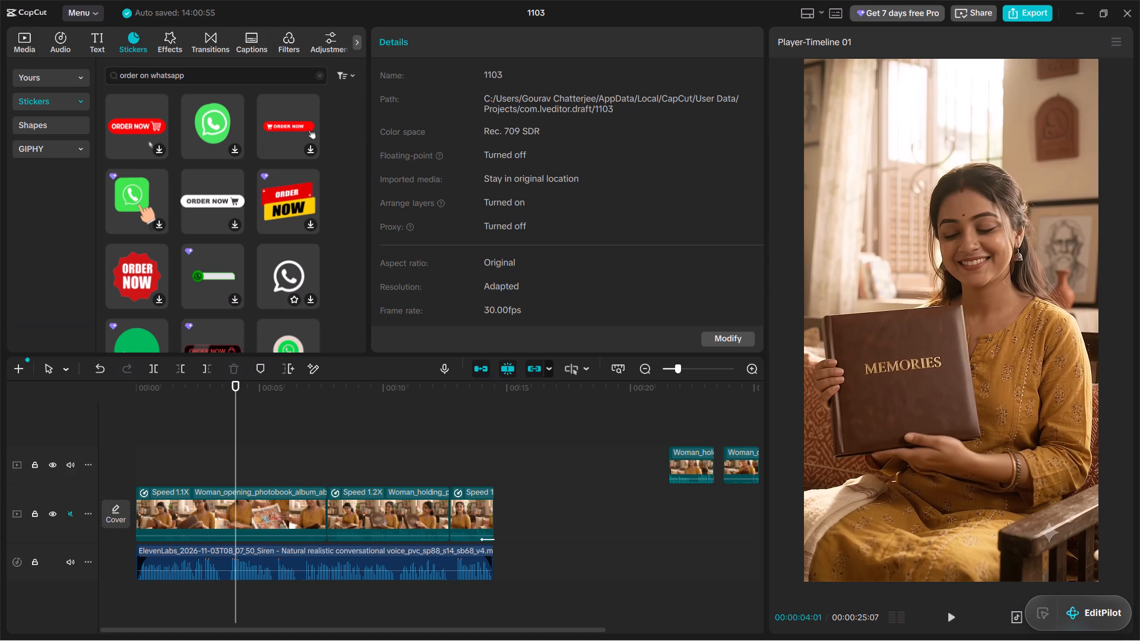
Look through the sticker search results for a suitable order or WhatsApp call-to-action sticker.
{"action": "scroll", "coordinate": [270, 241], "scroll_direction": "down", "scroll_amount": 2}
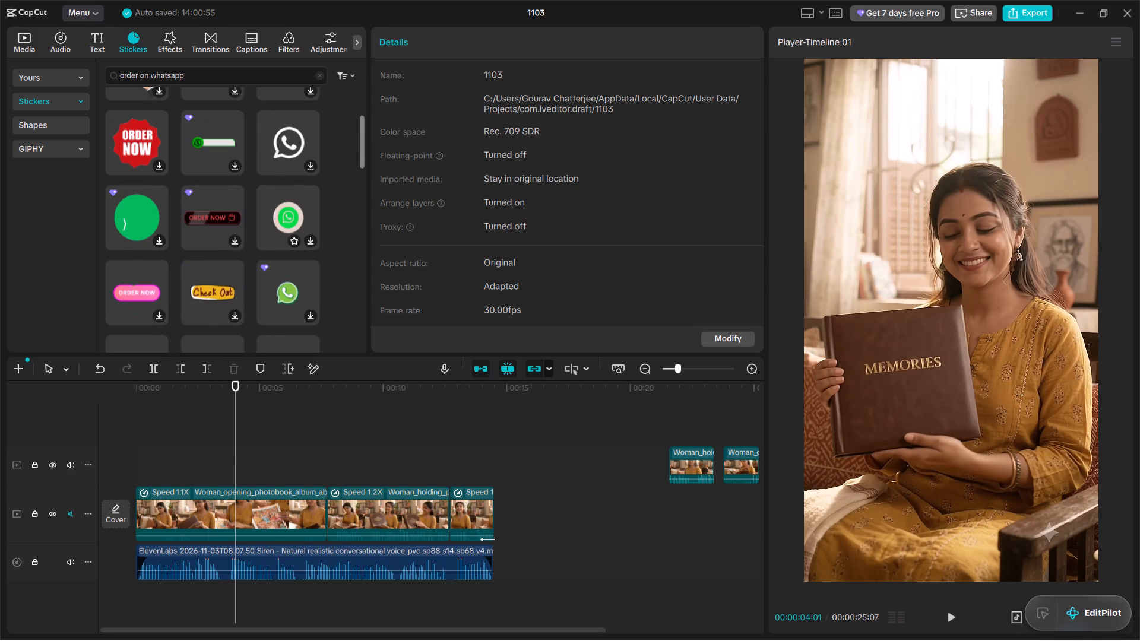
{"action": "scroll", "coordinate": [275, 244], "scroll_direction": "down", "scroll_amount": 2}
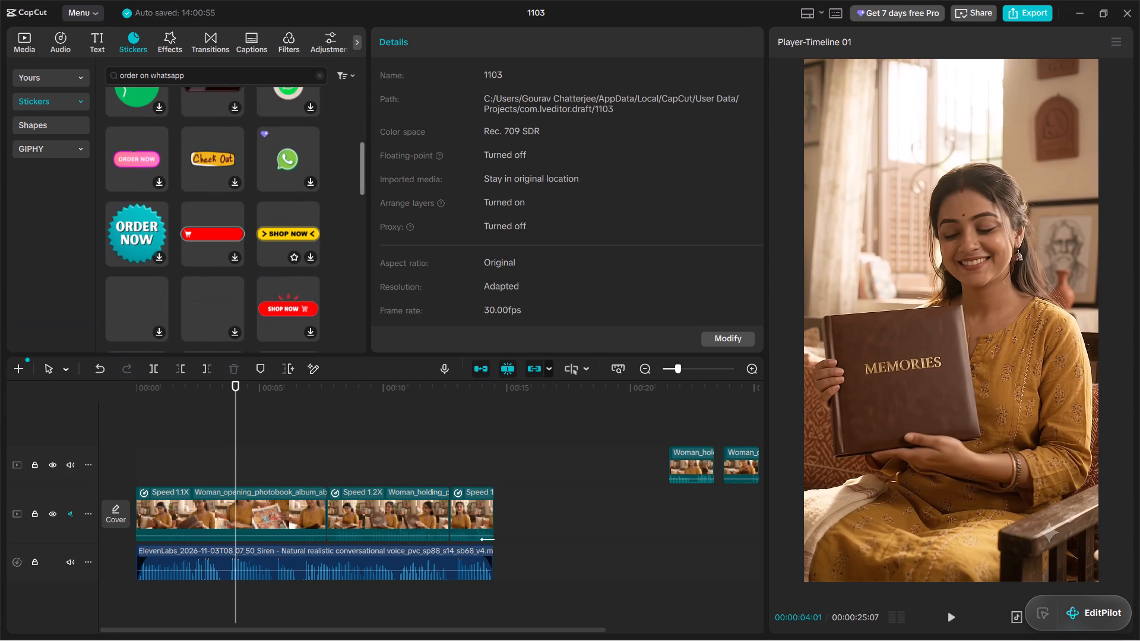
{"action": "scroll", "coordinate": [279, 252], "scroll_direction": "down", "scroll_amount": 2}
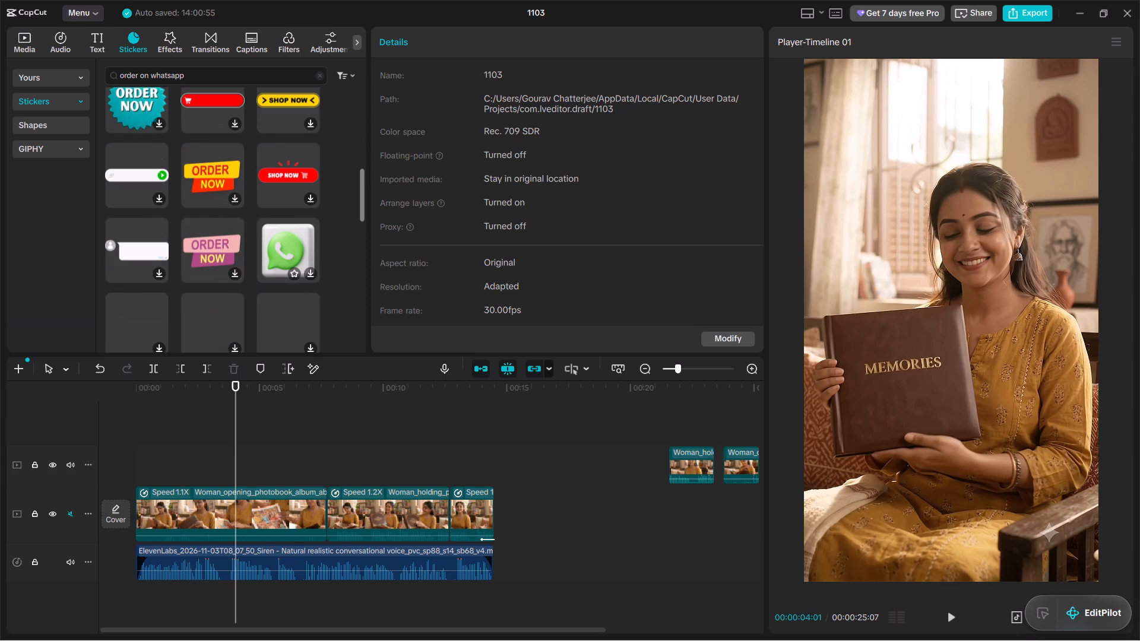
{"action": "scroll", "coordinate": [279, 252], "scroll_direction": "down", "scroll_amount": 1}
{"action": "scroll", "coordinate": [279, 252], "scroll_direction": "up", "scroll_amount": 6}
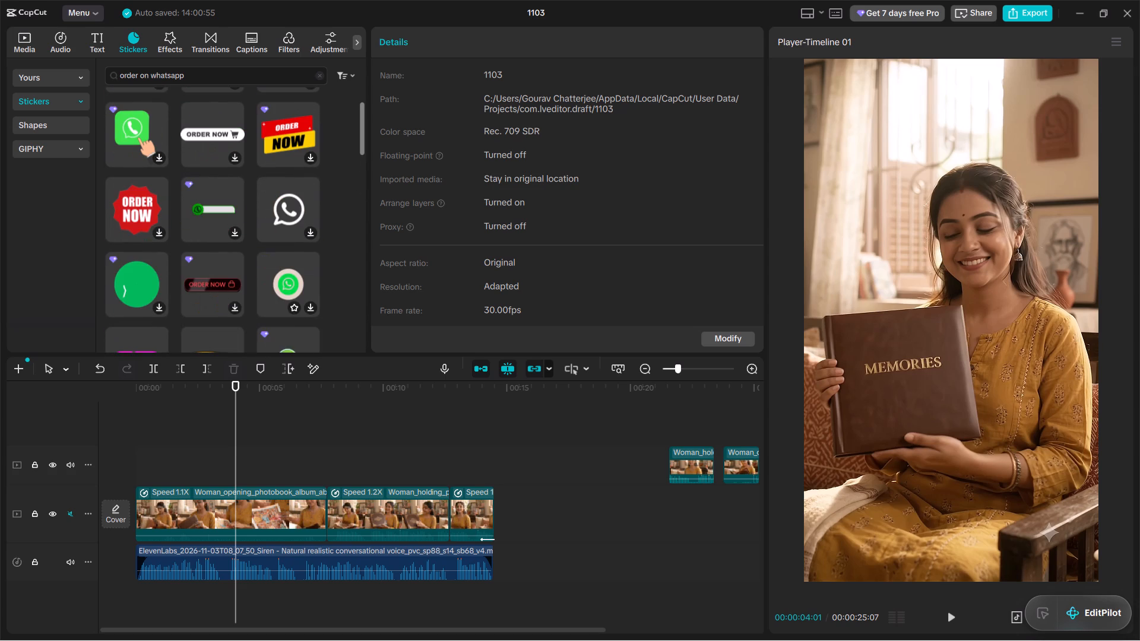
{"action": "scroll", "coordinate": [188, 132], "scroll_direction": "up", "scroll_amount": 3}
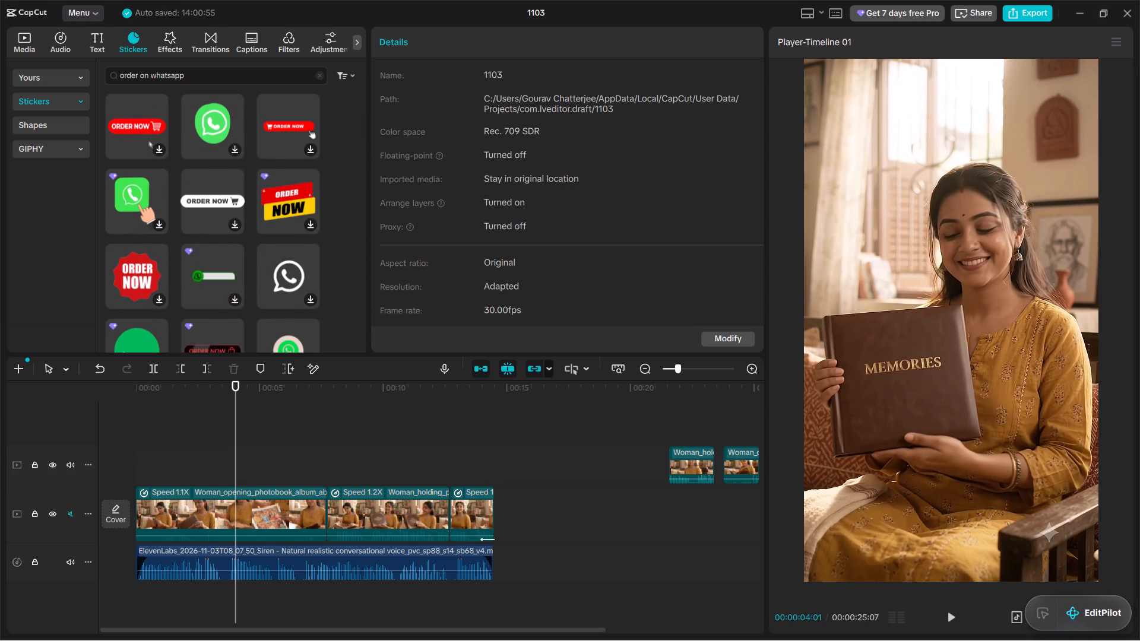
{"action": "scroll", "coordinate": [255, 302], "scroll_direction": "down", "scroll_amount": 2}
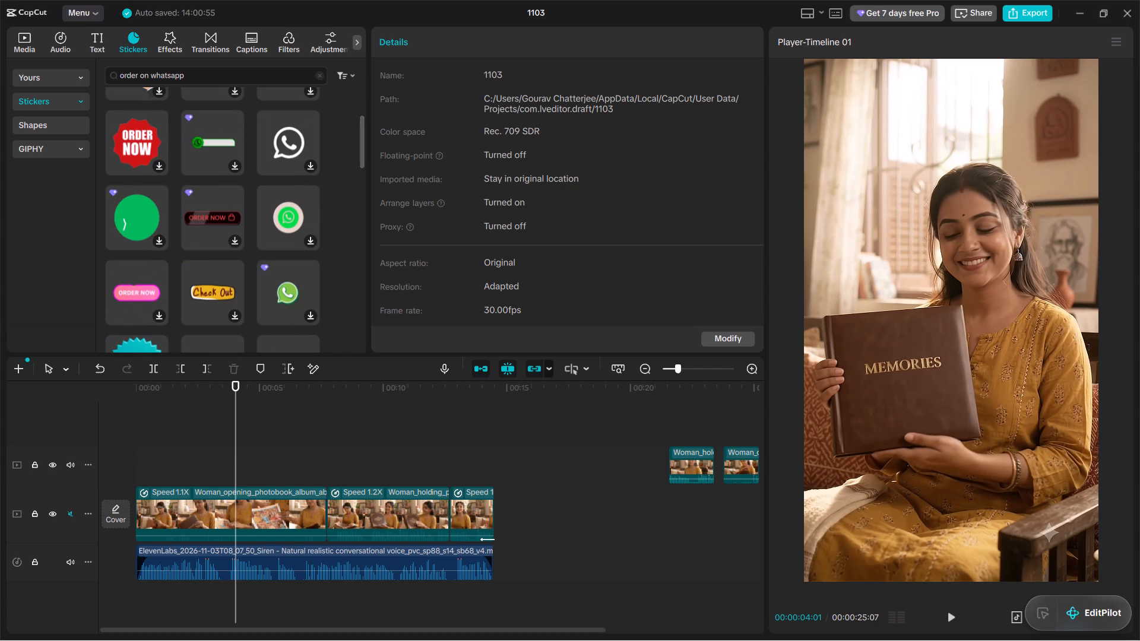
{"action": "scroll", "coordinate": [215, 201], "scroll_direction": "down", "scroll_amount": 2}
{"action": "scroll", "coordinate": [179, 266], "scroll_direction": "down", "scroll_amount": 1}
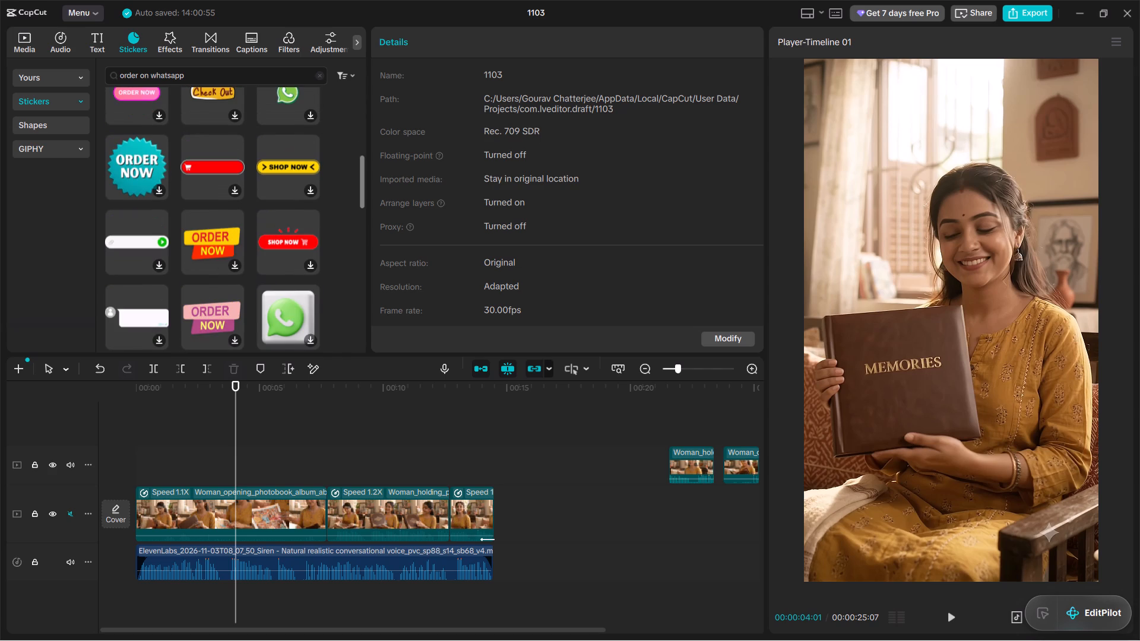
{"action": "scroll", "coordinate": [200, 264], "scroll_direction": "down", "scroll_amount": 2}
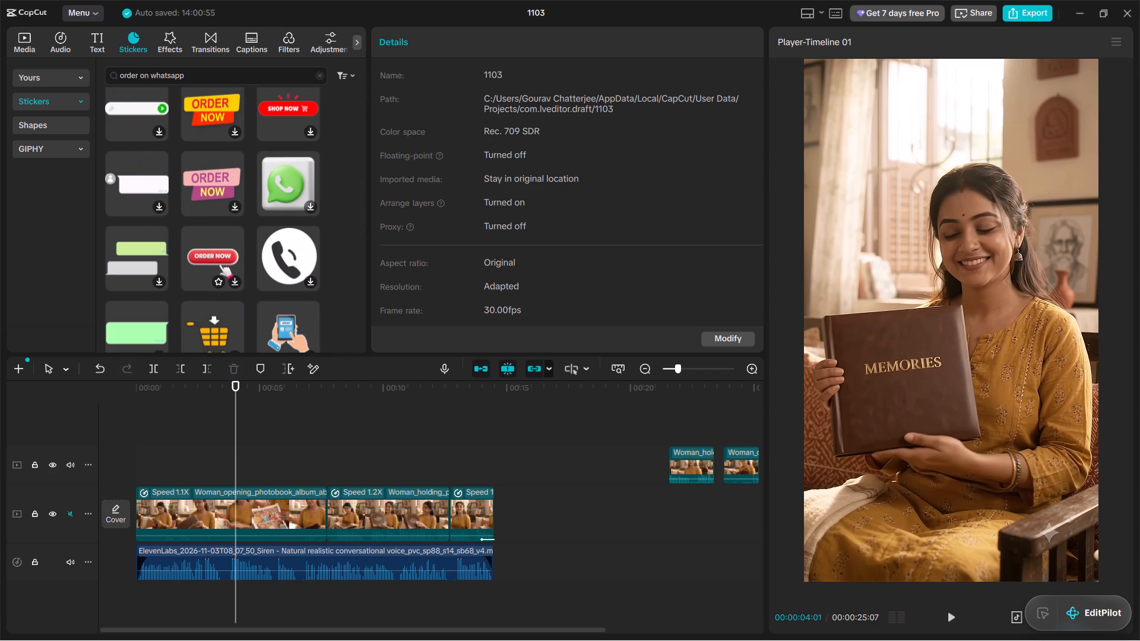
{"action": "scroll", "coordinate": [200, 264], "scroll_direction": "down", "scroll_amount": 2}
{"action": "scroll", "coordinate": [226, 242], "scroll_direction": "up", "scroll_amount": 4}
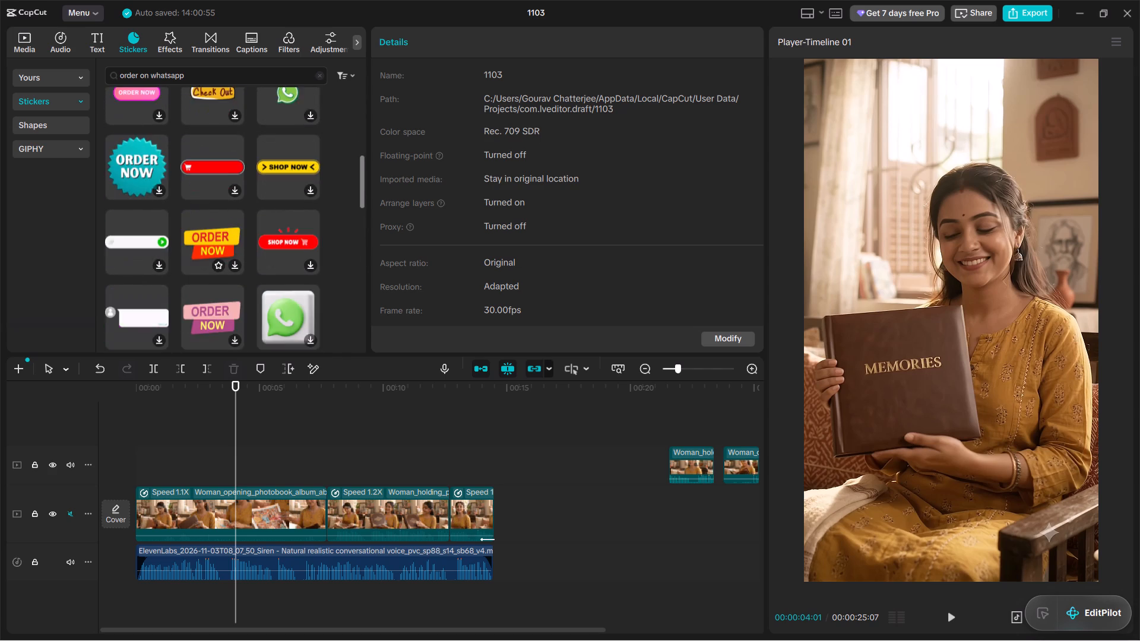
{"action": "scroll", "coordinate": [228, 230], "scroll_direction": "up", "scroll_amount": 5}
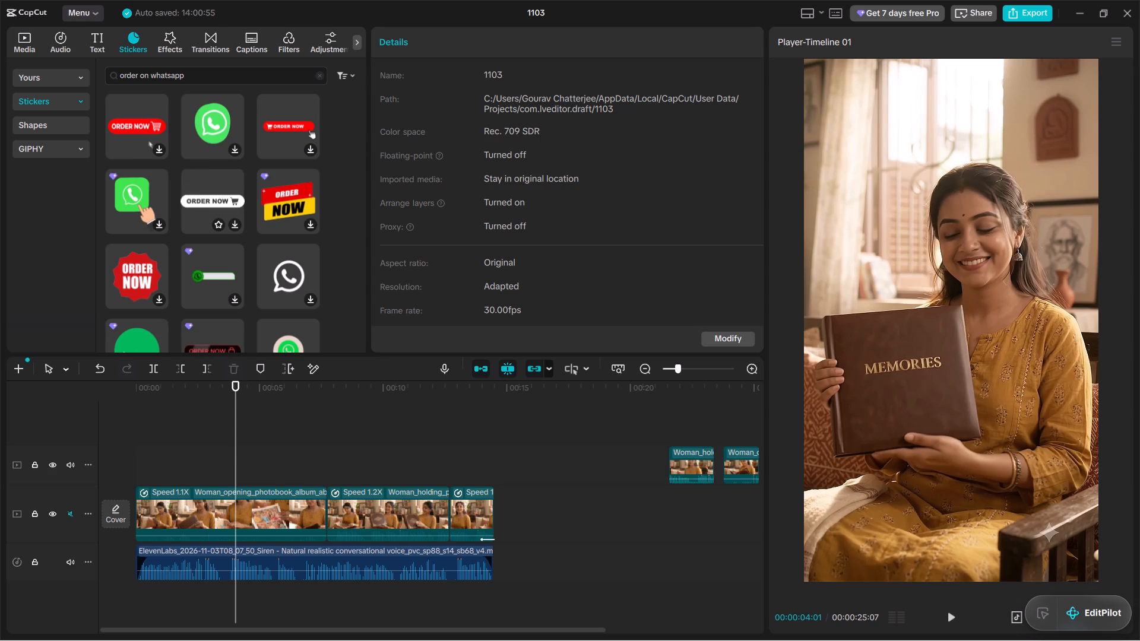
{"action": "scroll", "coordinate": [218, 267], "scroll_direction": "down", "scroll_amount": 1}
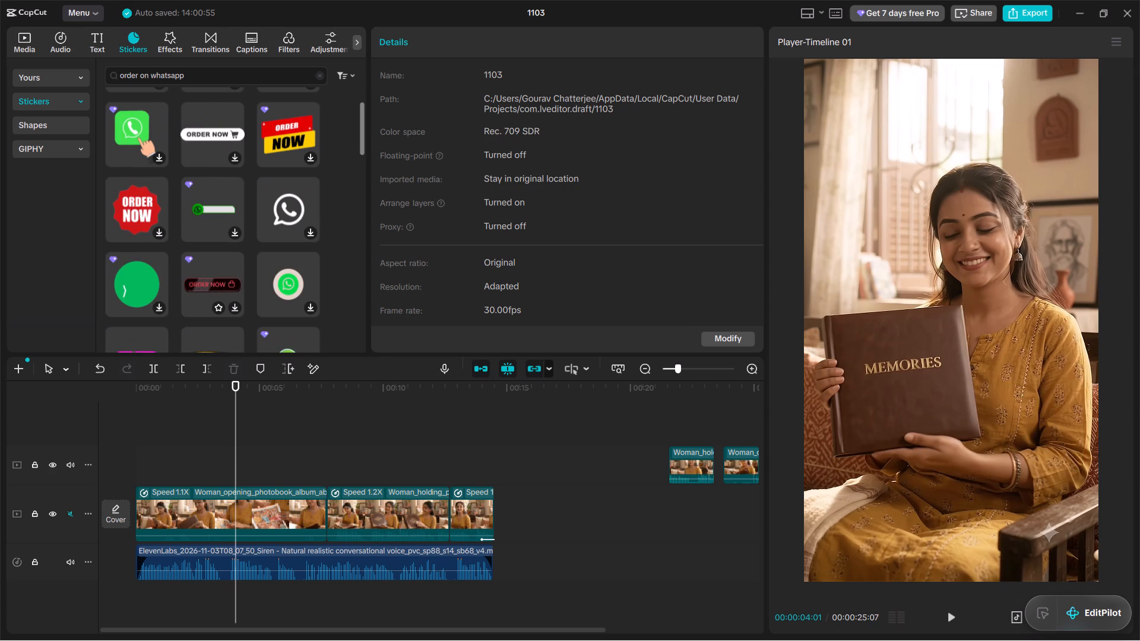
{"action": "scroll", "coordinate": [257, 225], "scroll_direction": "down", "scroll_amount": 4}
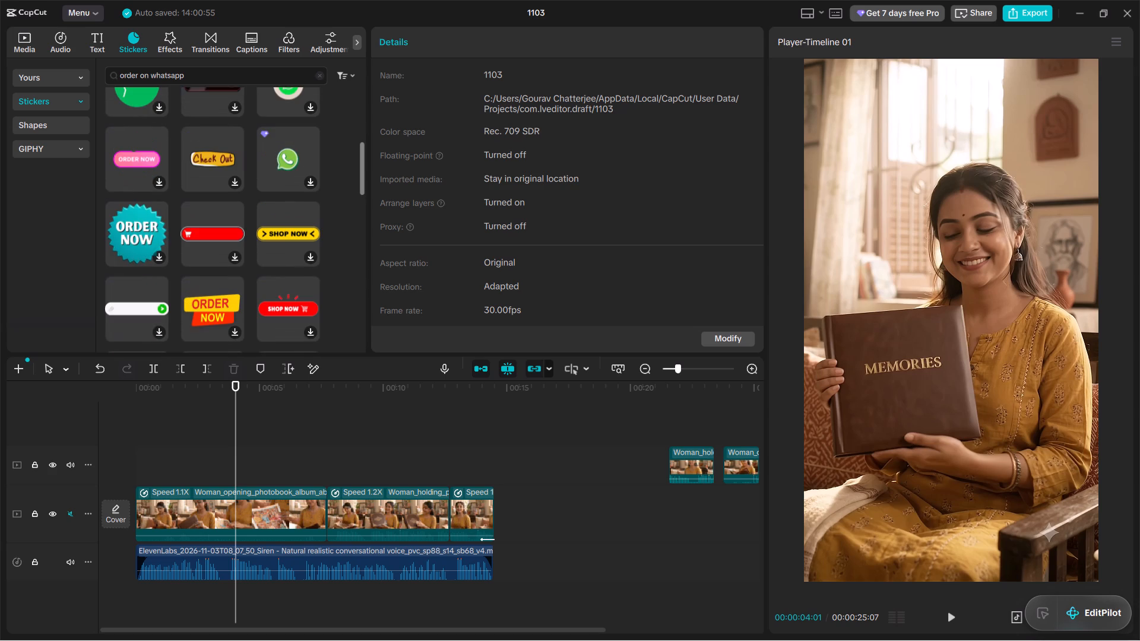
{"action": "scroll", "coordinate": [253, 220], "scroll_direction": "down", "scroll_amount": 6}
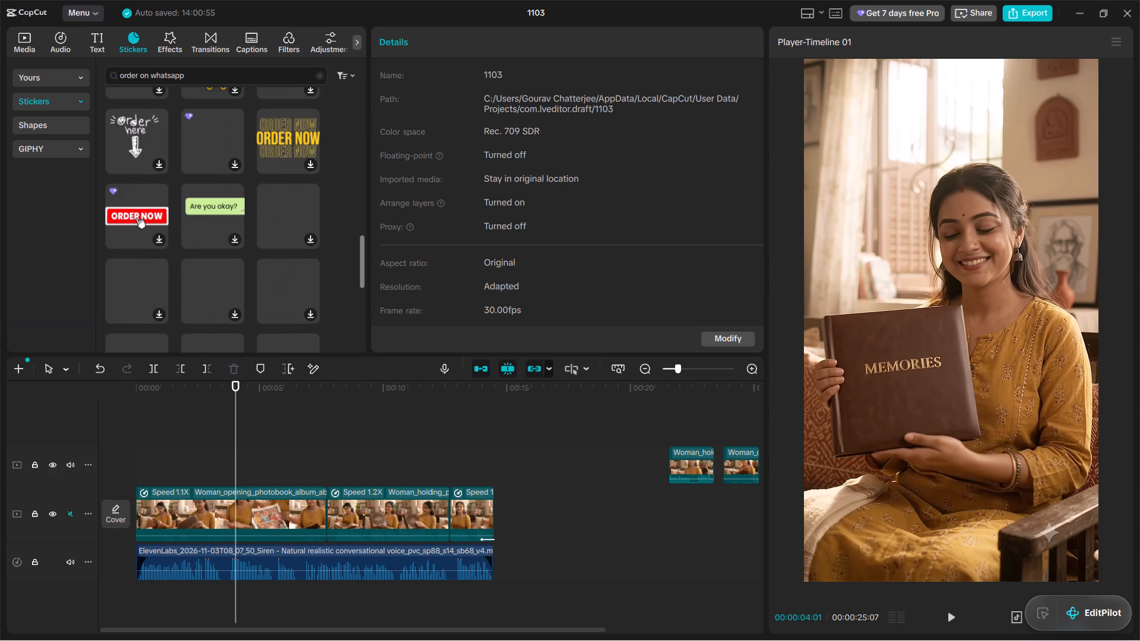
{"action": "scroll", "coordinate": [251, 218], "scroll_direction": "down", "scroll_amount": 3}
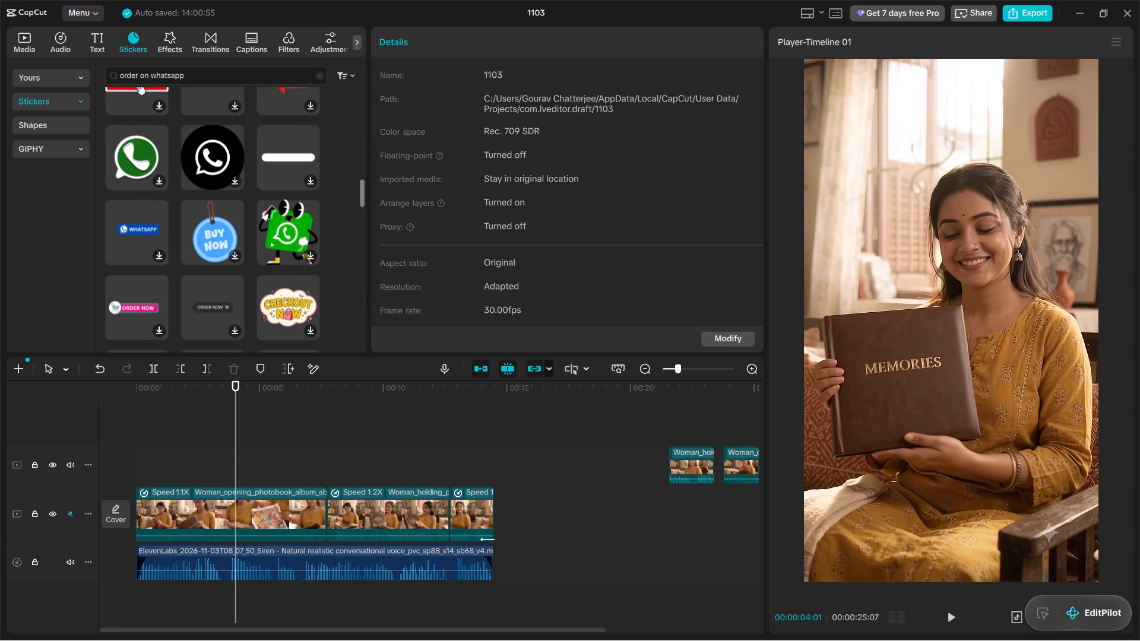
{"action": "scroll", "coordinate": [251, 218], "scroll_direction": "down", "scroll_amount": 1}
{"action": "scroll", "coordinate": [251, 218], "scroll_direction": "up", "scroll_amount": 6}
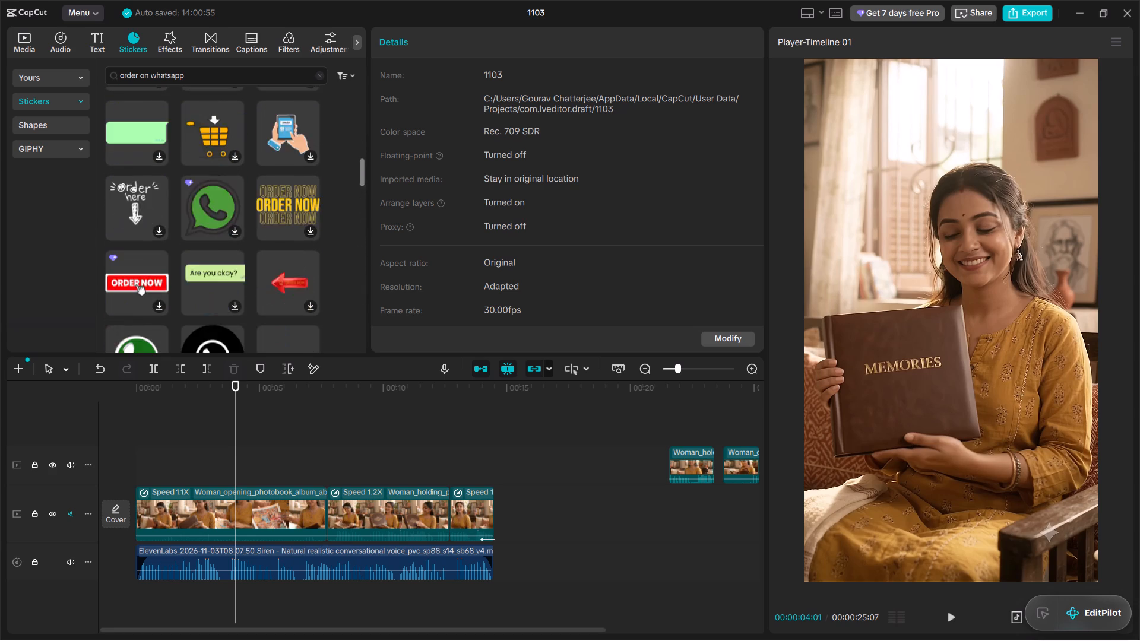
{"action": "scroll", "coordinate": [251, 218], "scroll_direction": "up", "scroll_amount": 16}
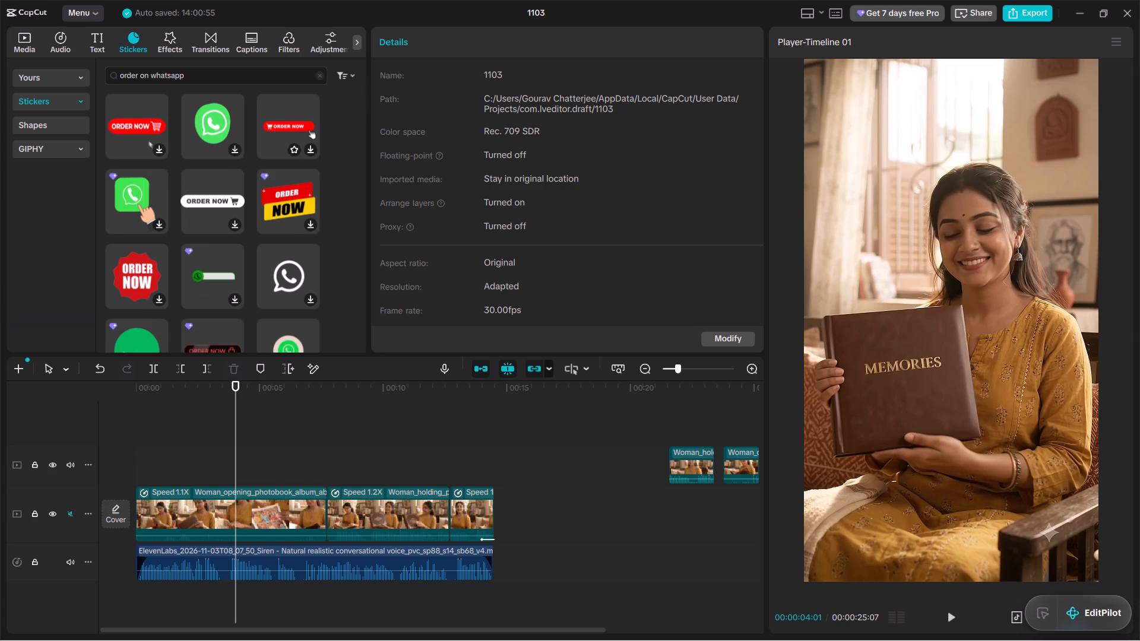
Preview the white link-bar sticker with the green arrow and add it to the timeline at the playhead, about 4 seconds in.
{"action": "scroll", "coordinate": [268, 215], "scroll_direction": "down", "scroll_amount": 2}
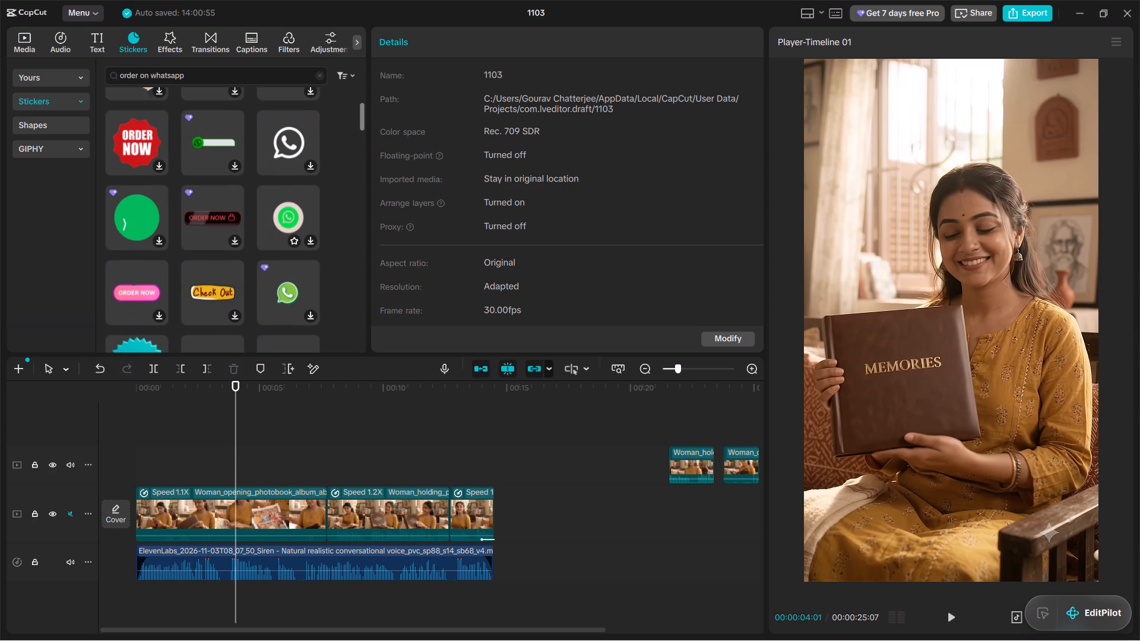
{"action": "scroll", "coordinate": [268, 215], "scroll_direction": "down", "scroll_amount": 2}
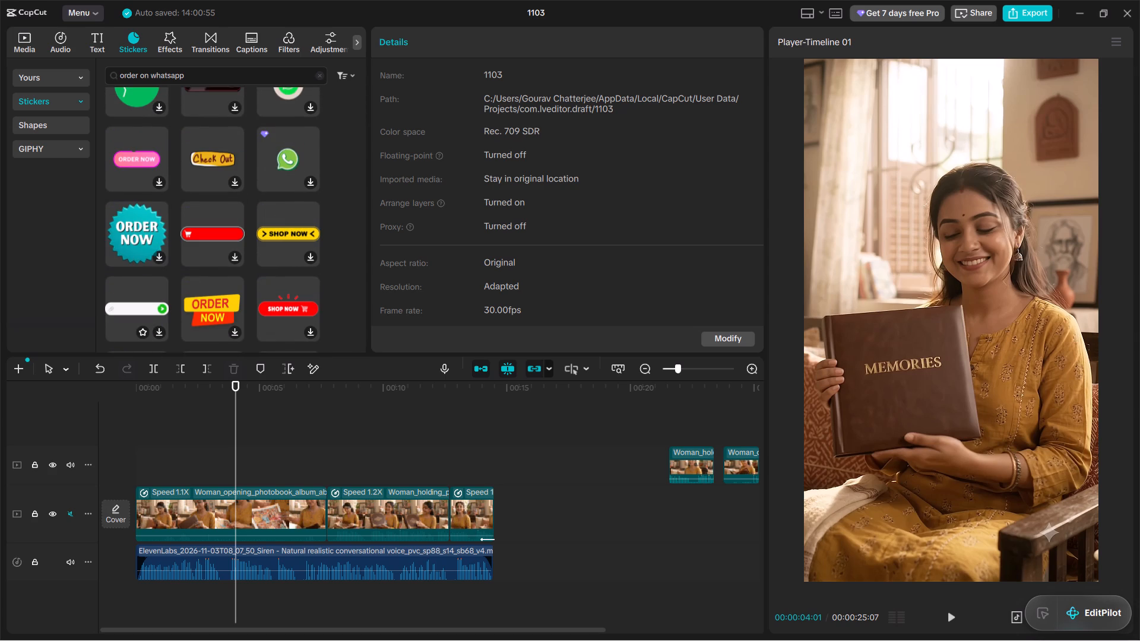
{"action": "left_click", "coordinate": [148, 289]}
{"action": "left_click", "coordinate": [159, 330]}
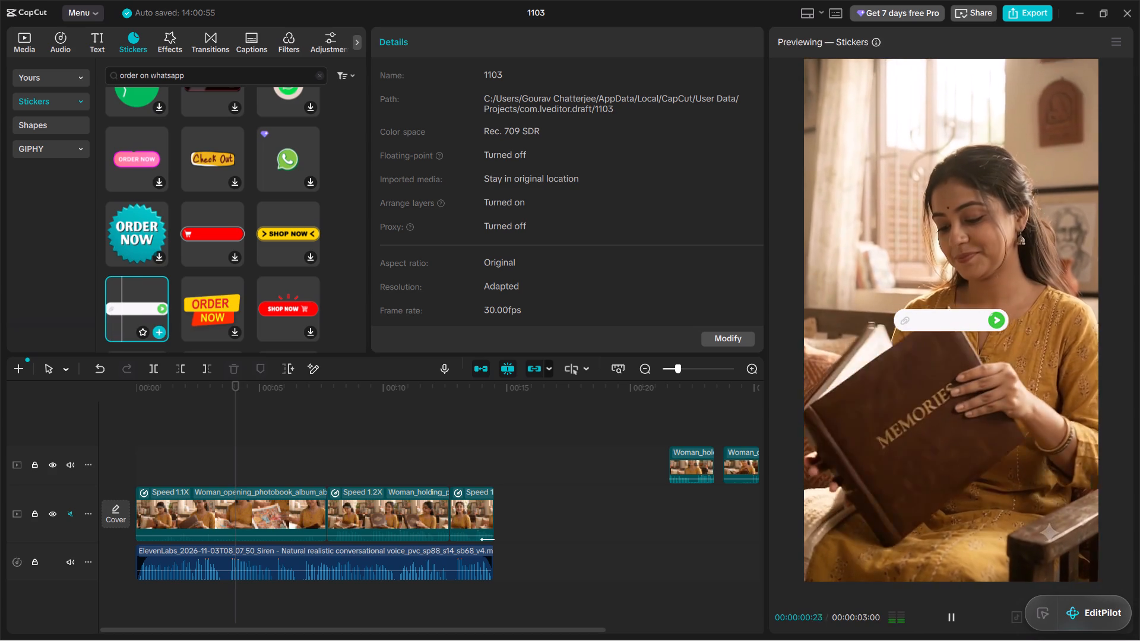
{"action": "left_click", "coordinate": [159, 329]}
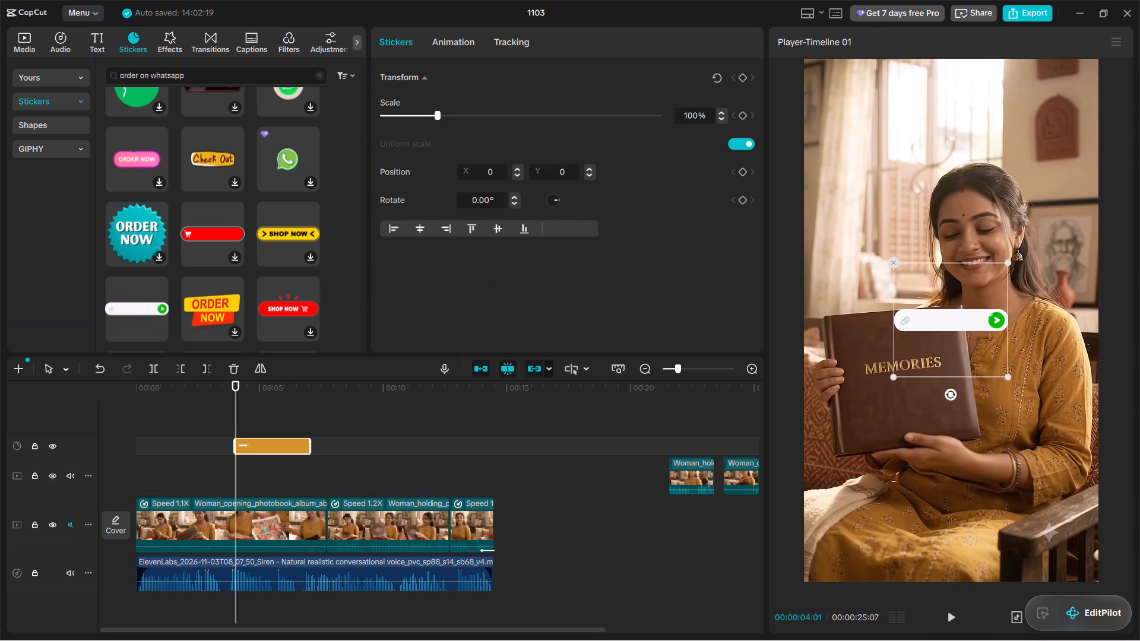
Look through the "order on whatsapp" sticker results for a WhatsApp or order sticker to pair with the white link bar.
{"action": "scroll", "coordinate": [179, 256], "scroll_direction": "up", "scroll_amount": 1}
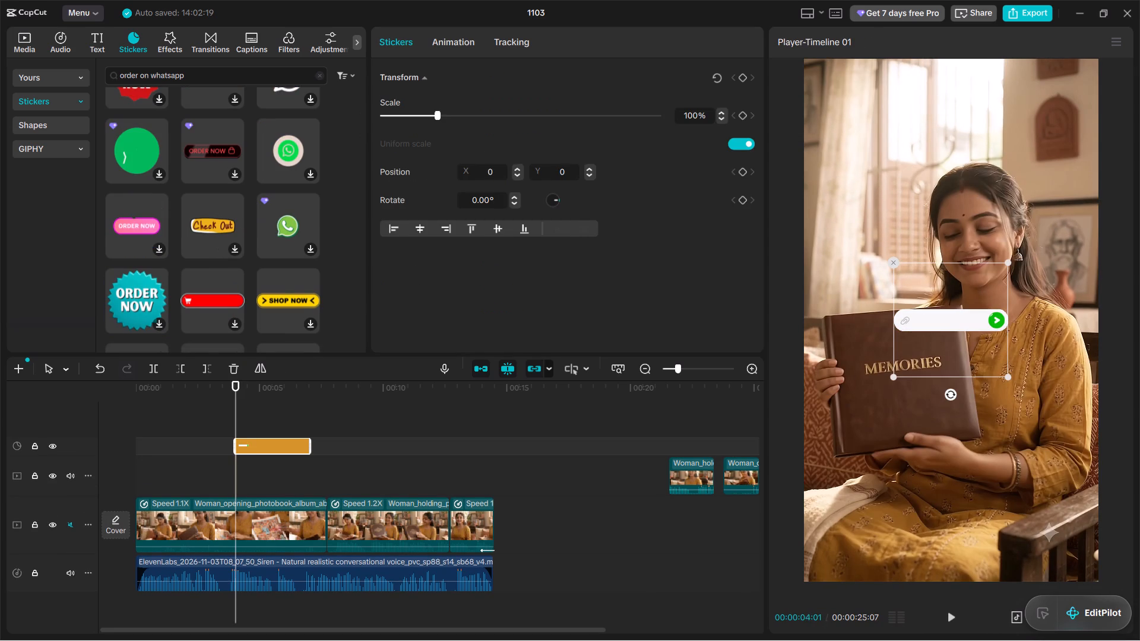
{"action": "scroll", "coordinate": [268, 215], "scroll_direction": "up", "scroll_amount": 3}
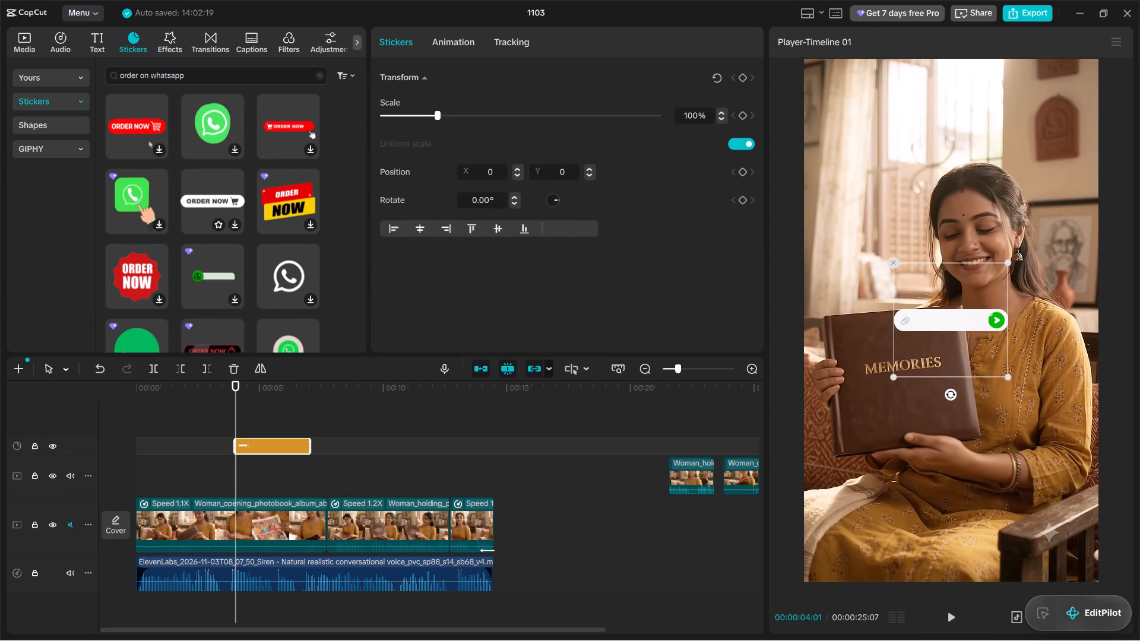
{"action": "scroll", "coordinate": [212, 204], "scroll_direction": "down", "scroll_amount": 1}
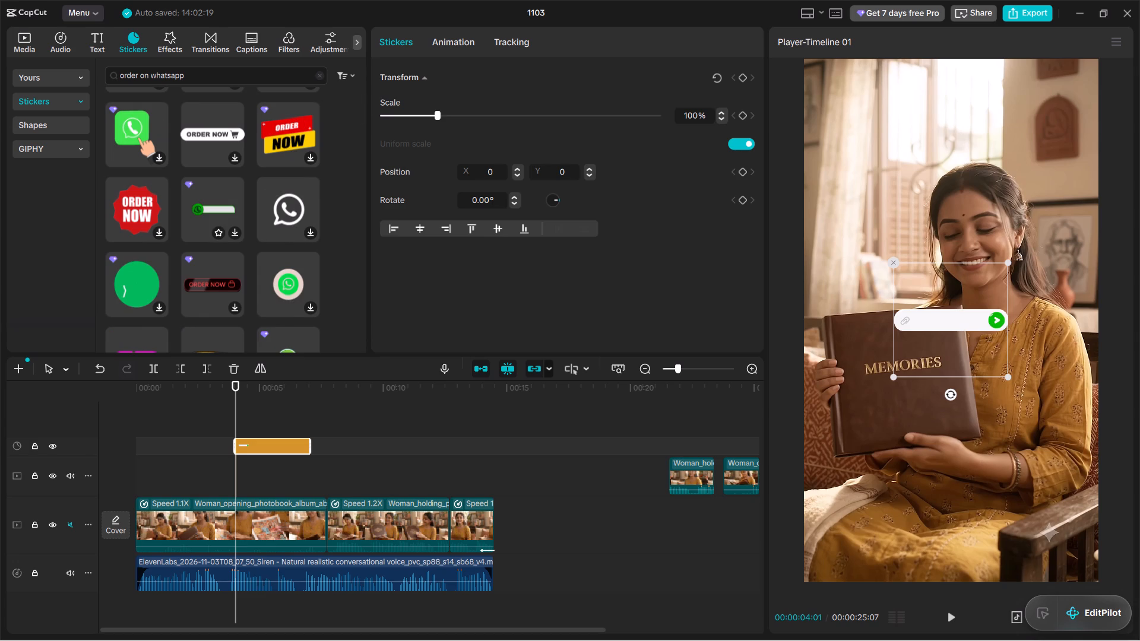
{"action": "scroll", "coordinate": [255, 277], "scroll_direction": "down", "scroll_amount": 3}
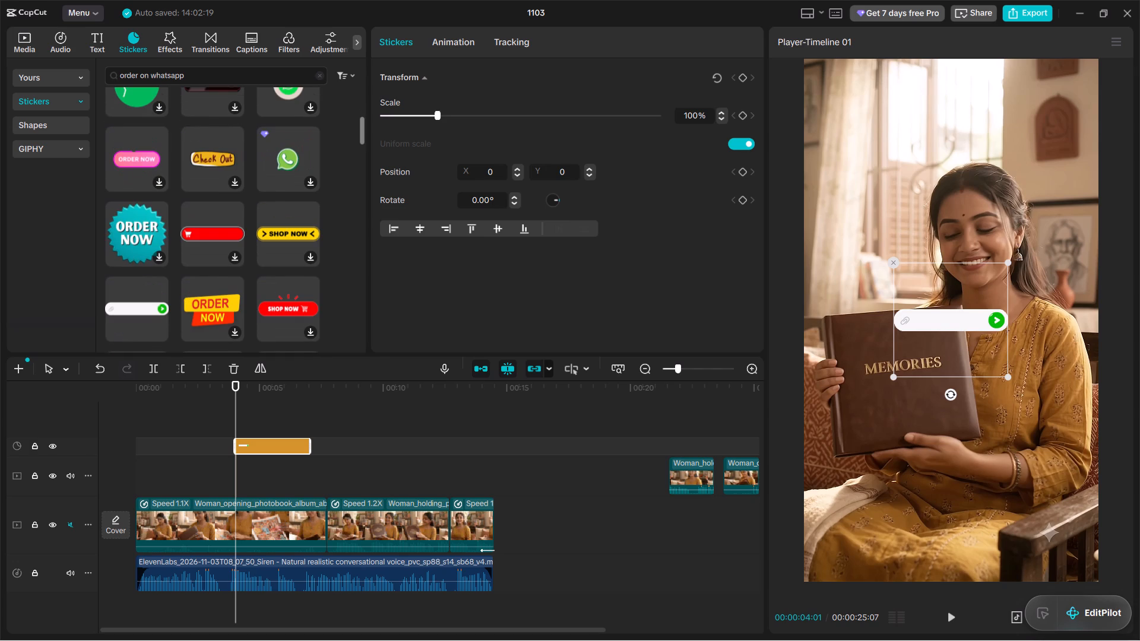
{"action": "scroll", "coordinate": [255, 277], "scroll_direction": "down", "scroll_amount": 1}
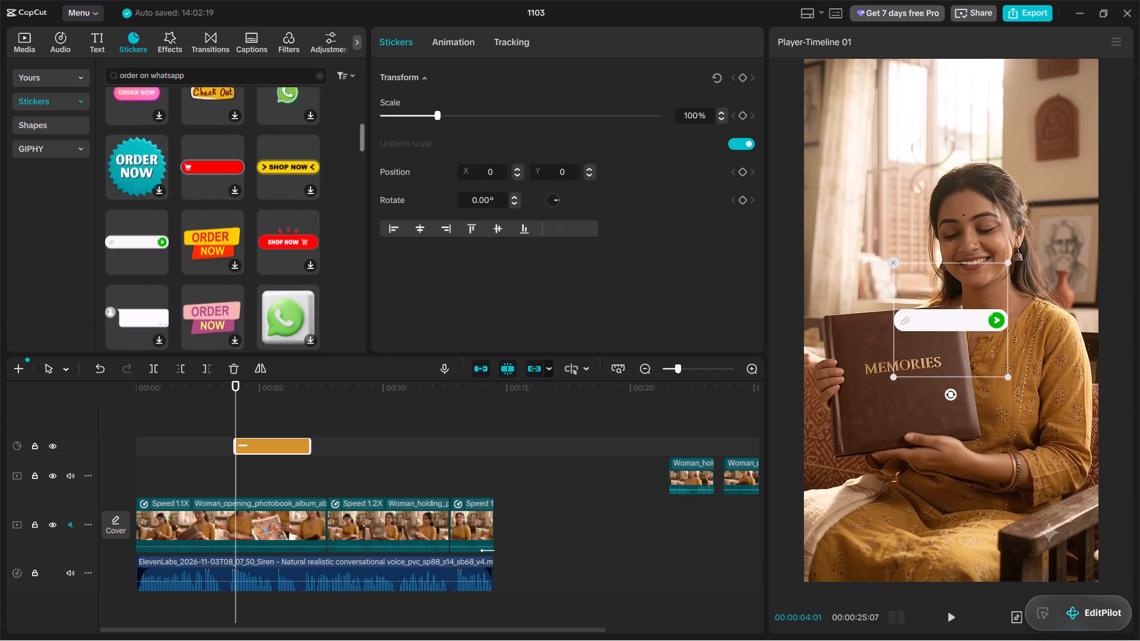
{"action": "scroll", "coordinate": [255, 277], "scroll_direction": "down", "scroll_amount": 3}
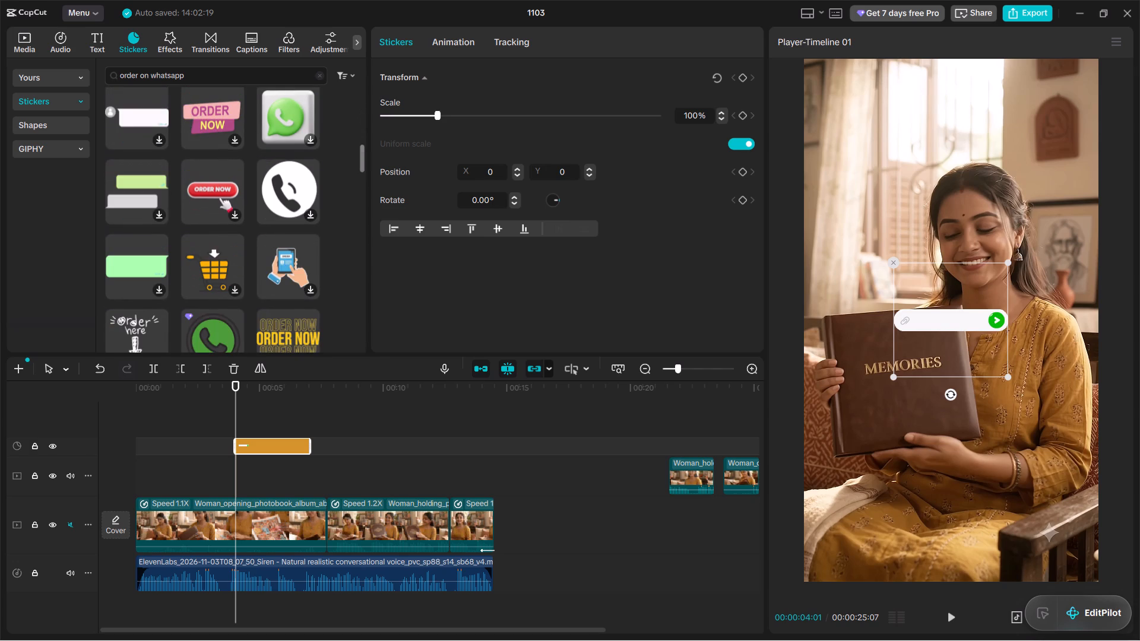
{"action": "scroll", "coordinate": [255, 277], "scroll_direction": "down", "scroll_amount": 3}
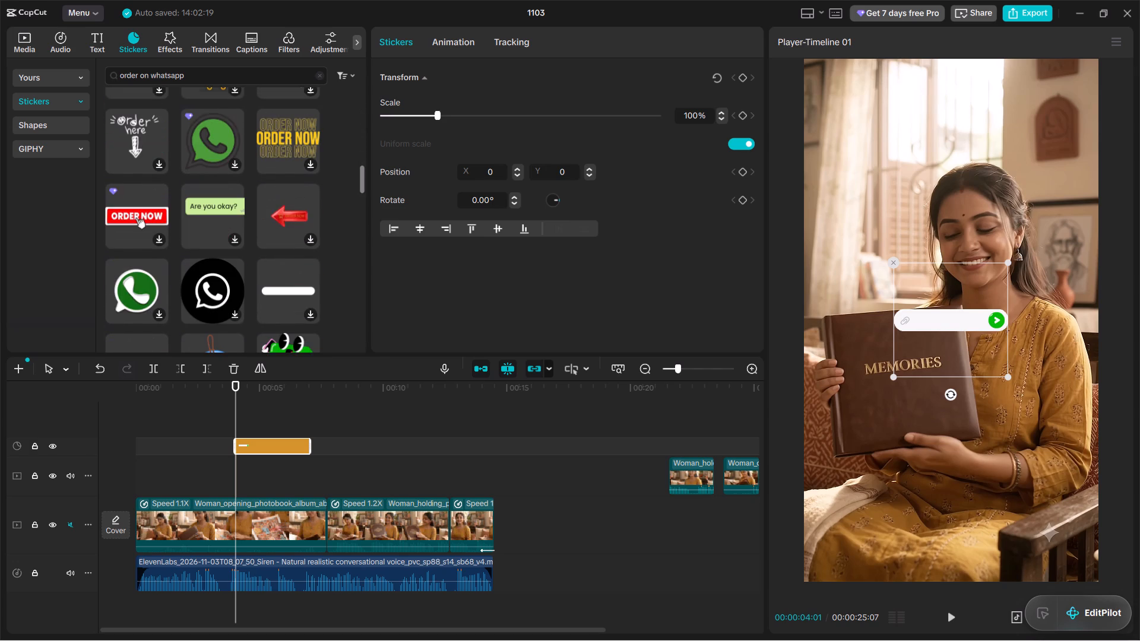
{"action": "scroll", "coordinate": [255, 277], "scroll_direction": "down", "scroll_amount": 7}
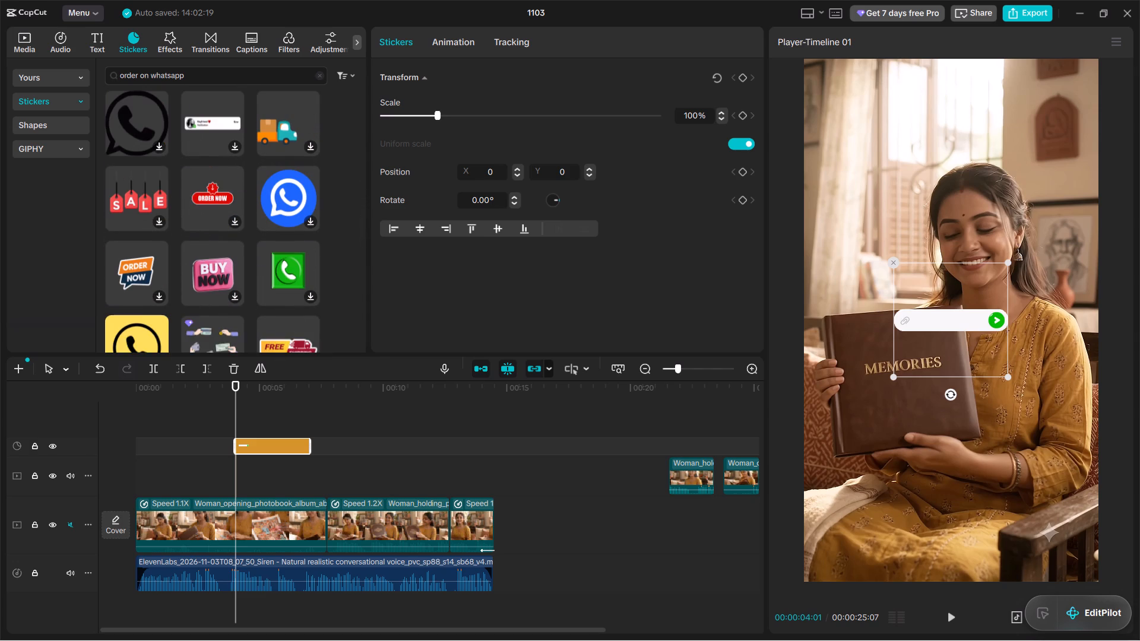
{"action": "scroll", "coordinate": [255, 277], "scroll_direction": "down", "scroll_amount": 4}
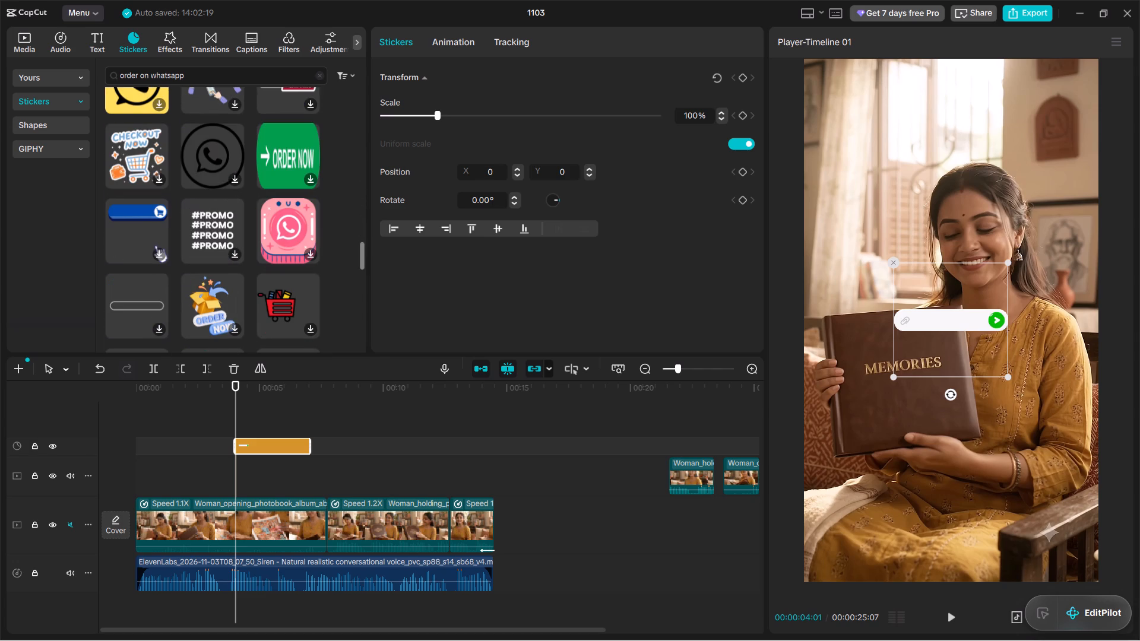
{"action": "scroll", "coordinate": [255, 277], "scroll_direction": "down", "scroll_amount": 3}
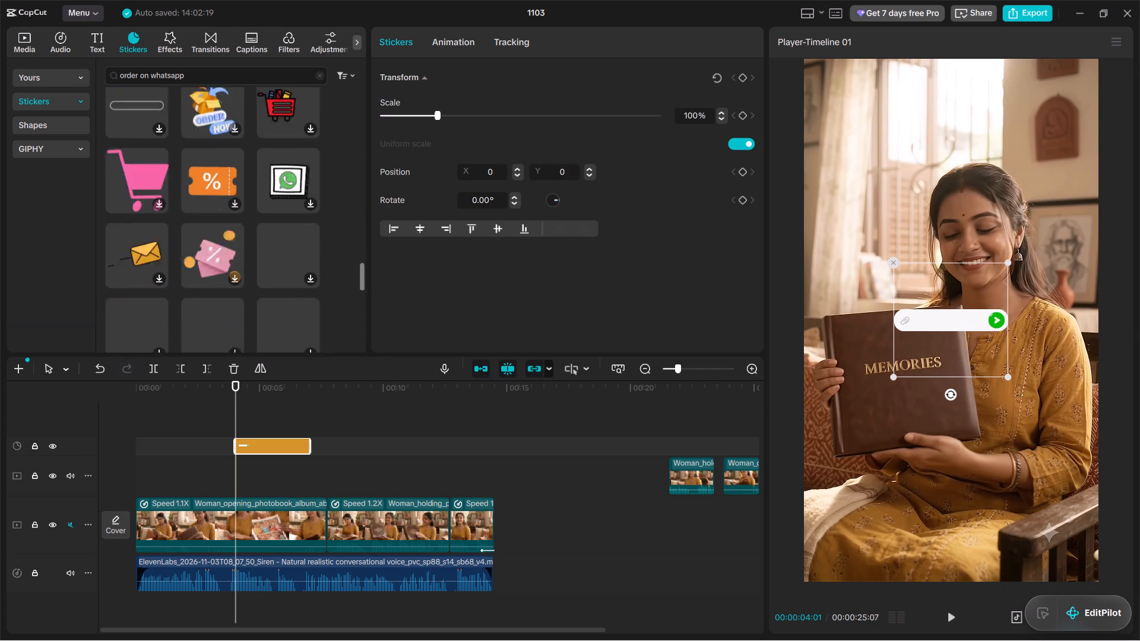
{"action": "scroll", "coordinate": [255, 277], "scroll_direction": "down", "scroll_amount": 3}
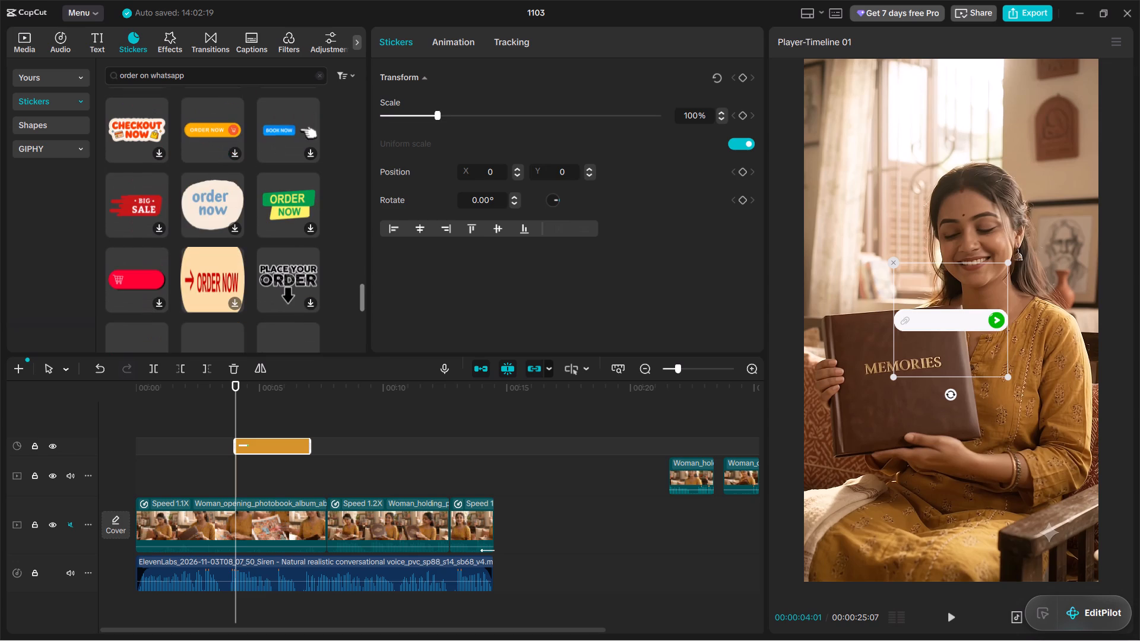
{"action": "scroll", "coordinate": [255, 277], "scroll_direction": "down", "scroll_amount": 4}
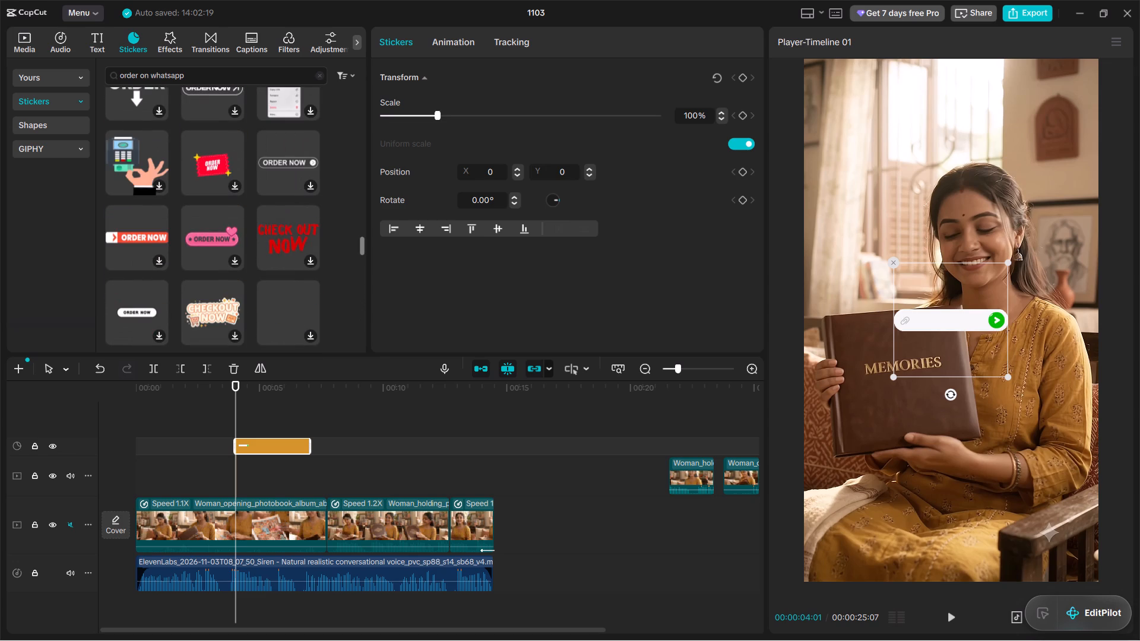
{"action": "scroll", "coordinate": [255, 277], "scroll_direction": "down", "scroll_amount": 3}
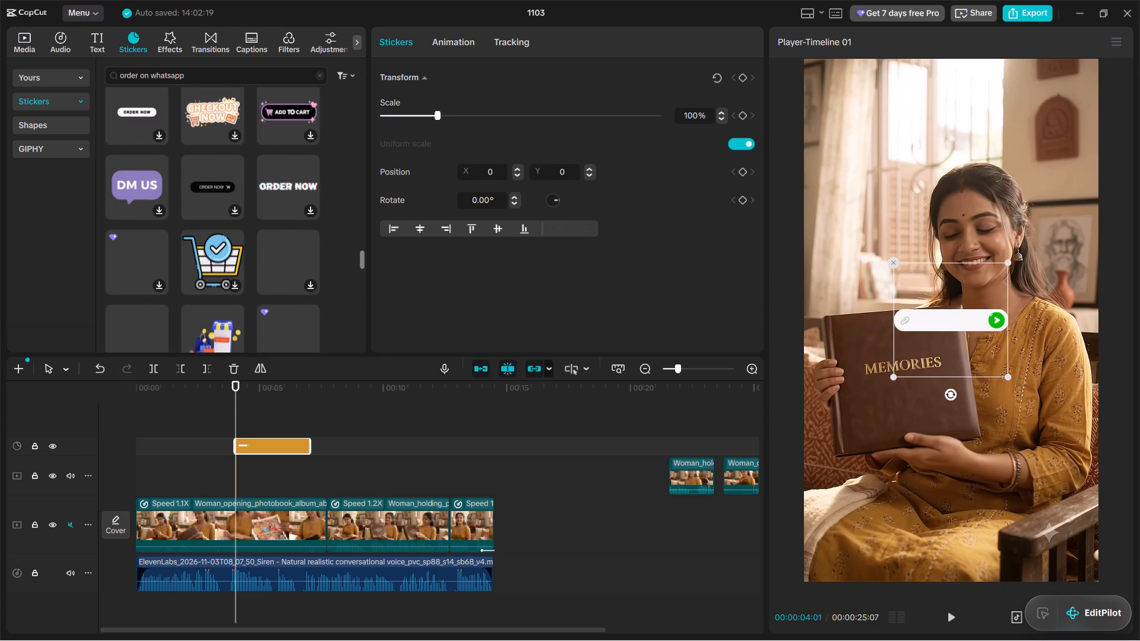
{"action": "scroll", "coordinate": [255, 277], "scroll_direction": "down", "scroll_amount": 3}
{"action": "scroll", "coordinate": [255, 277], "scroll_direction": "up", "scroll_amount": 11}
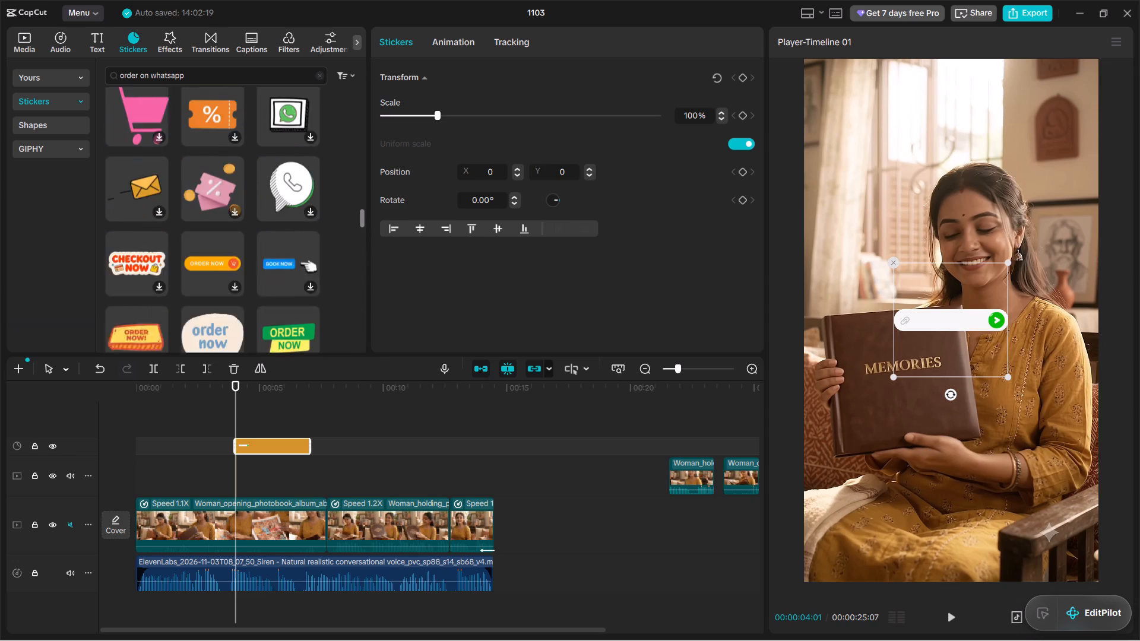
{"action": "scroll", "coordinate": [254, 271], "scroll_direction": "up", "scroll_amount": 20}
{"action": "scroll", "coordinate": [254, 271], "scroll_direction": "up", "scroll_amount": 11}
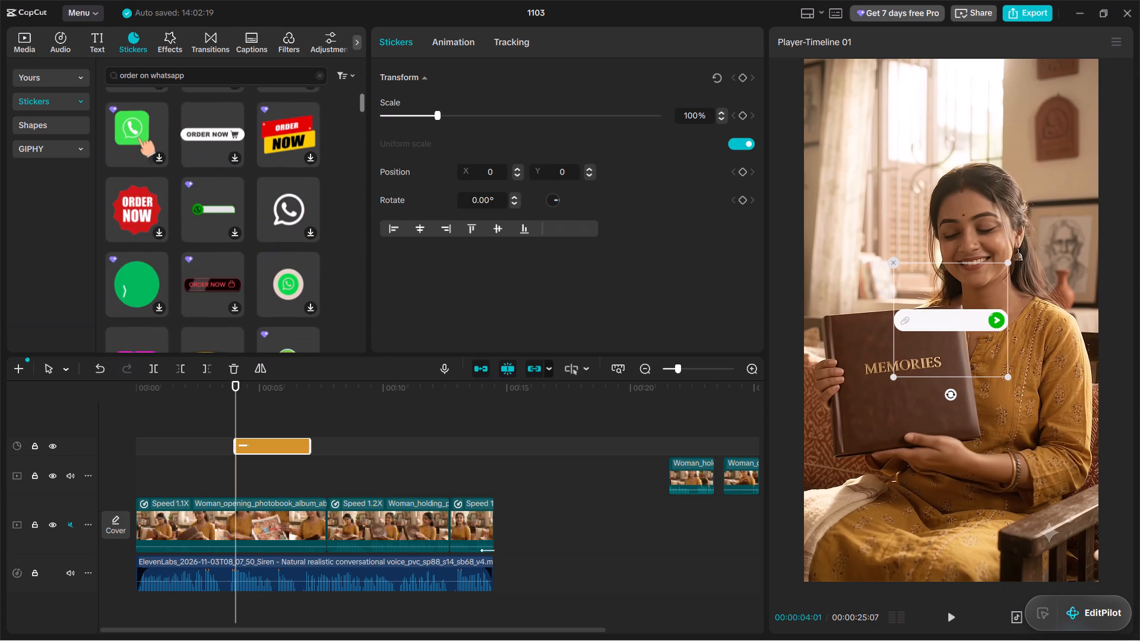
{"action": "scroll", "coordinate": [254, 267], "scroll_direction": "up", "scroll_amount": 3}
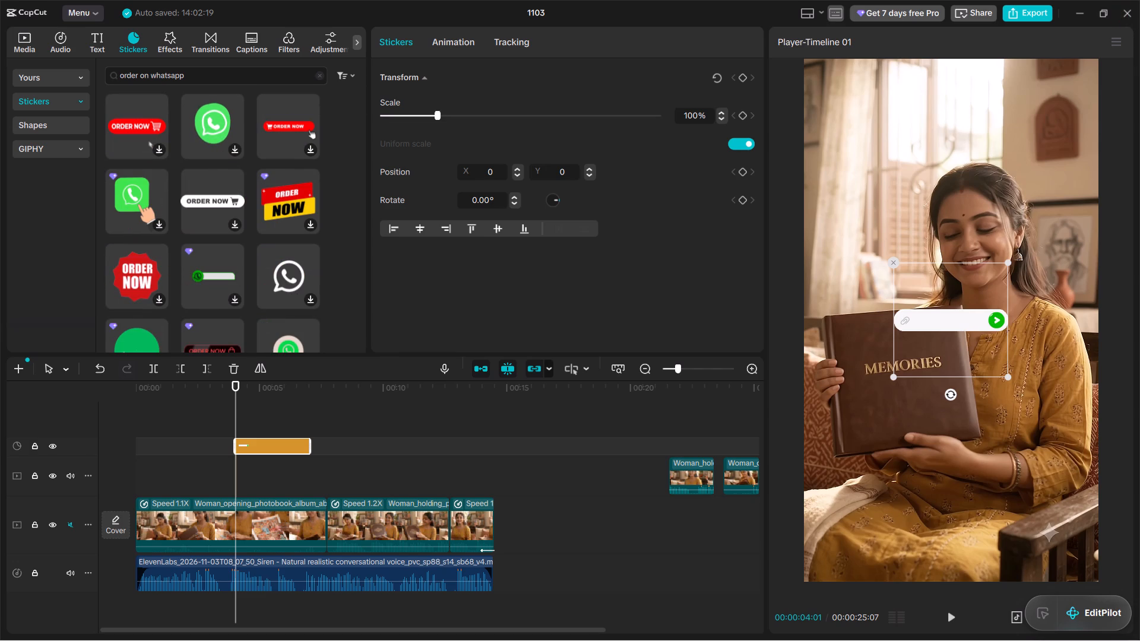
Preview the round green WhatsApp logo sticker with the pale border and add it to the timeline at about 4 seconds.
{"action": "scroll", "coordinate": [198, 181], "scroll_direction": "down", "scroll_amount": 2}
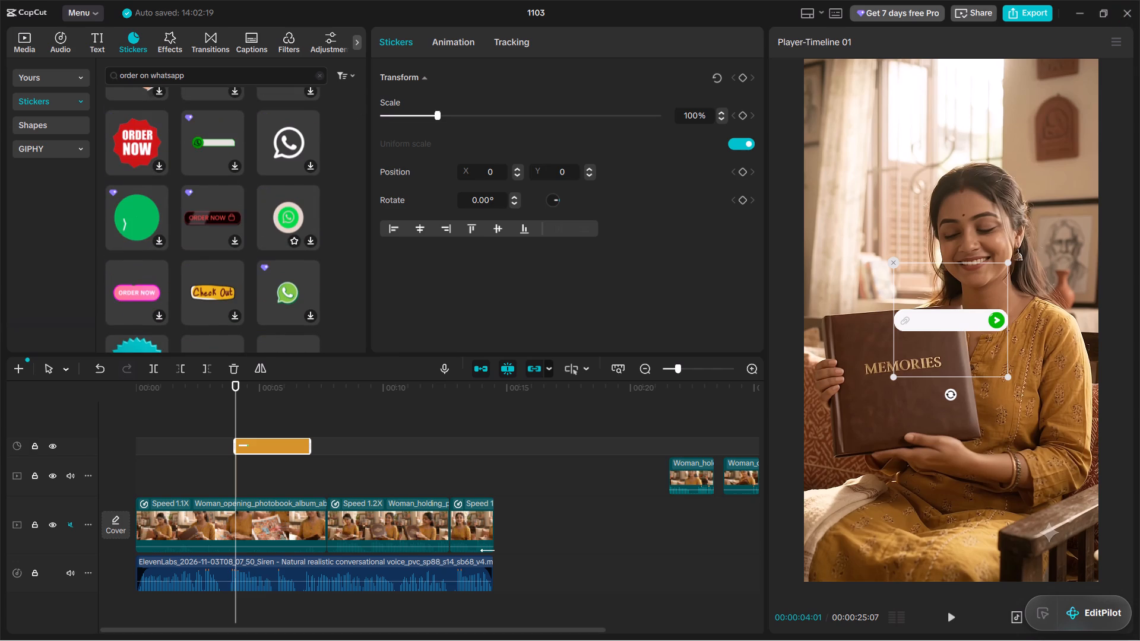
{"action": "left_click", "coordinate": [312, 239]}
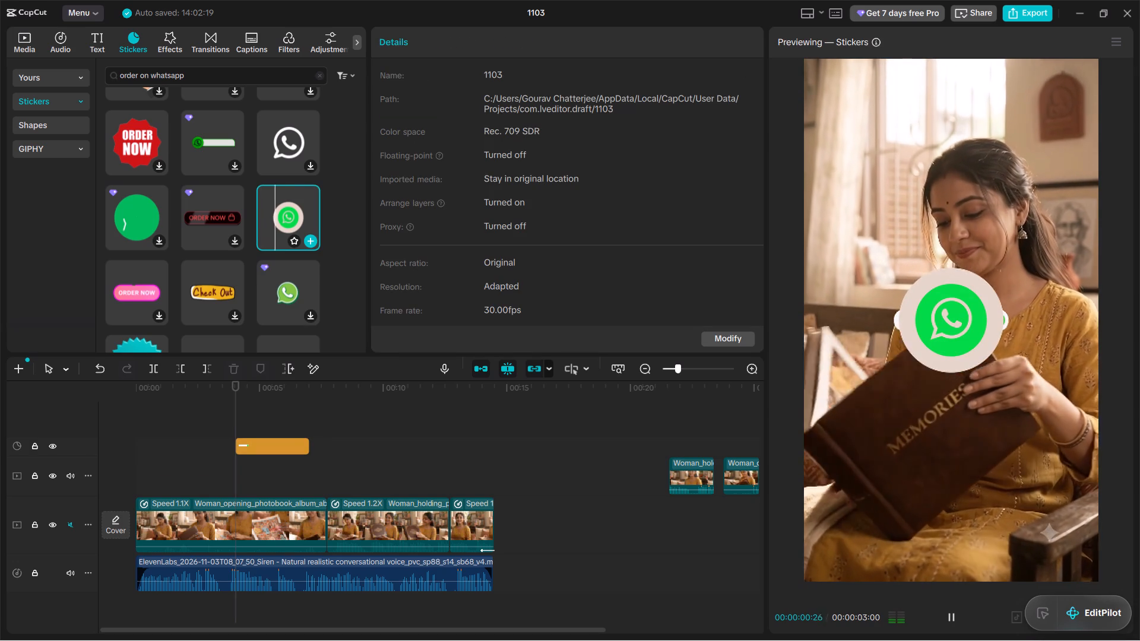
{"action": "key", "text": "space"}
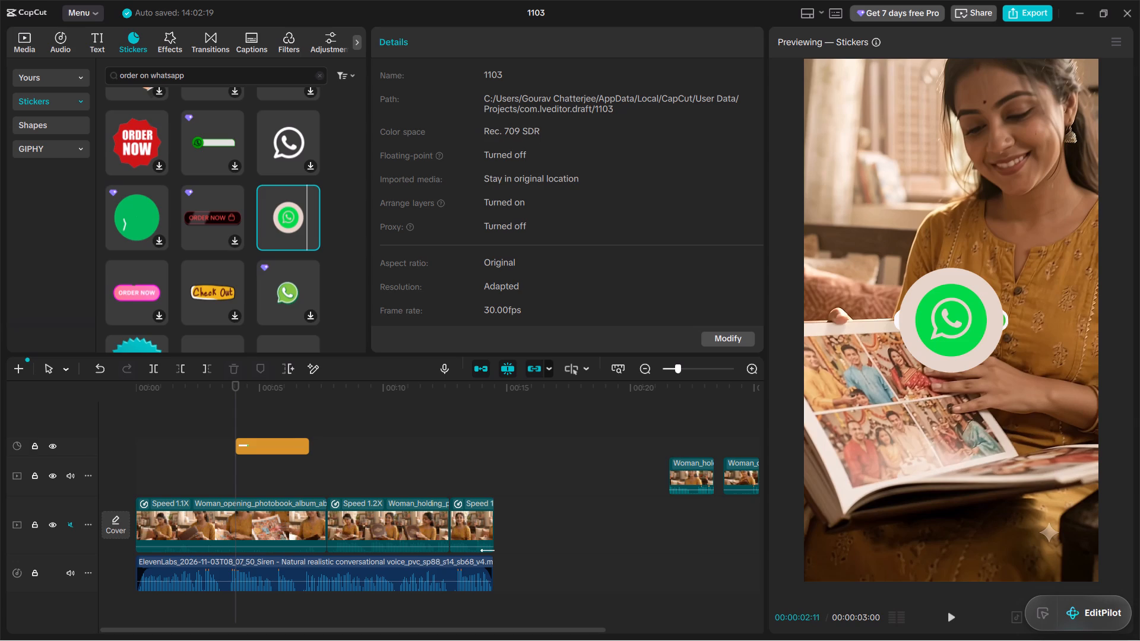
{"action": "left_click_drag", "start_coordinate": [962, 316], "coordinate": [991, 417]}
{"action": "left_click_drag", "start_coordinate": [940, 334], "coordinate": [967, 417]}
{"action": "left_click", "coordinate": [261, 452]}
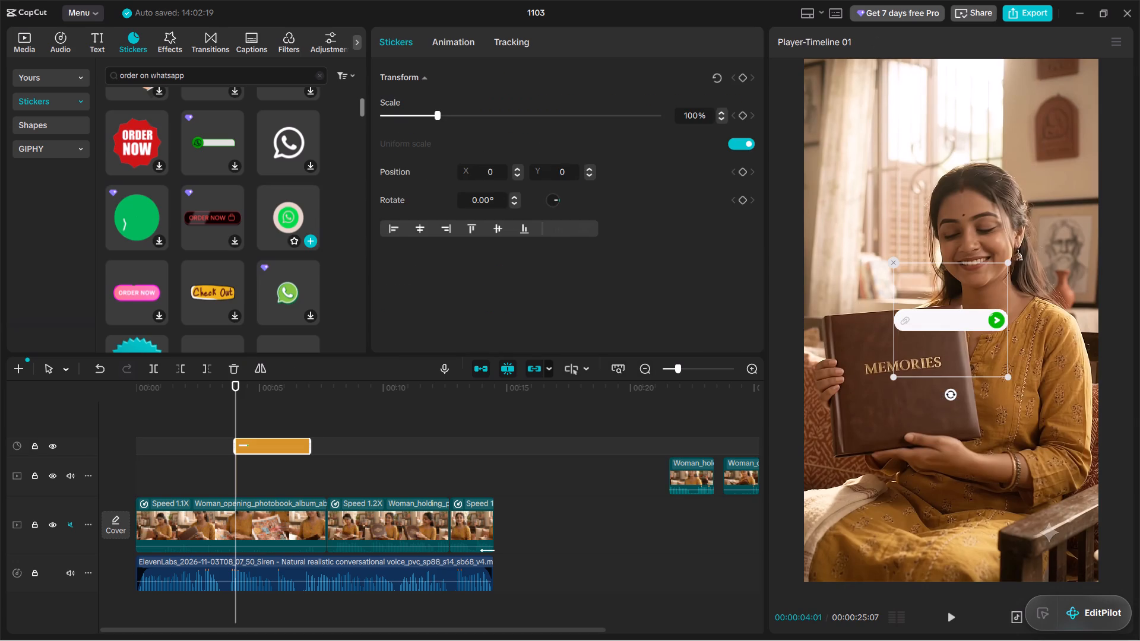
{"action": "left_click", "coordinate": [310, 239]}
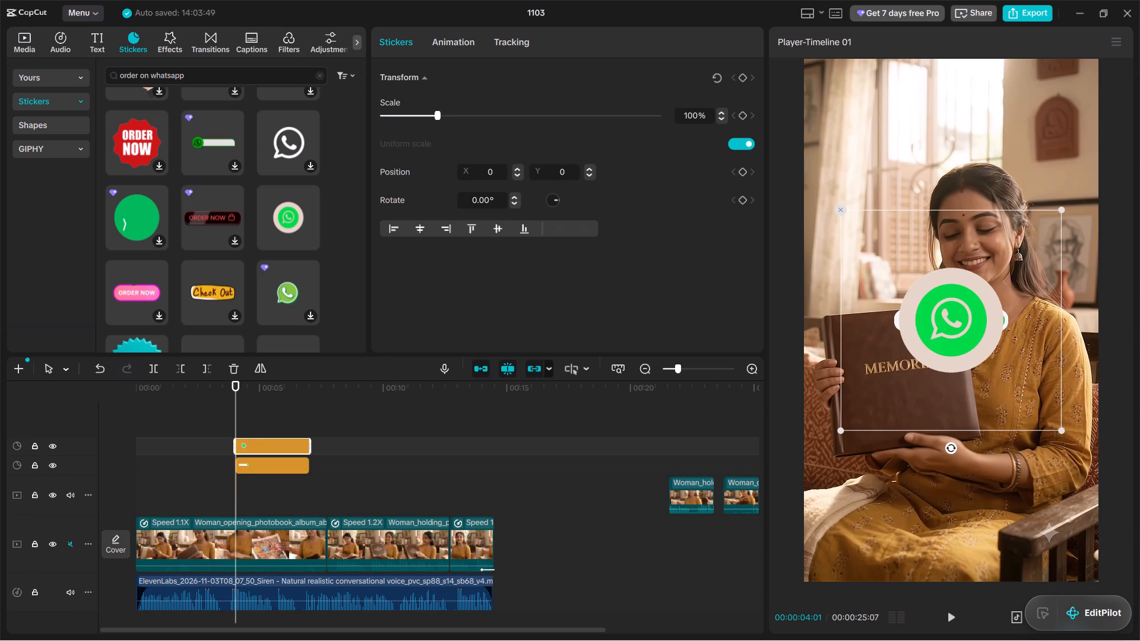
Move the WhatsApp sticker off the white link bar and place the bar in the video frame's bottom-left corner, at about X -660, Y -1708.
{"action": "left_click_drag", "start_coordinate": [971, 309], "coordinate": [1059, 440]}
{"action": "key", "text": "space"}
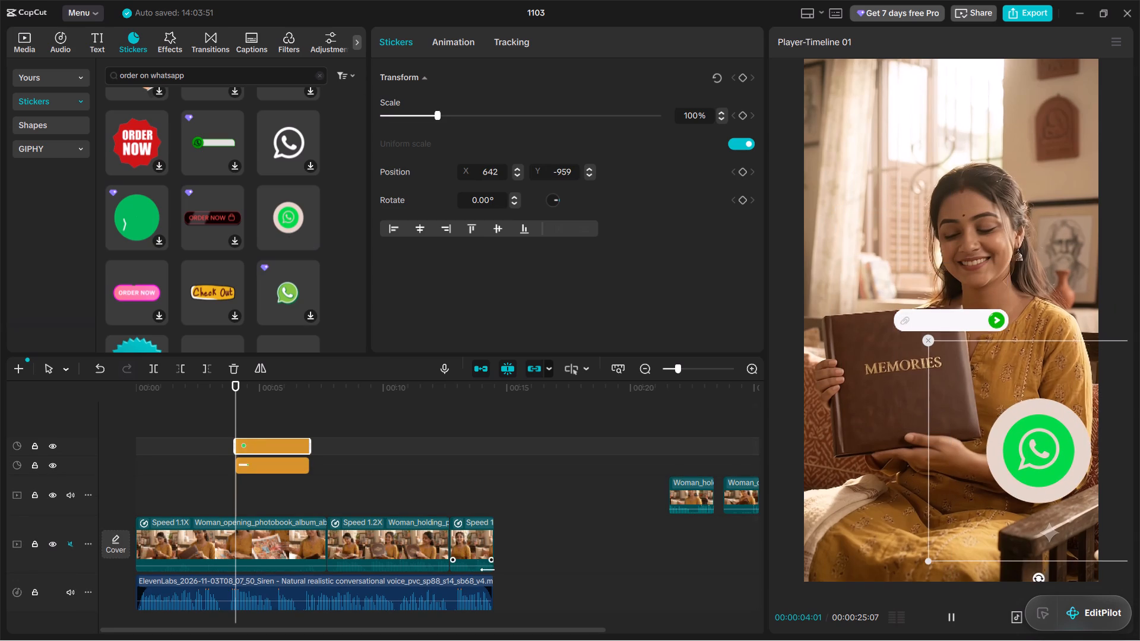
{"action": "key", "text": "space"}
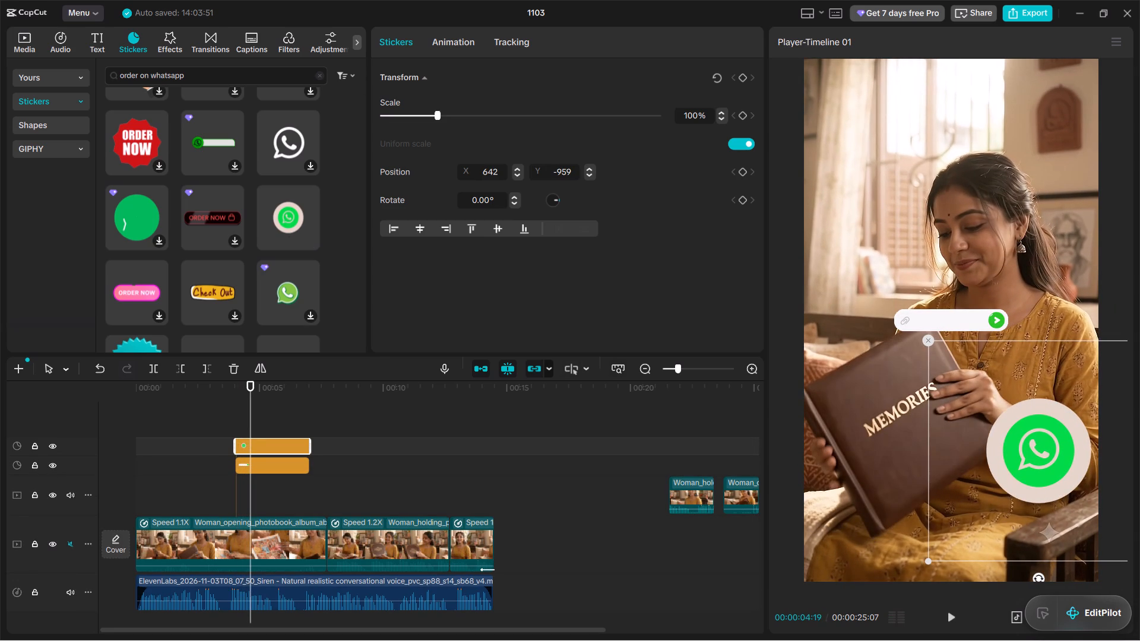
{"action": "left_click_drag", "start_coordinate": [932, 325], "coordinate": [864, 497]}
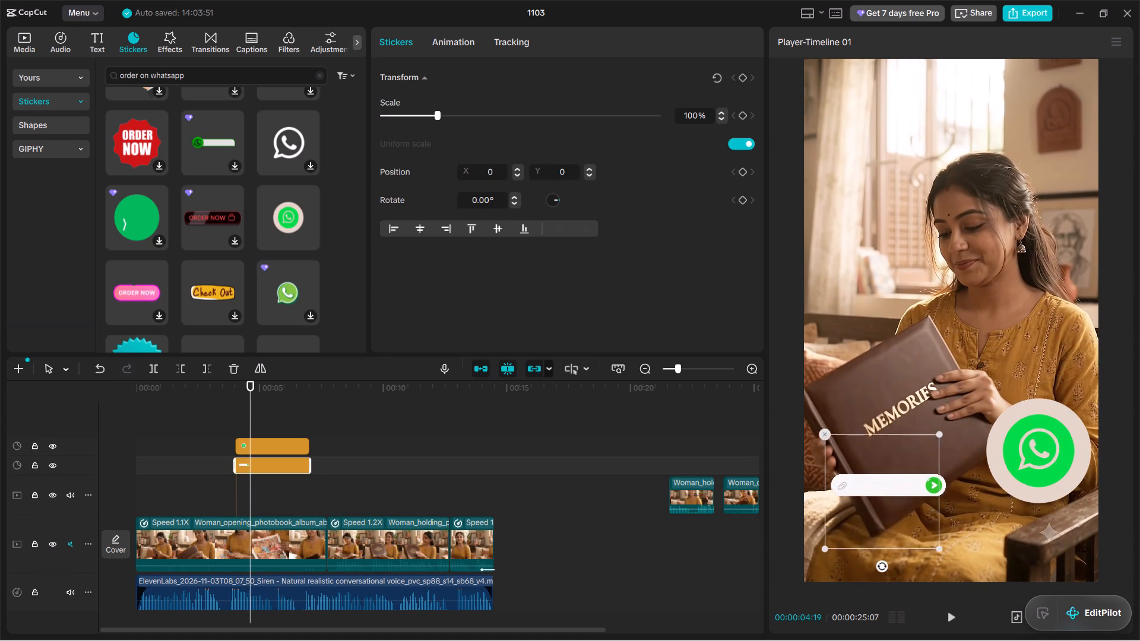
{"action": "left_click_drag", "start_coordinate": [864, 497], "coordinate": [845, 558]}
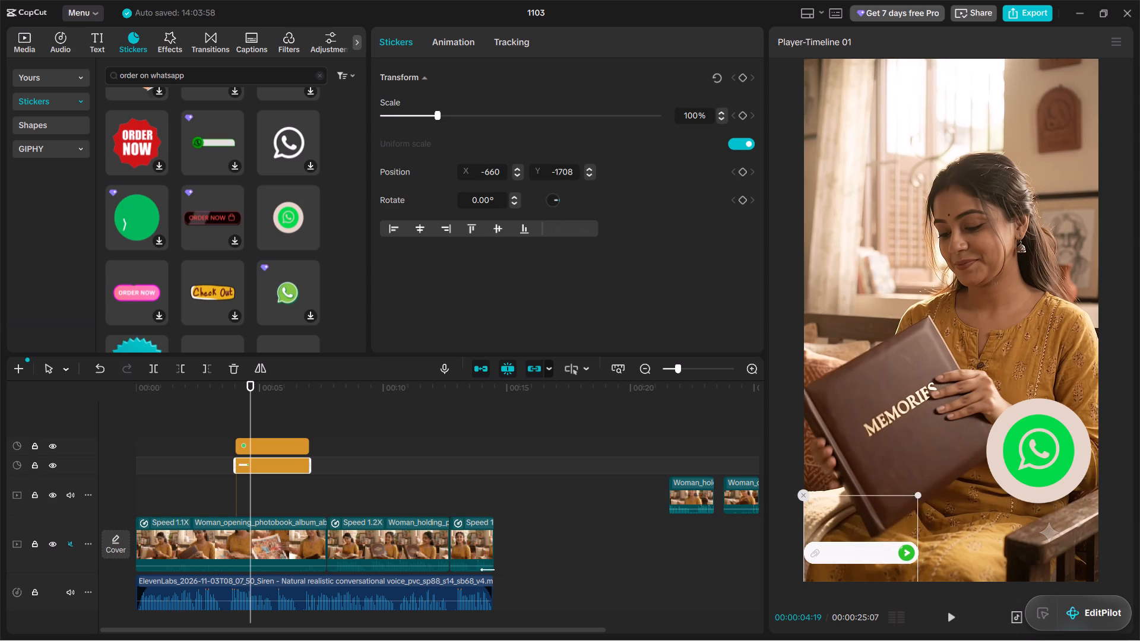
Scale the round WhatsApp sticker down to 20% and position it exactly over the green arrow at the link bar's end.
{"action": "left_click_drag", "start_coordinate": [1022, 449], "coordinate": [948, 454]}
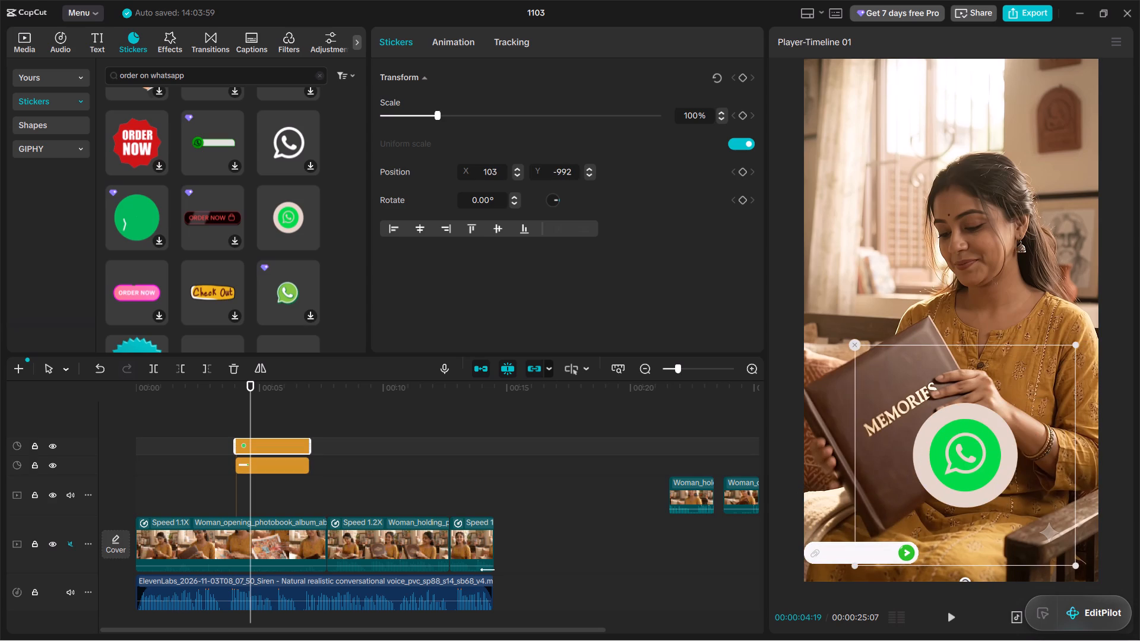
{"action": "left_click_drag", "start_coordinate": [1034, 373], "coordinate": [986, 342]}
{"action": "left_click_drag", "start_coordinate": [1024, 315], "coordinate": [1004, 342]}
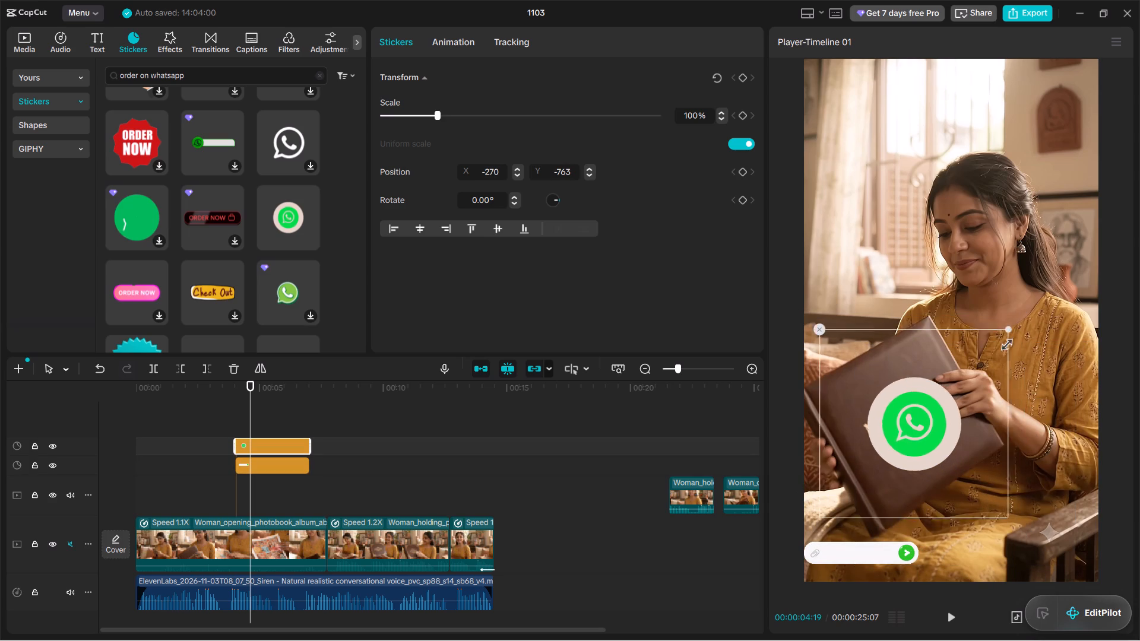
{"action": "left_click_drag", "start_coordinate": [1004, 342], "coordinate": [935, 440]}
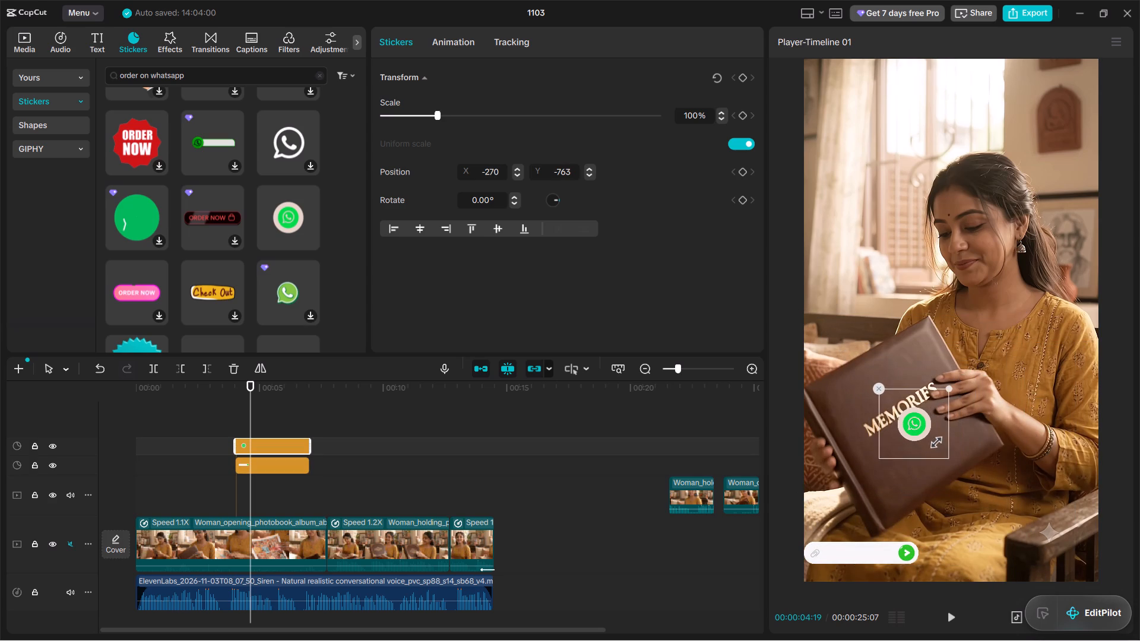
{"action": "left_click_drag", "start_coordinate": [935, 440], "coordinate": [931, 450]}
{"action": "left_click_drag", "start_coordinate": [913, 417], "coordinate": [914, 516]}
{"action": "left_click_drag", "start_coordinate": [945, 491], "coordinate": [933, 501]}
{"action": "left_click_drag", "start_coordinate": [921, 514], "coordinate": [913, 546]}
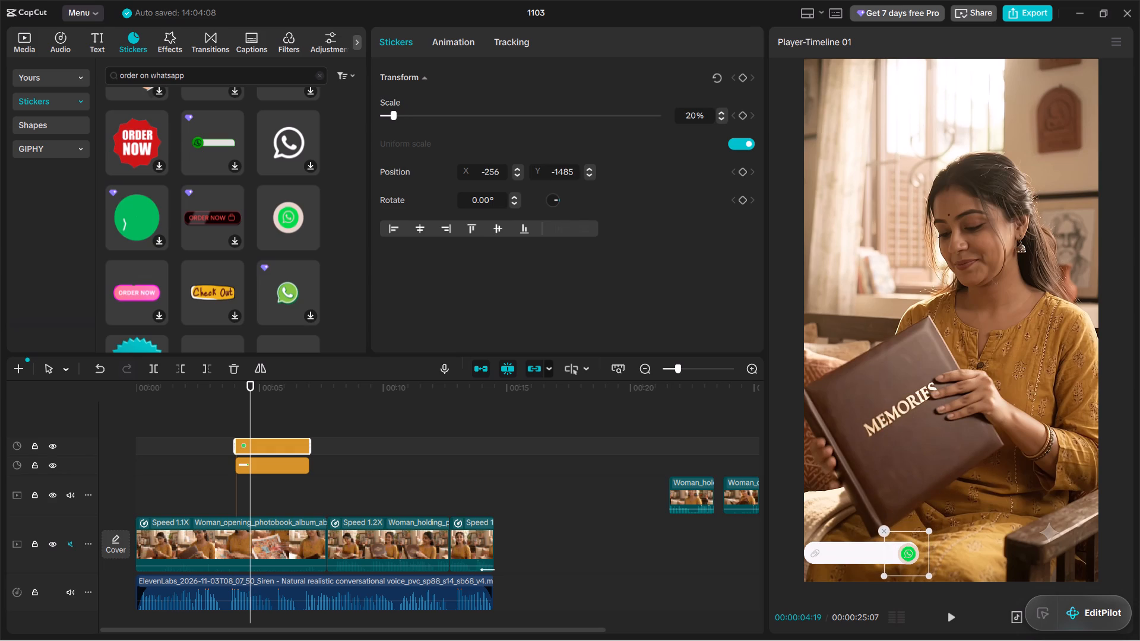
{"action": "left_click_drag", "start_coordinate": [913, 546], "coordinate": [912, 545]}
{"action": "left_click_drag", "start_coordinate": [912, 545], "coordinate": [913, 544]}
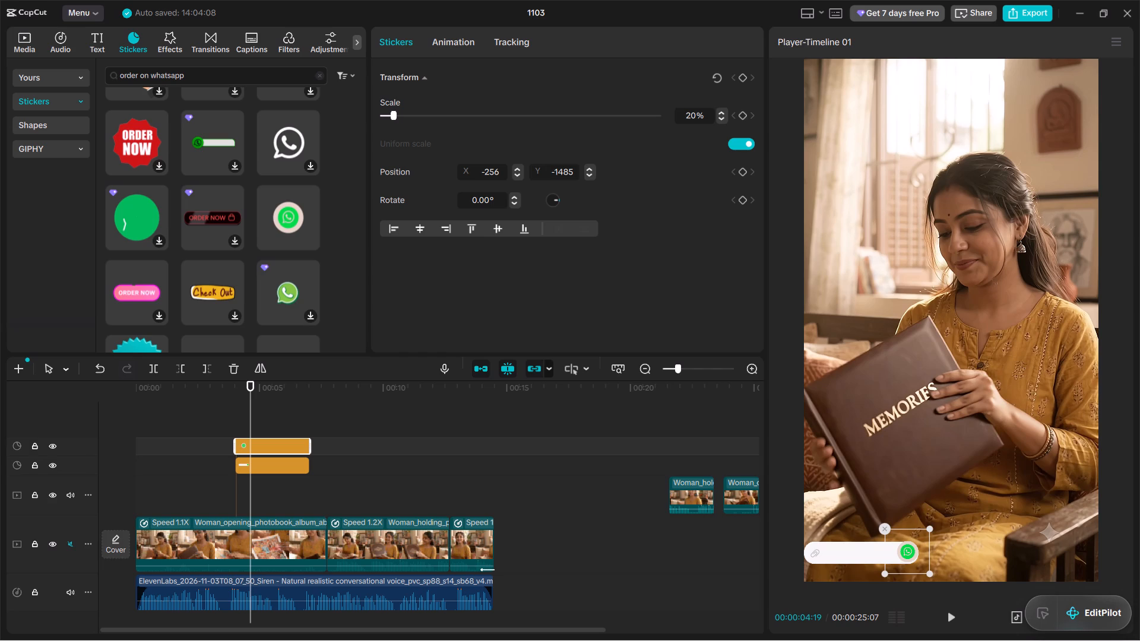
{"action": "left_click_drag", "start_coordinate": [913, 544], "coordinate": [913, 547]}
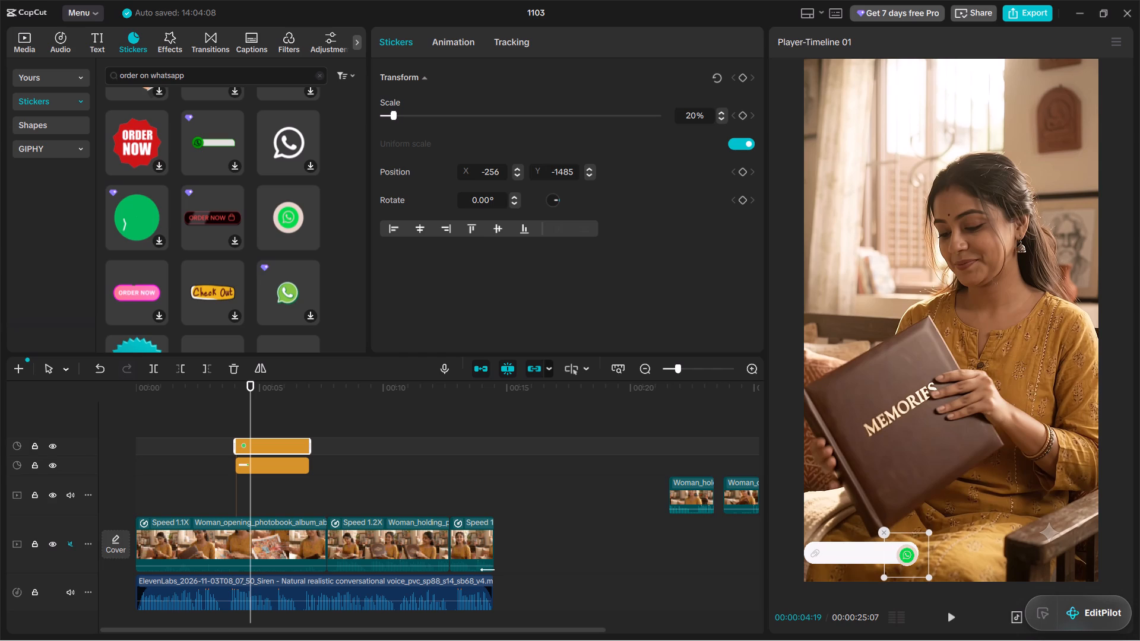
{"action": "left_click_drag", "start_coordinate": [913, 547], "coordinate": [913, 546]}
{"action": "left_click", "coordinate": [931, 487]}
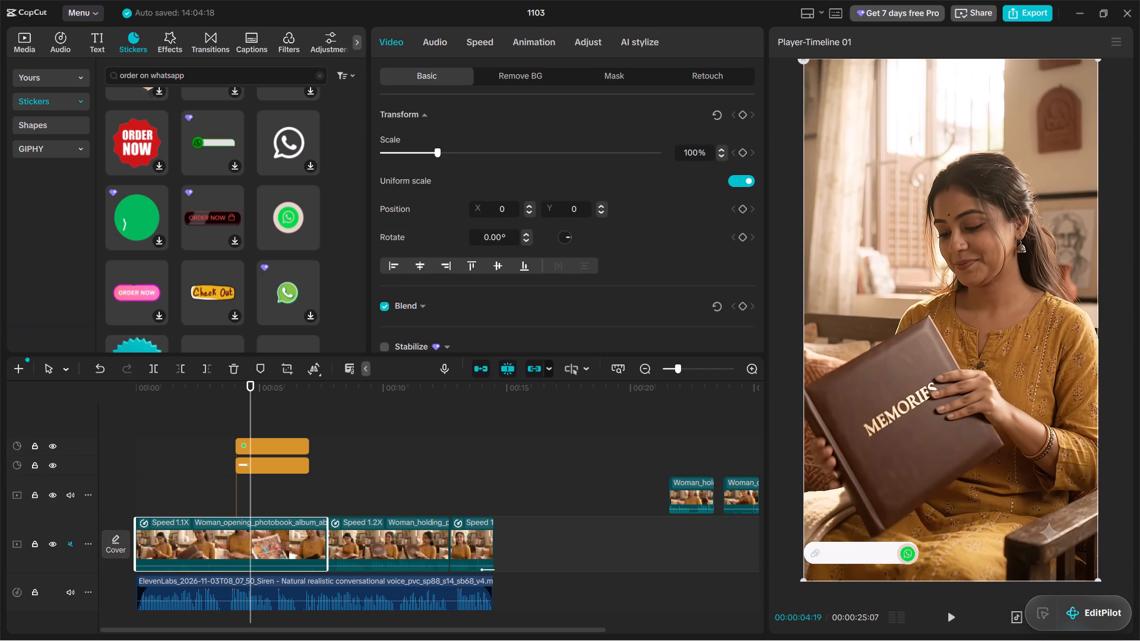
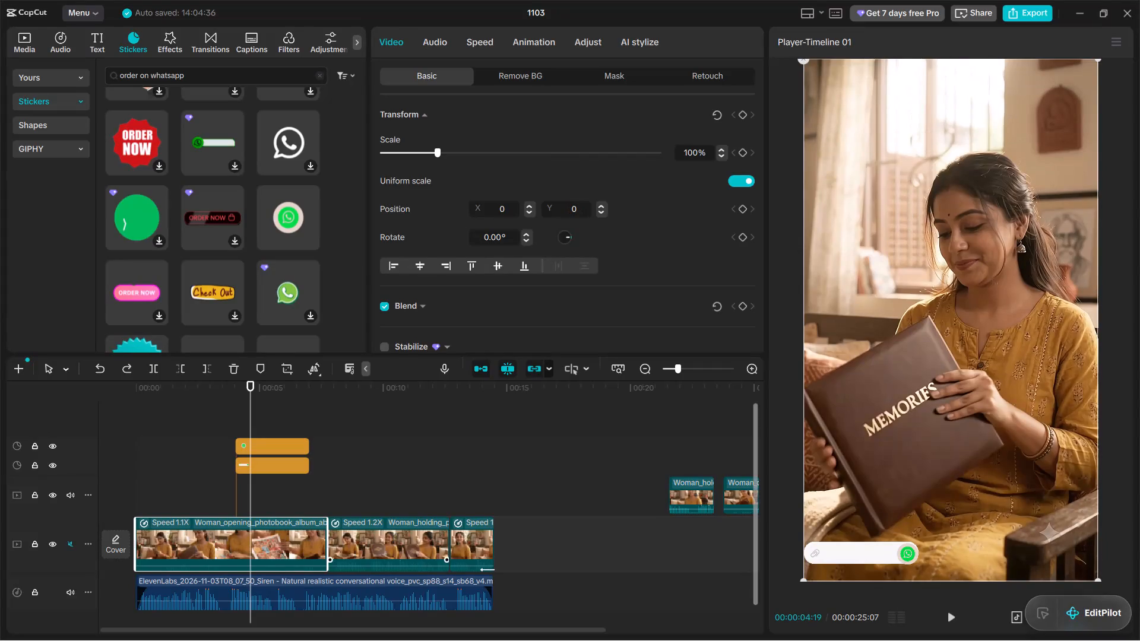
Move the white link-bar sticker up along the left edge of the frame to about X -660, Y -1455.
{"action": "left_click", "coordinate": [277, 468]}
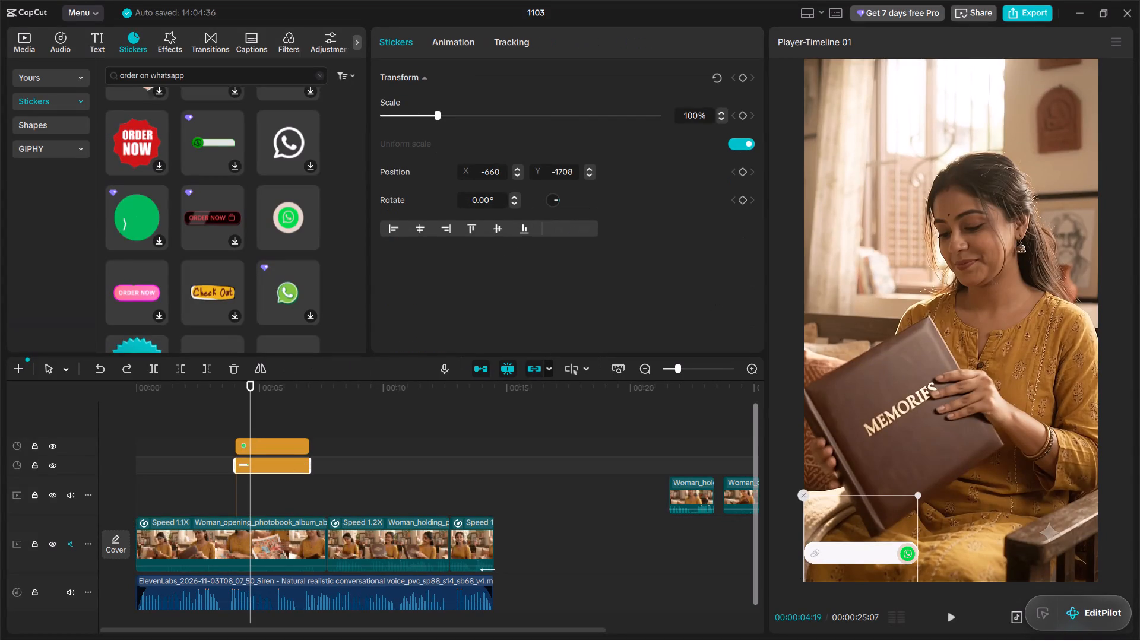
{"action": "left_click_drag", "start_coordinate": [872, 549], "coordinate": [867, 517]}
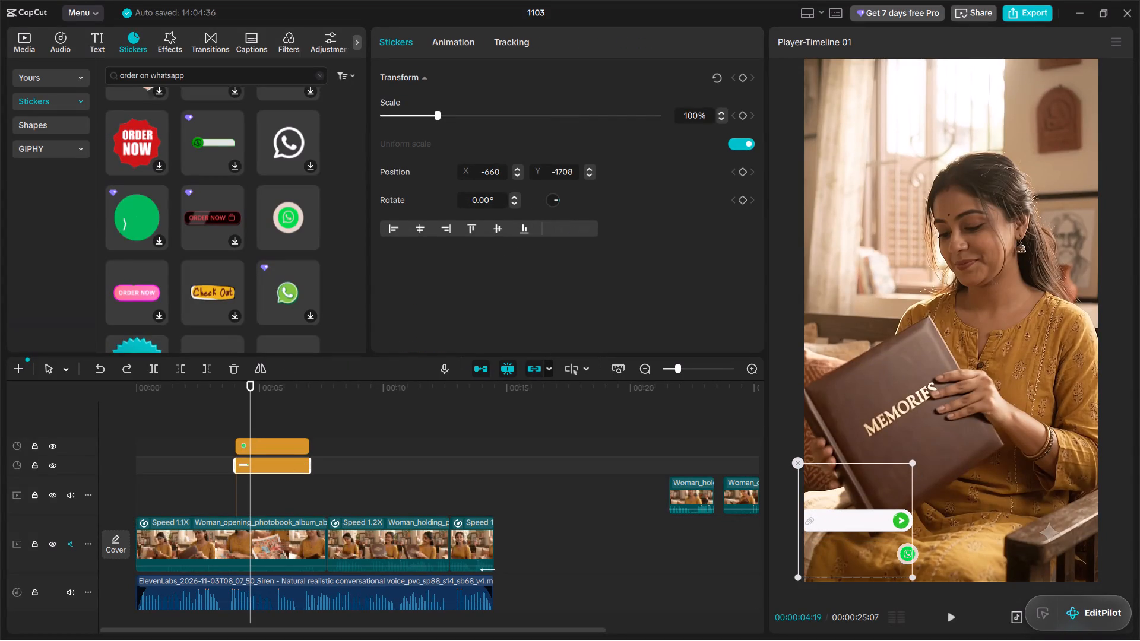
{"action": "left_click_drag", "start_coordinate": [867, 517], "coordinate": [874, 515]}
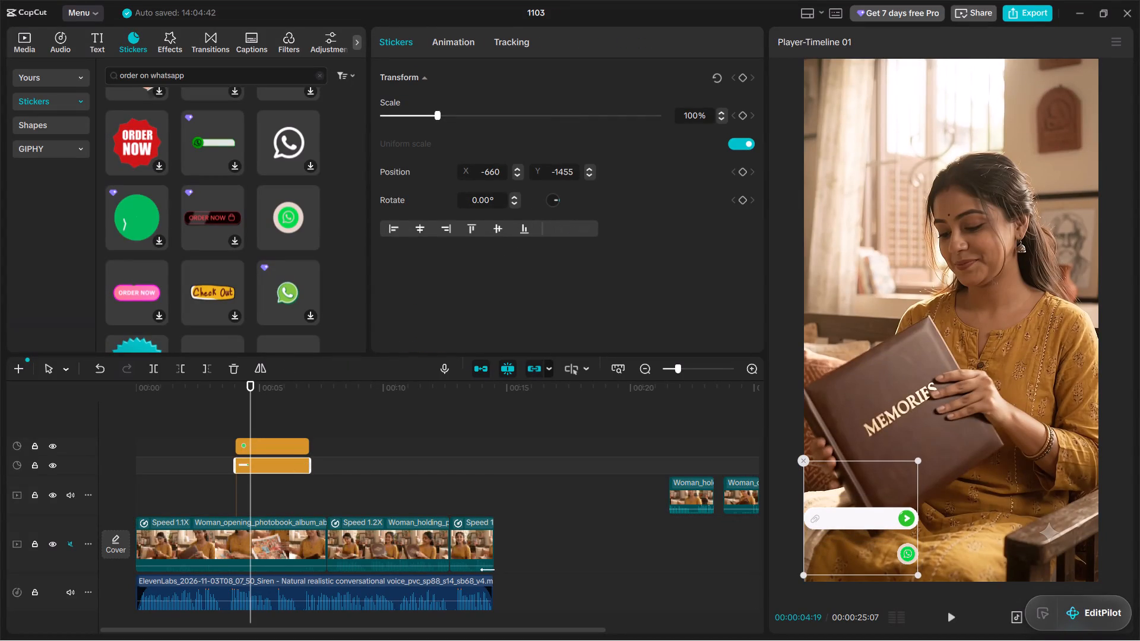
Move the WhatsApp icon sticker up onto the white bar's arrow button, at about X -327, Y -1452.
{"action": "left_click", "coordinate": [273, 446]}
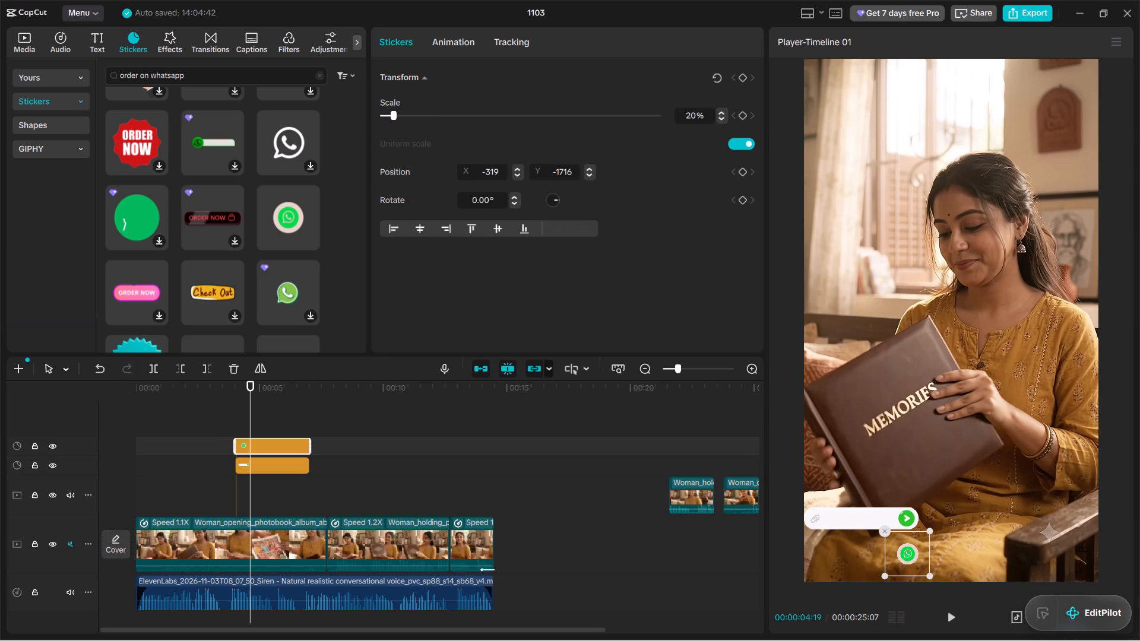
{"action": "left_click_drag", "start_coordinate": [911, 551], "coordinate": [908, 513]}
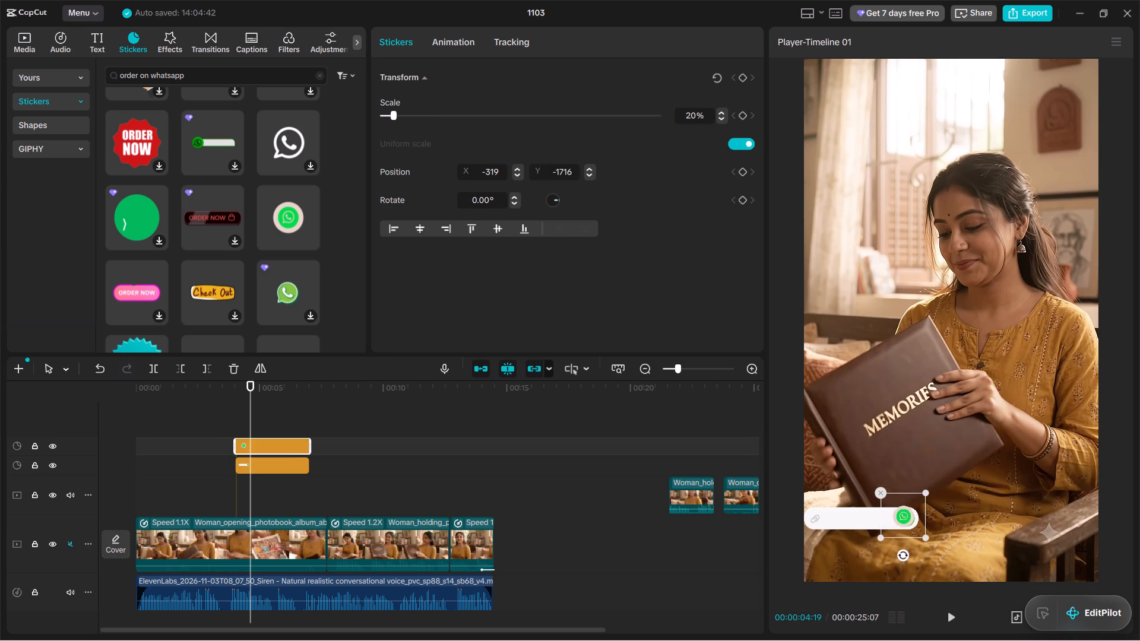
{"action": "left_click_drag", "start_coordinate": [908, 513], "coordinate": [911, 516]}
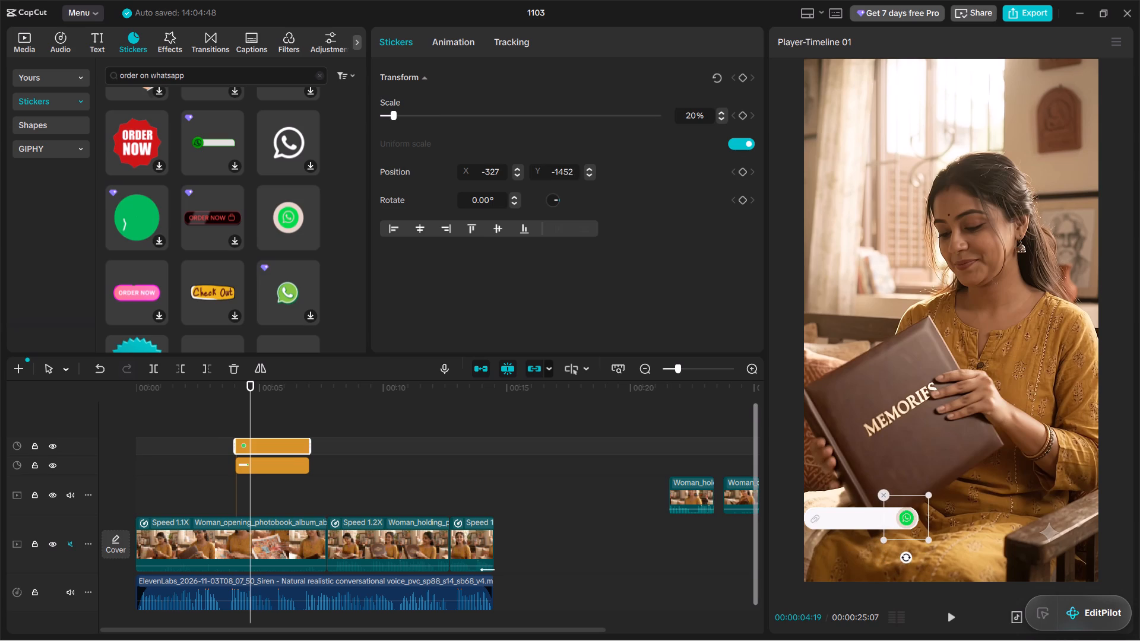
{"action": "left_click", "coordinate": [786, 532]}
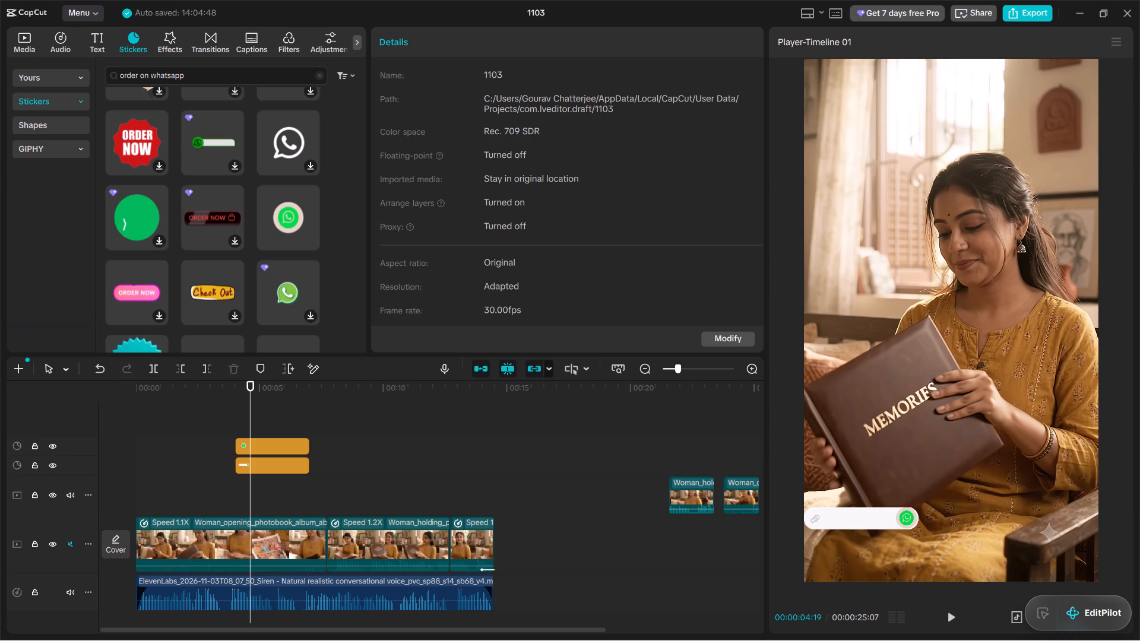
Move the floating EditPilot widget off the player controls and clear of the video preview.
{"action": "left_click_drag", "start_coordinate": [1062, 606], "coordinate": [861, 307]}
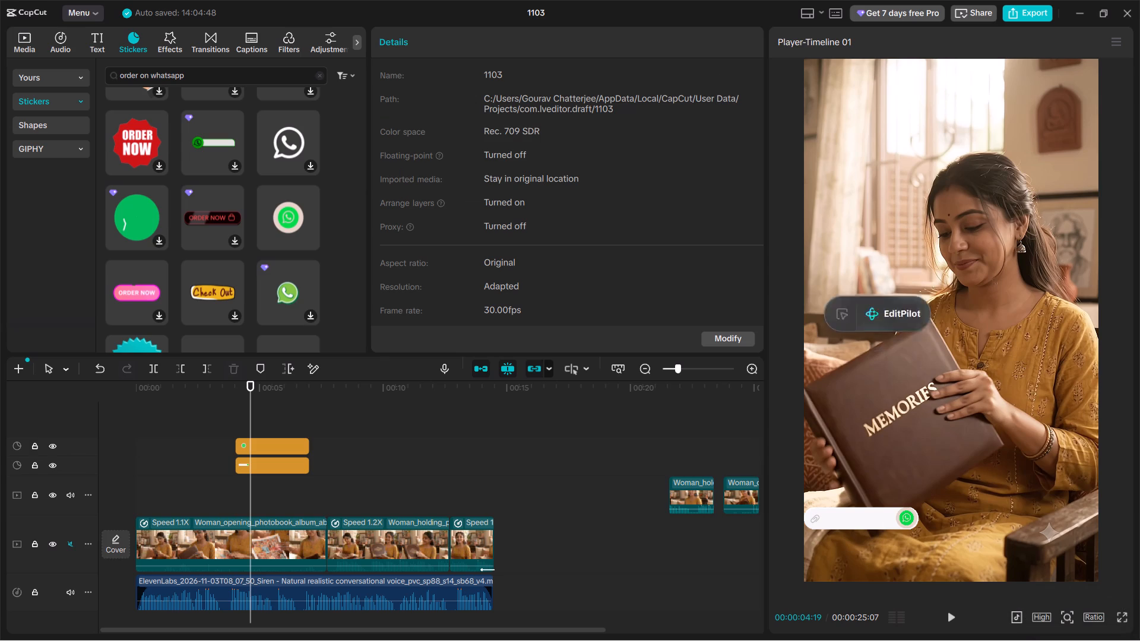
{"action": "left_click_drag", "start_coordinate": [861, 307], "coordinate": [668, 38]}
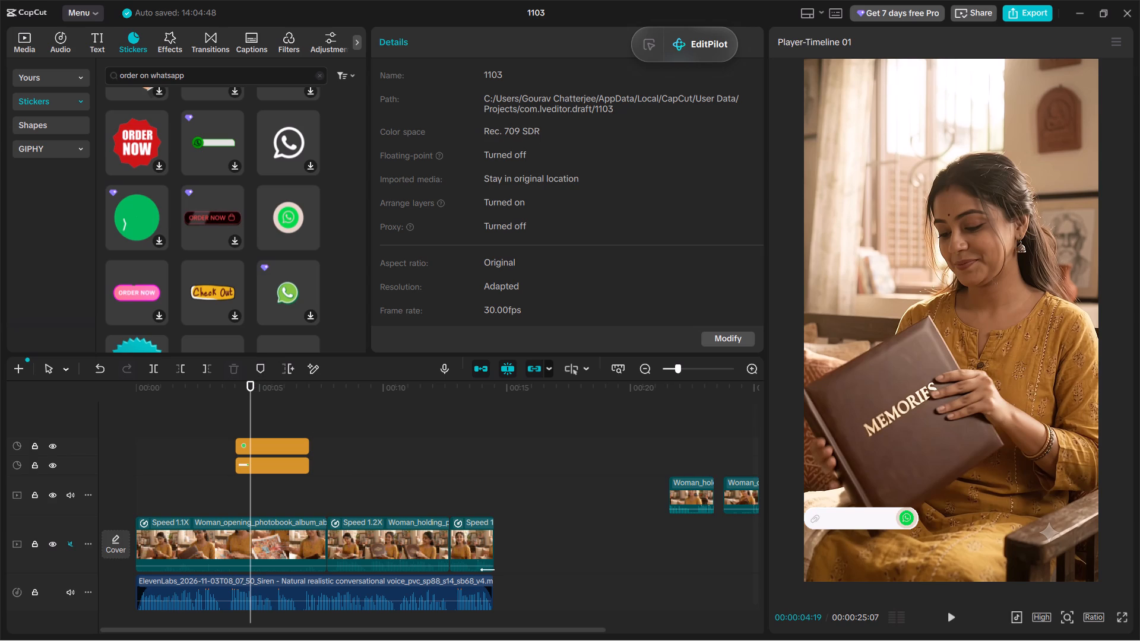
Apply the Right entrance animation to the white link-bar sticker.
{"action": "left_click", "coordinate": [840, 518]}
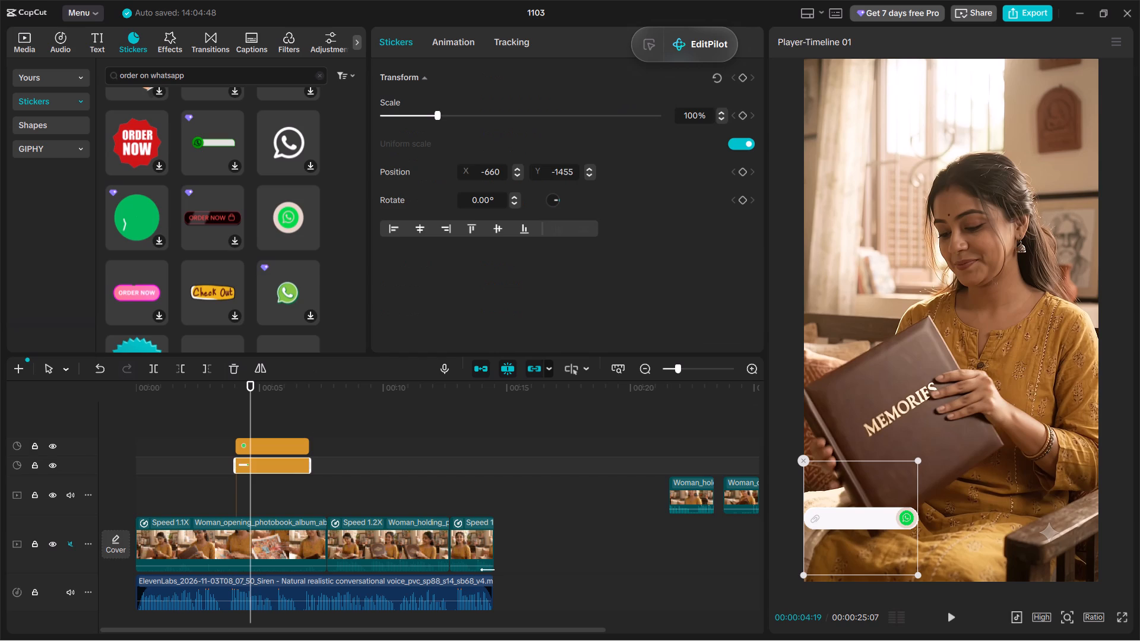
{"action": "left_click", "coordinate": [469, 45]}
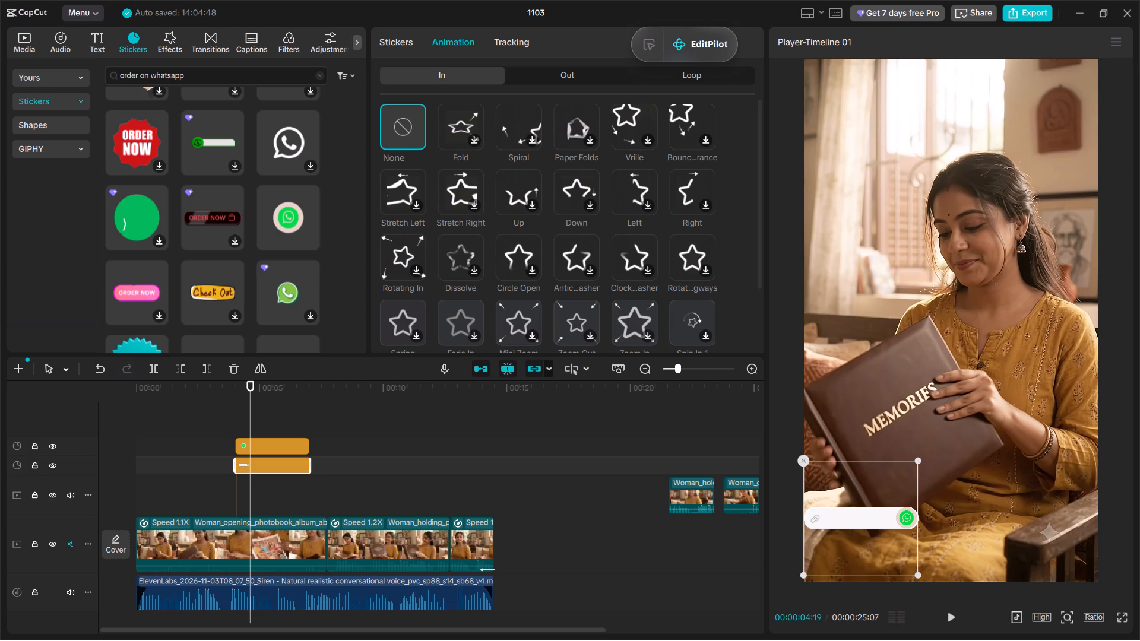
{"action": "left_click", "coordinate": [700, 189]}
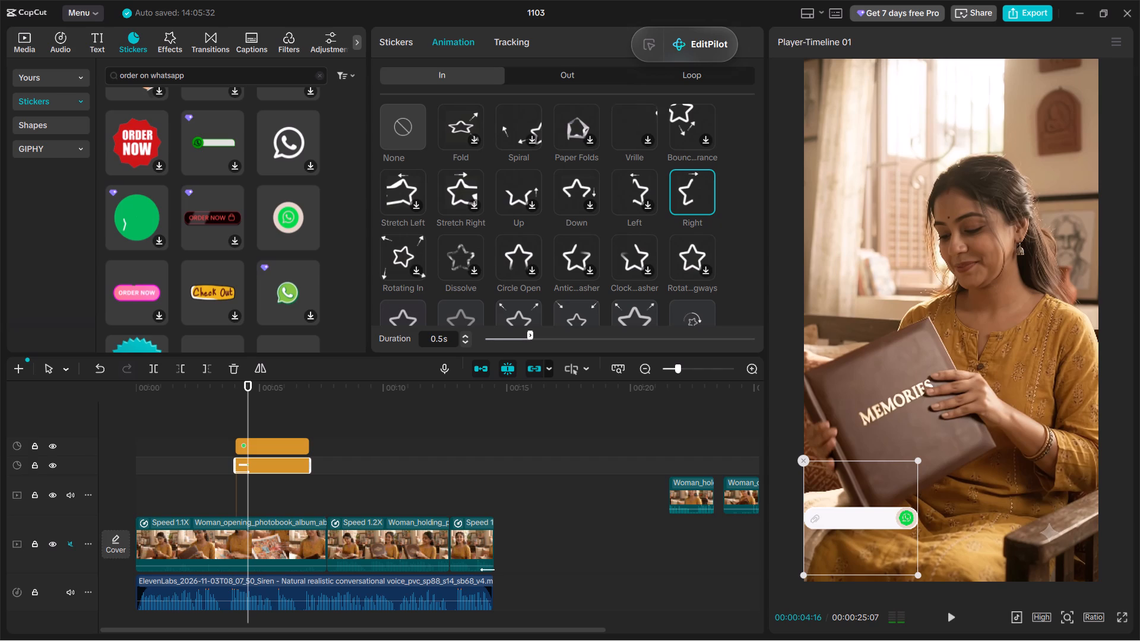
Apply the Right entrance animation to the green WhatsApp logo sticker that sits over the white link bar.
{"action": "left_click", "coordinate": [268, 450]}
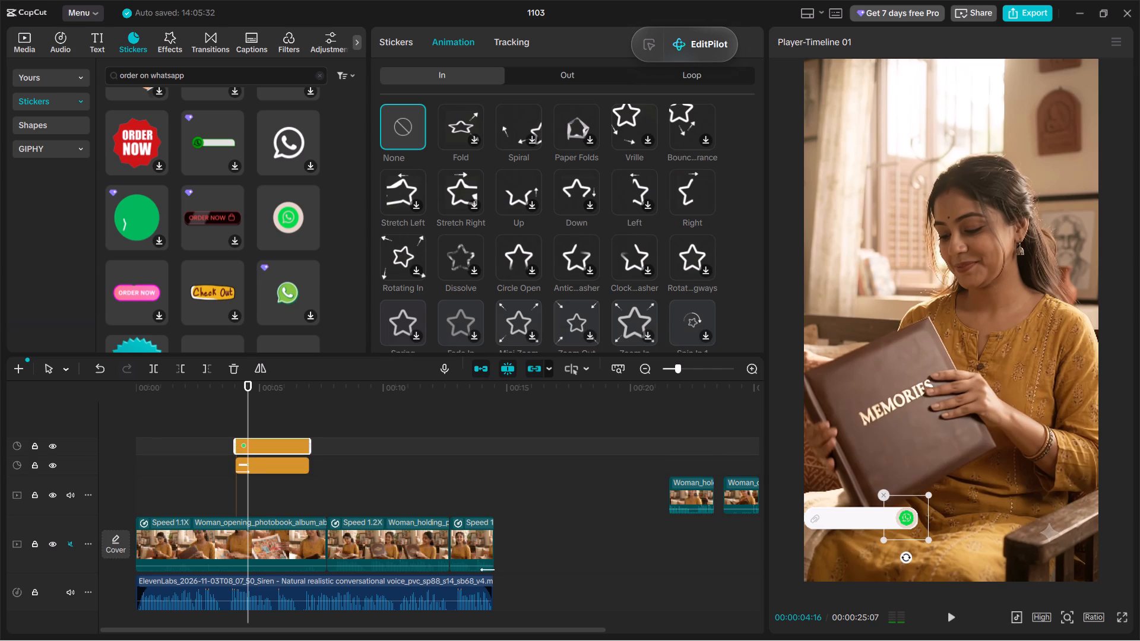
{"action": "left_click", "coordinate": [702, 188]}
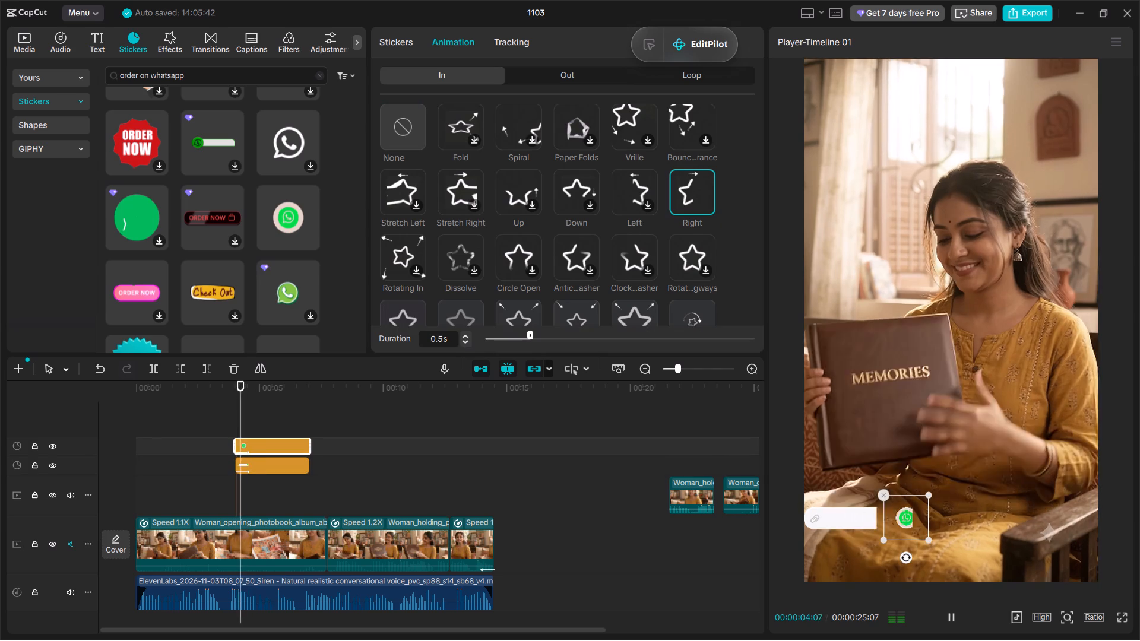
Play the section with the link bar and WhatsApp logo stickers from about 00:00:03:08 to check their entrance animations.
{"action": "left_click", "coordinate": [739, 214]}
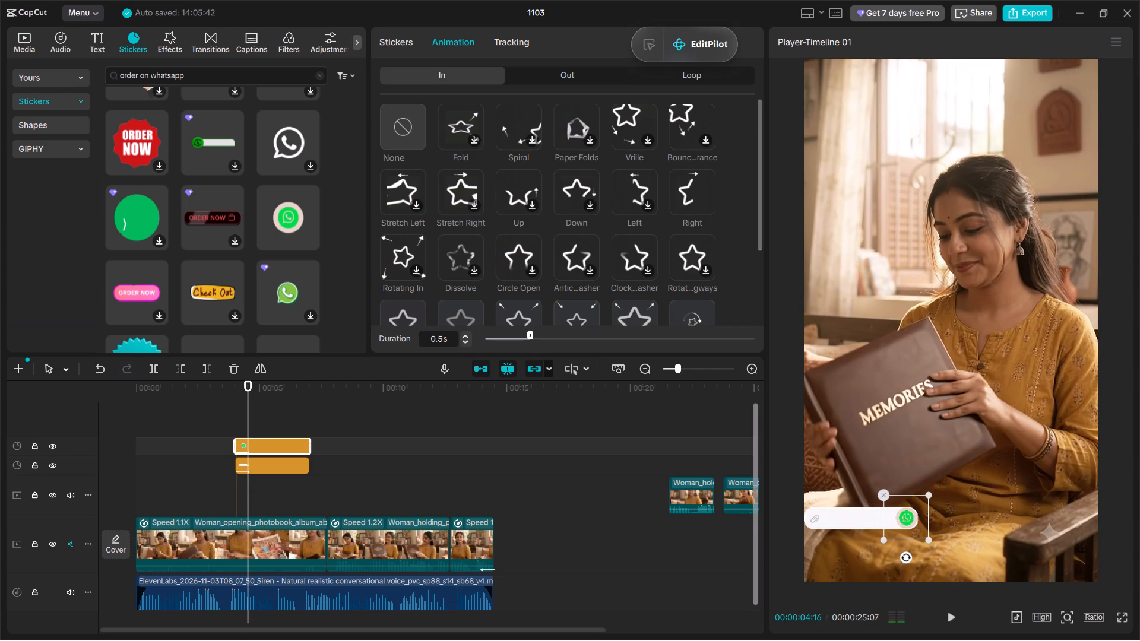
{"action": "left_click_drag", "start_coordinate": [225, 420], "coordinate": [229, 414]}
{"action": "left_click_drag", "start_coordinate": [201, 429], "coordinate": [217, 427]}
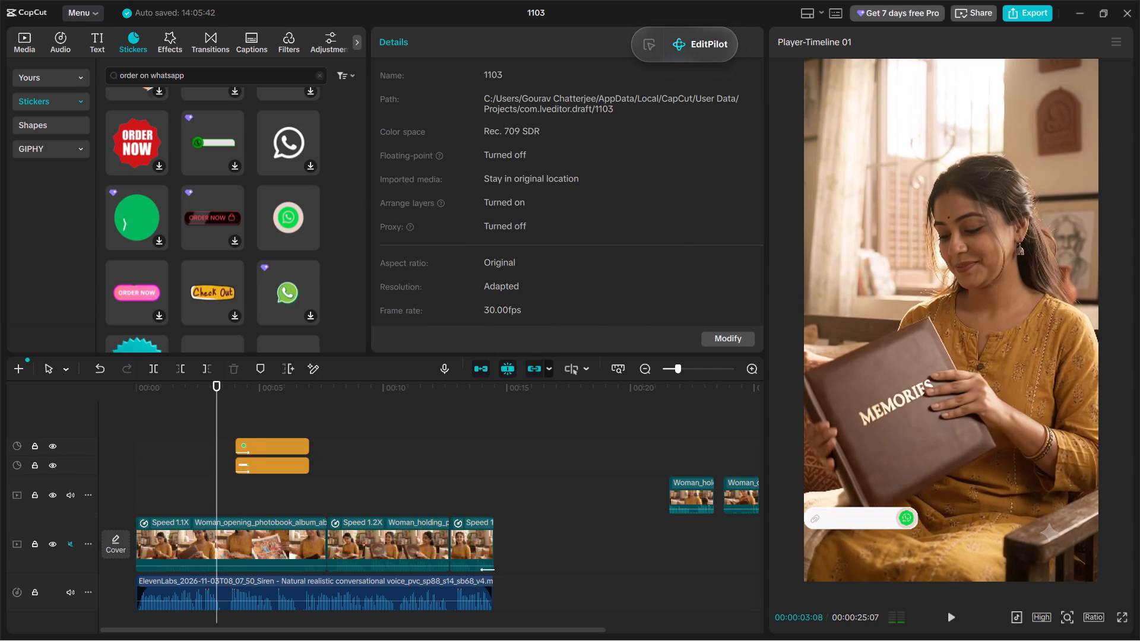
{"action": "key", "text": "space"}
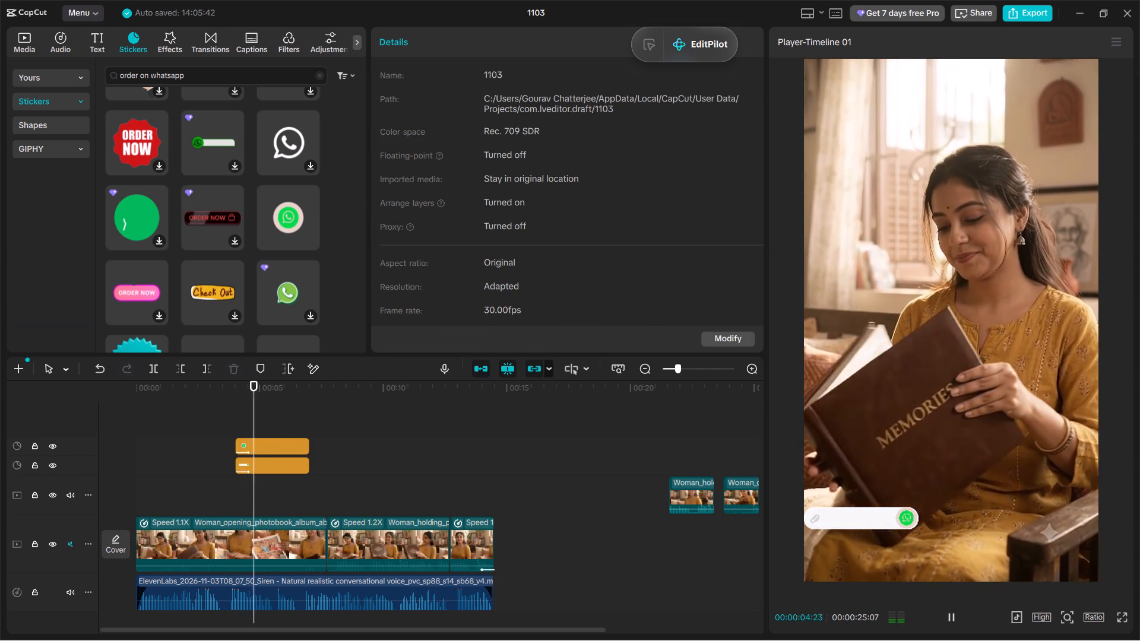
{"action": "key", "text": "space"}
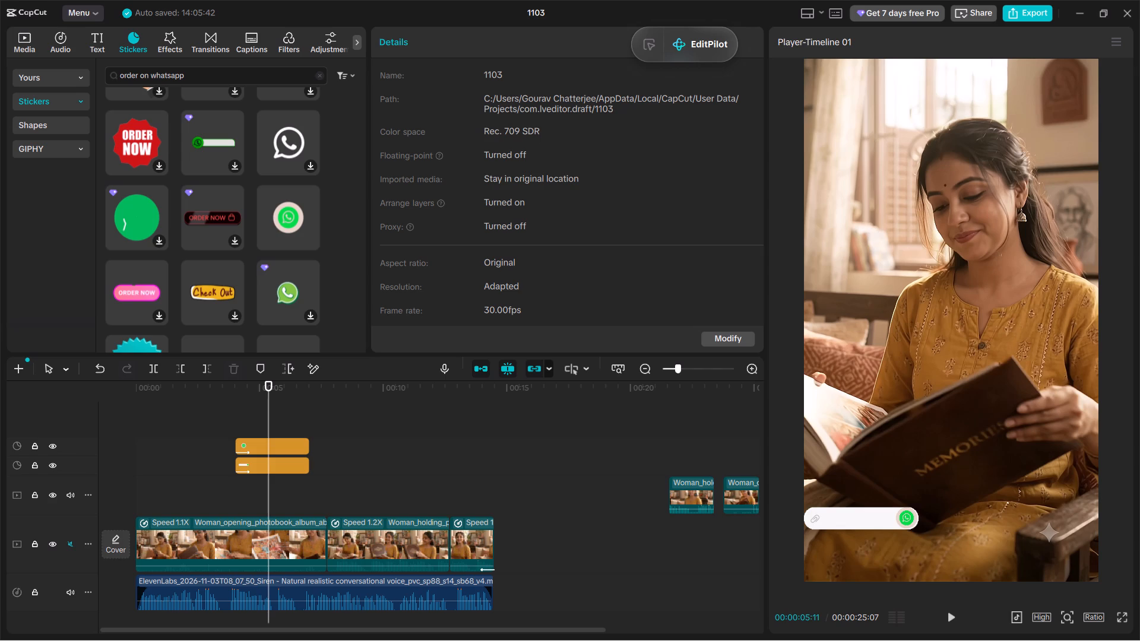
Look through the "order on whatsapp" sticker results for a suitable ordering sticker.
{"action": "scroll", "coordinate": [243, 191], "scroll_direction": "up", "scroll_amount": 1}
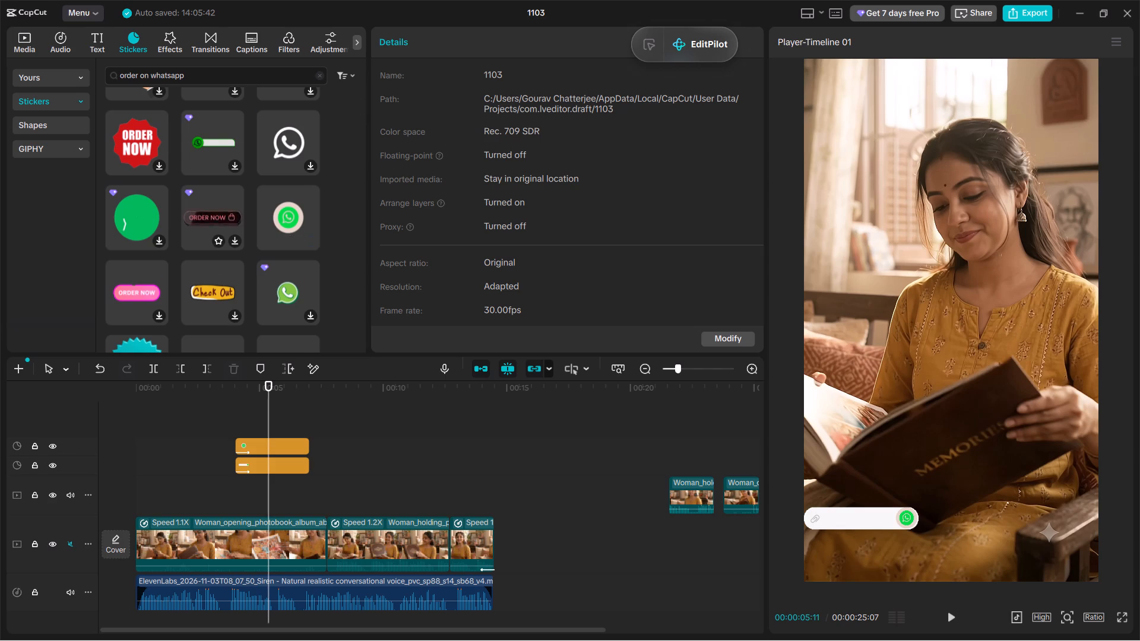
{"action": "scroll", "coordinate": [243, 192], "scroll_direction": "up", "scroll_amount": 4}
{"action": "scroll", "coordinate": [242, 200], "scroll_direction": "down", "scroll_amount": 3}
{"action": "scroll", "coordinate": [242, 200], "scroll_direction": "up", "scroll_amount": 2}
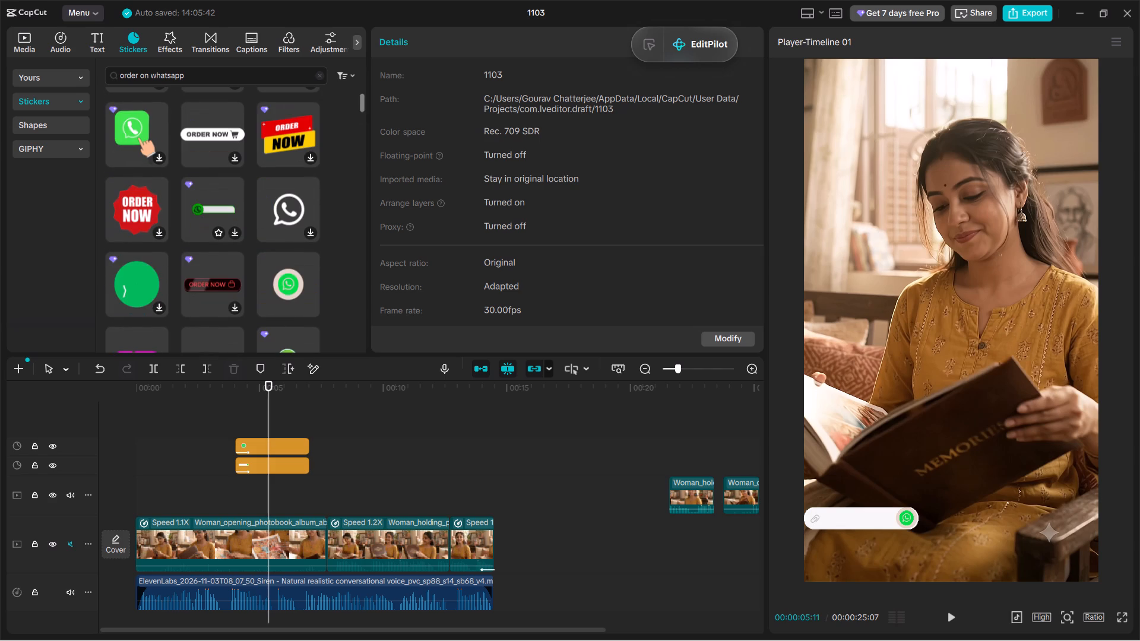
{"action": "scroll", "coordinate": [298, 209], "scroll_direction": "down", "scroll_amount": 4}
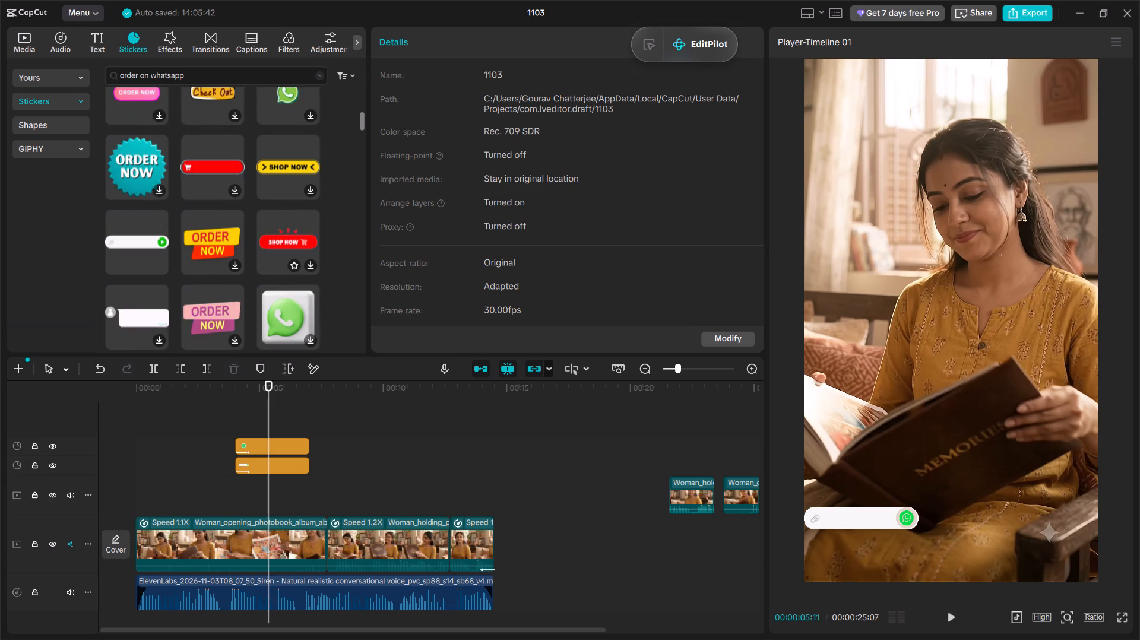
{"action": "scroll", "coordinate": [296, 217], "scroll_direction": "down", "scroll_amount": 6}
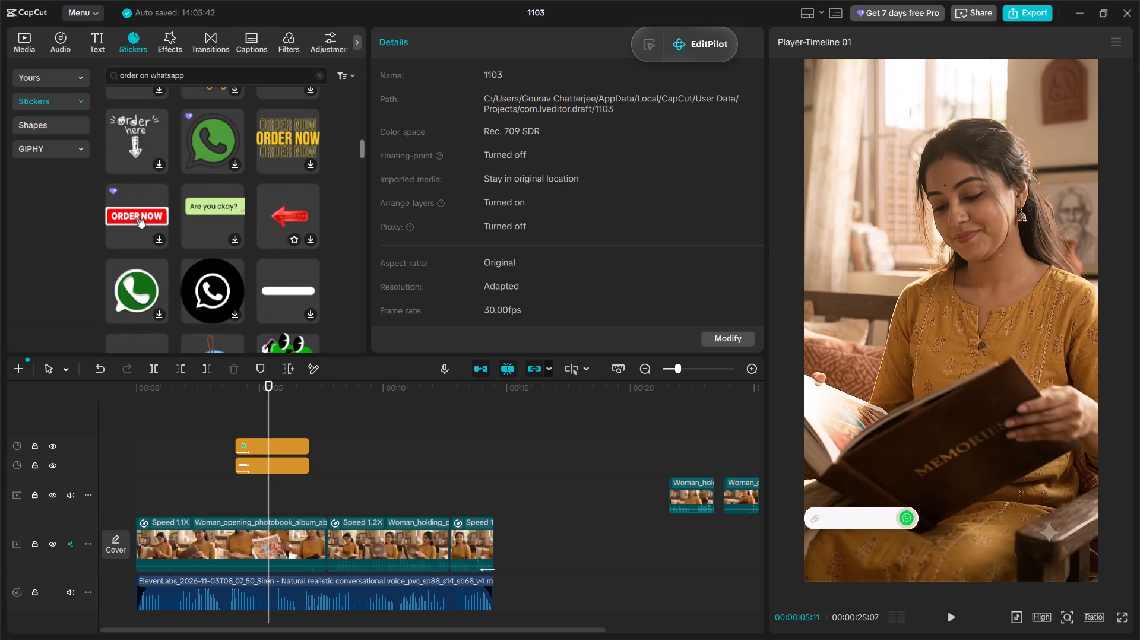
{"action": "scroll", "coordinate": [289, 226], "scroll_direction": "down", "scroll_amount": 1}
{"action": "scroll", "coordinate": [289, 226], "scroll_direction": "up", "scroll_amount": 10}
{"action": "scroll", "coordinate": [265, 185], "scroll_direction": "up", "scroll_amount": 3}
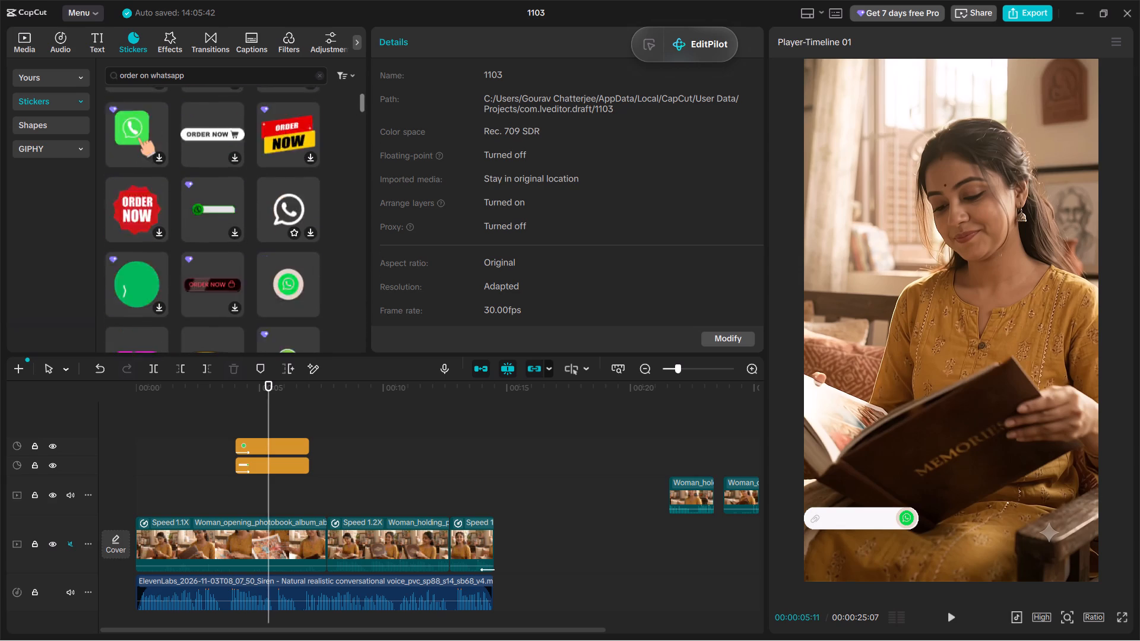
{"action": "scroll", "coordinate": [265, 185], "scroll_direction": "up", "scroll_amount": 1}
Shorten the sticker search to "whatsapp" and run it.
{"action": "left_click", "coordinate": [227, 84]}
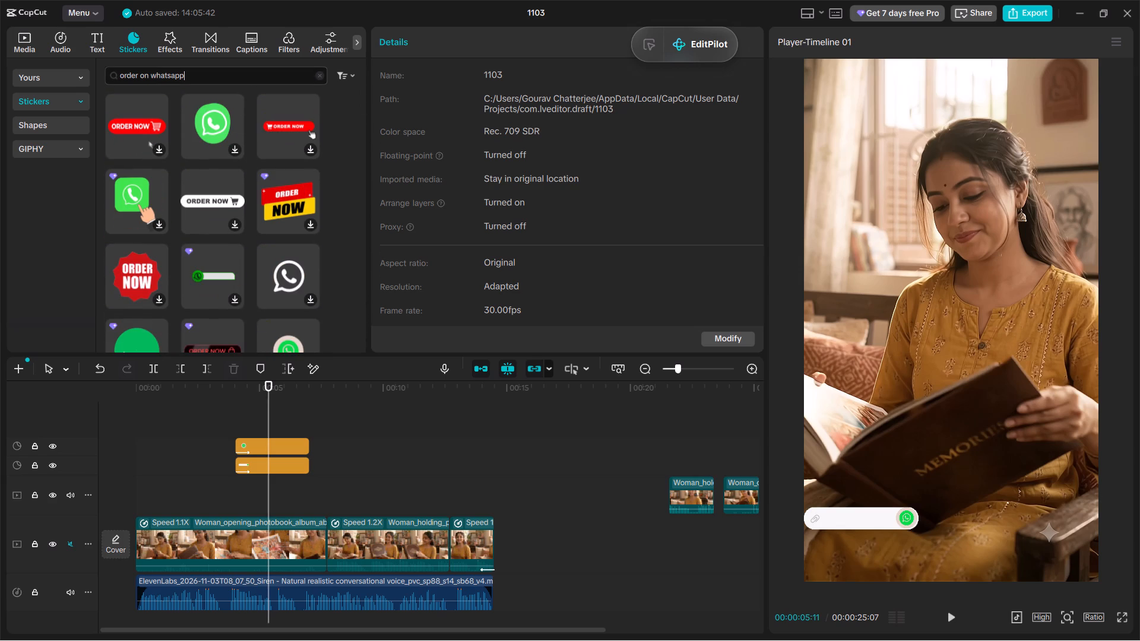
{"action": "key", "text": "Left"}
{"action": "key", "text": "Left"}
{"action": "key", "text": "Left"}
{"action": "key", "text": "Left"}
{"action": "key", "text": "Left"}
{"action": "key", "text": "Left"}
{"action": "key", "text": "Left"}
{"action": "key", "text": "Left"}
{"action": "key", "text": "BackSpace"}
{"action": "key", "text": "BackSpace"}
{"action": "key", "text": "BackSpace"}
{"action": "key", "text": "BackSpace"}
{"action": "key", "text": "BackSpace"}
{"action": "key", "text": "BackSpace"}
{"action": "key", "text": "BackSpace"}
{"action": "key", "text": "BackSpace"}
{"action": "key", "text": "BackSpace"}
{"action": "key", "text": "BackSpace"}
{"action": "key", "text": "BackSpace"}
{"action": "key", "text": "BackSpace"}
{"action": "key", "text": "BackSpace"}
{"action": "key", "text": "BackSpace"}
{"action": "key", "text": "BackSpace"}
{"action": "key", "text": "BackSpace"}
{"action": "key", "text": "BackSpace"}
{"action": "key", "text": "BackSpace"}
{"action": "key", "text": "BackSpace"}
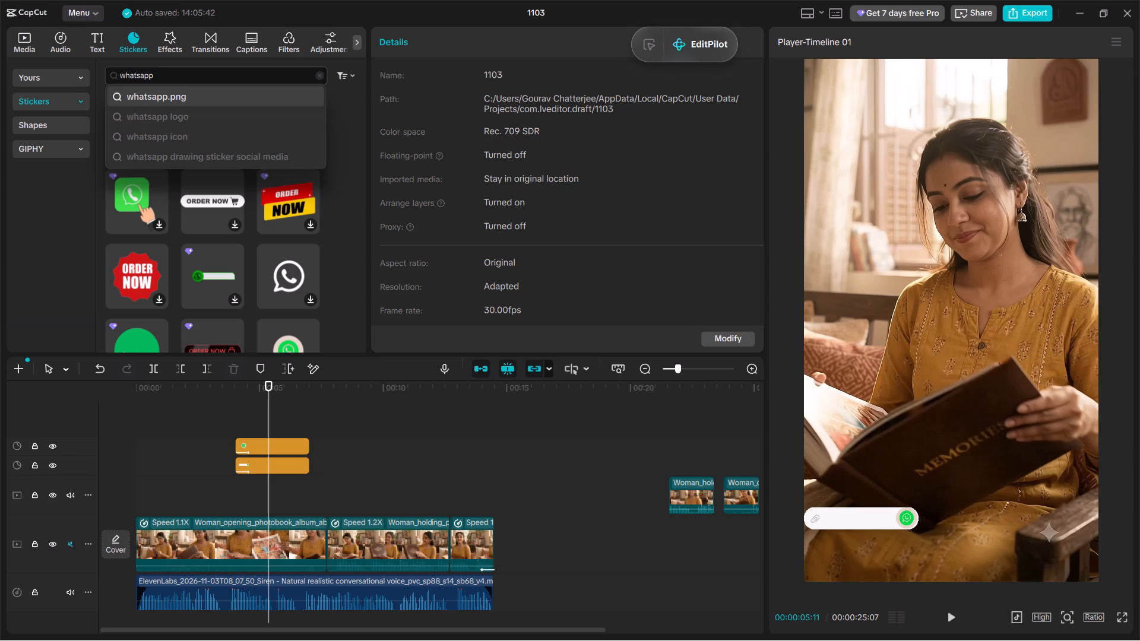
{"action": "key", "text": "Return"}
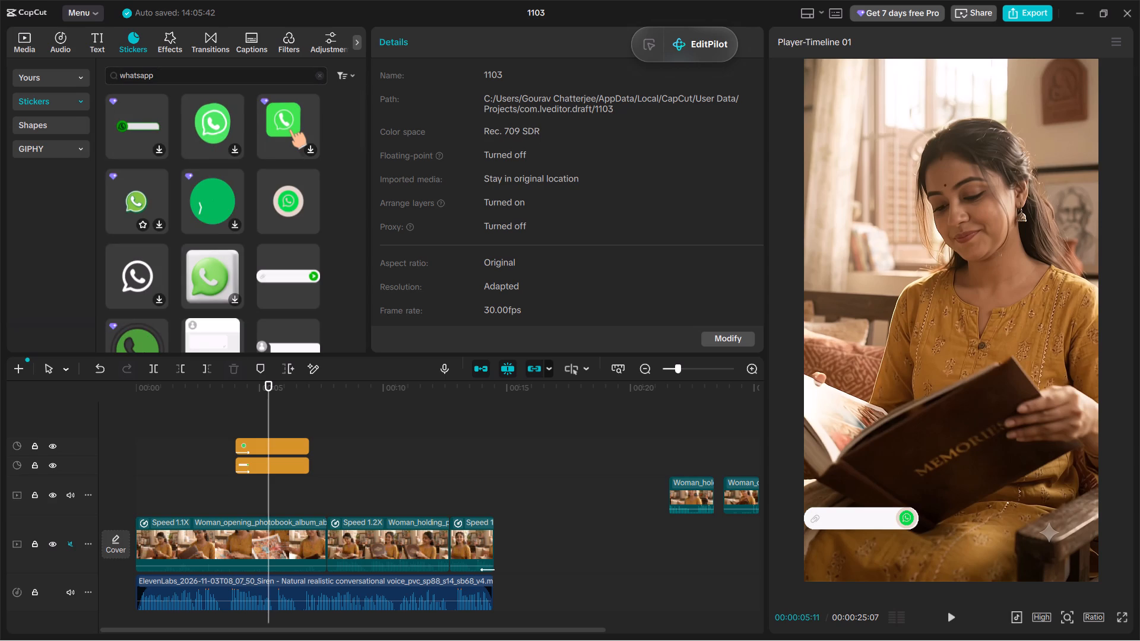
Examine the "whatsapp" sticker results for a design that suits the ordering bar.
{"action": "scroll", "coordinate": [146, 210], "scroll_direction": "down", "scroll_amount": 2}
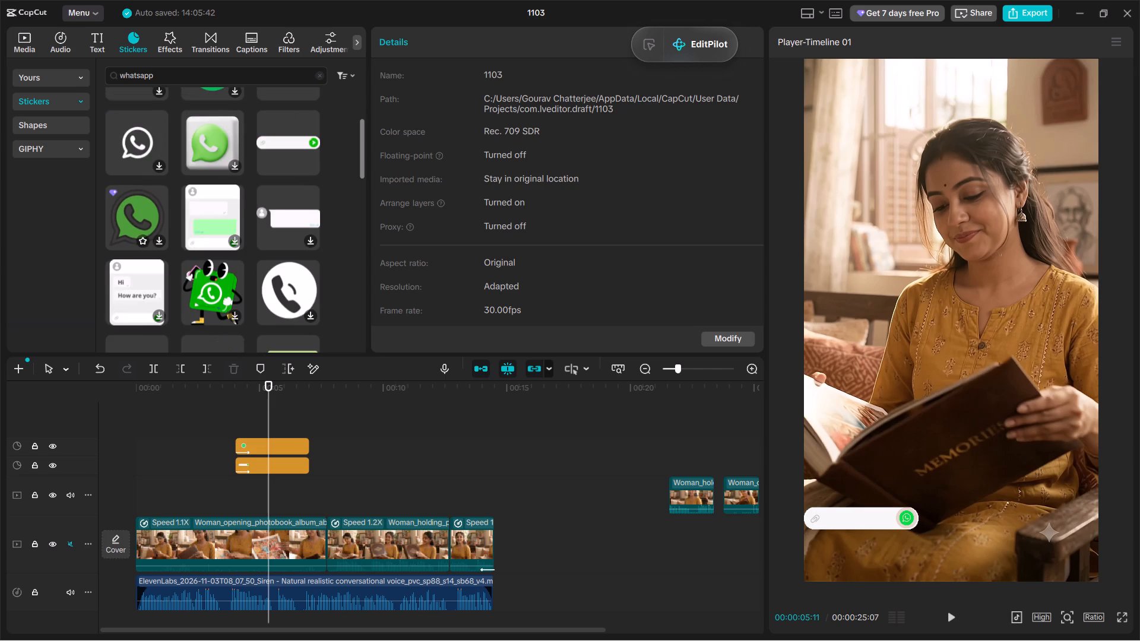
{"action": "scroll", "coordinate": [146, 210], "scroll_direction": "down", "scroll_amount": 1}
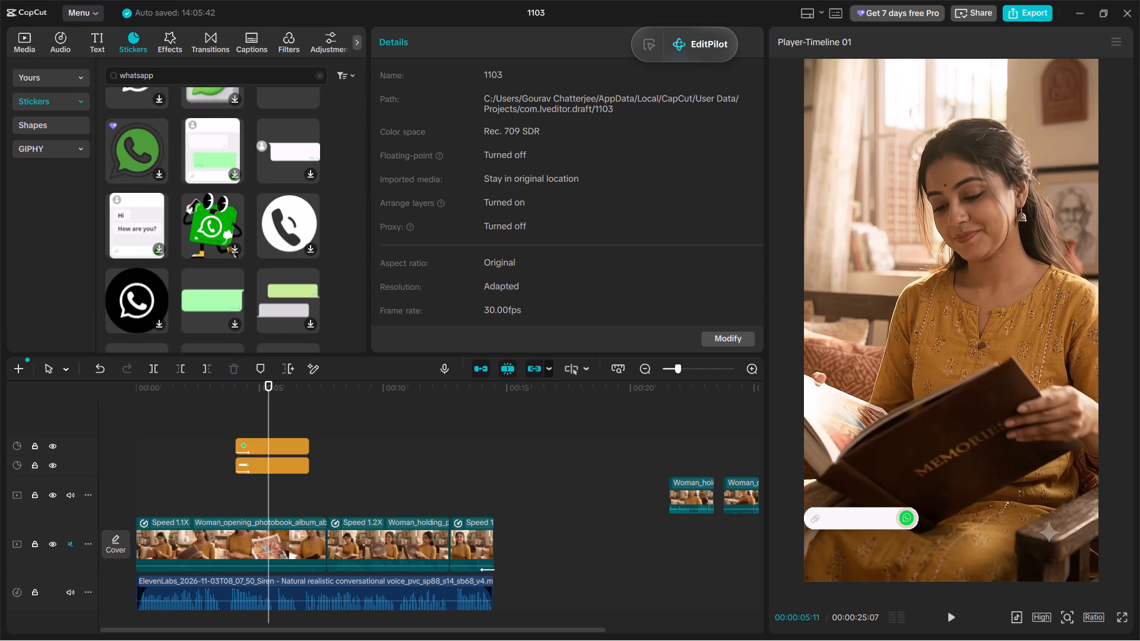
{"action": "scroll", "coordinate": [227, 198], "scroll_direction": "down", "scroll_amount": 3}
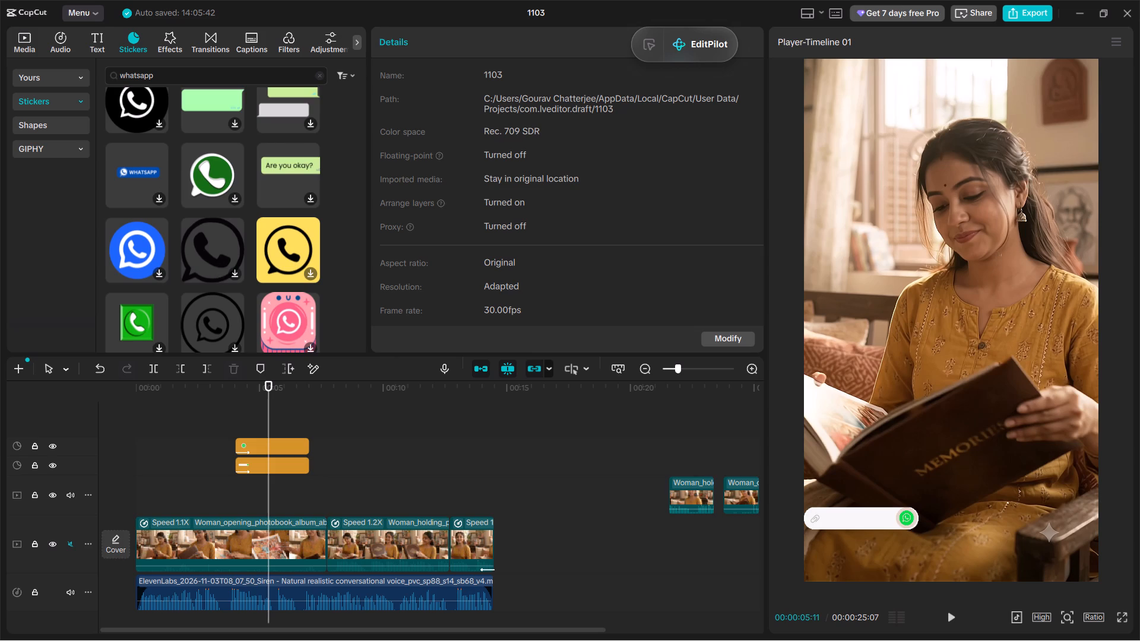
{"action": "scroll", "coordinate": [226, 169], "scroll_direction": "down", "scroll_amount": 2}
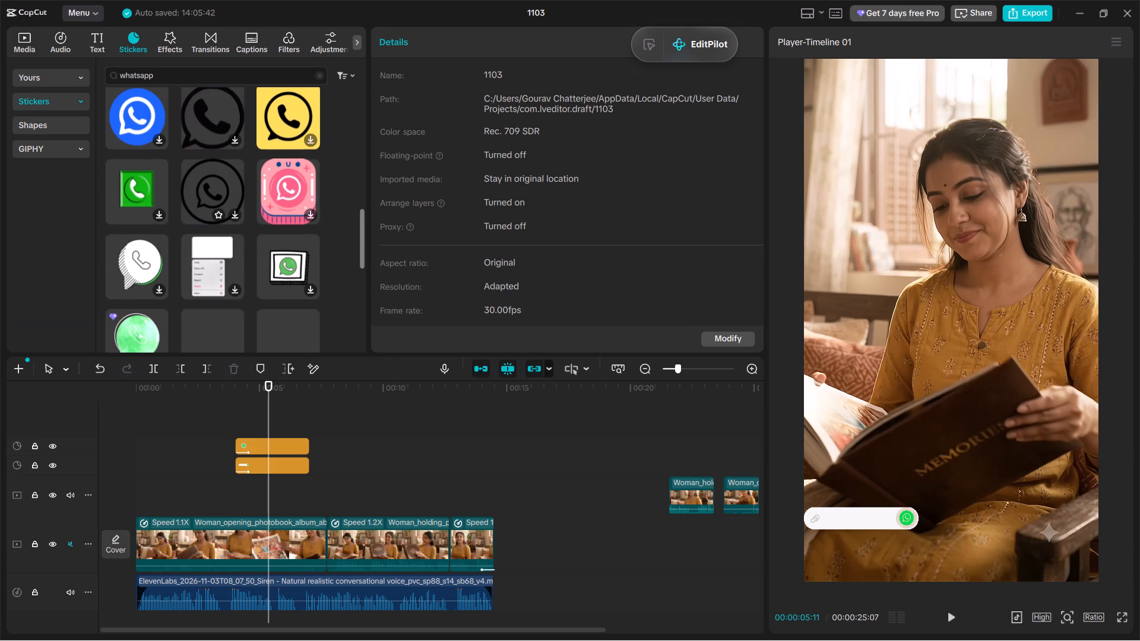
{"action": "scroll", "coordinate": [226, 171], "scroll_direction": "down", "scroll_amount": 2}
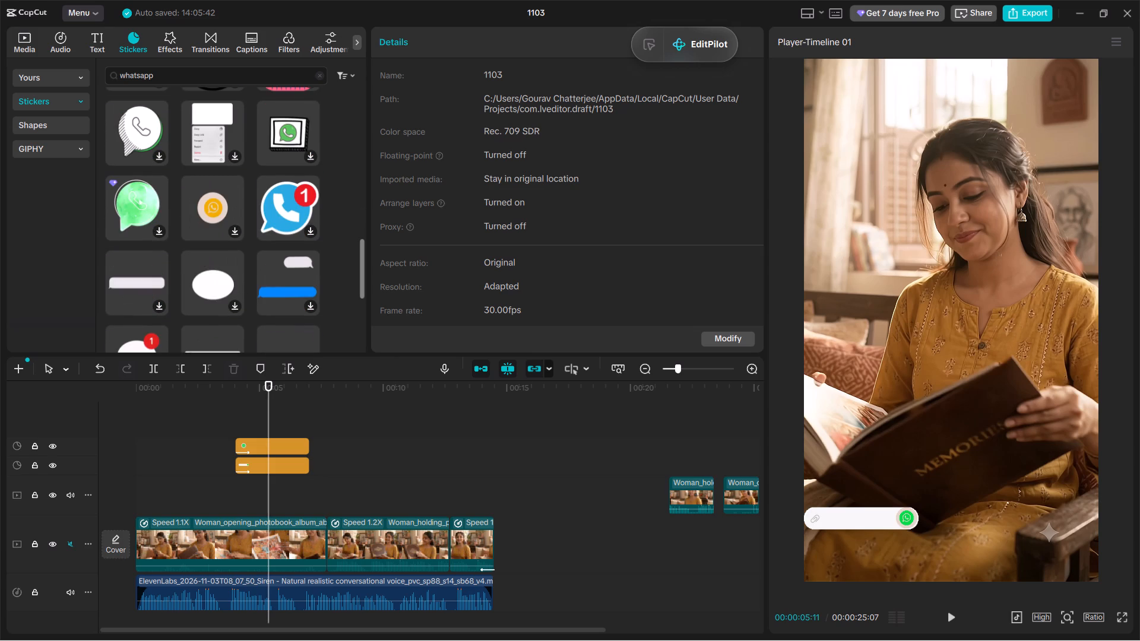
{"action": "scroll", "coordinate": [226, 171], "scroll_direction": "down", "scroll_amount": 2}
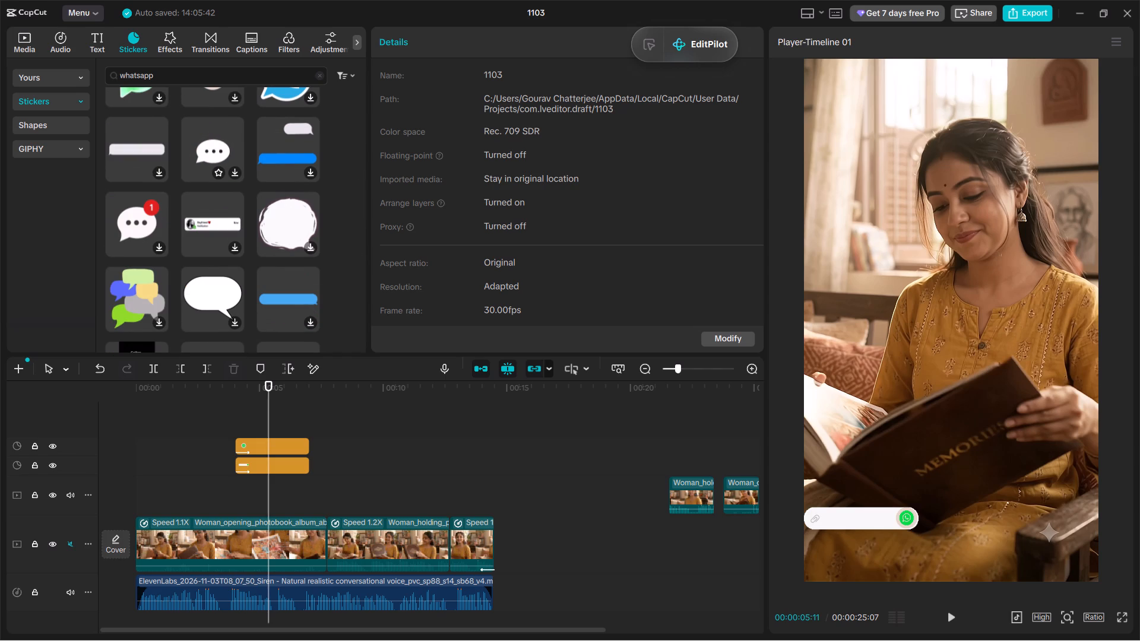
{"action": "scroll", "coordinate": [219, 157], "scroll_direction": "down", "scroll_amount": 1}
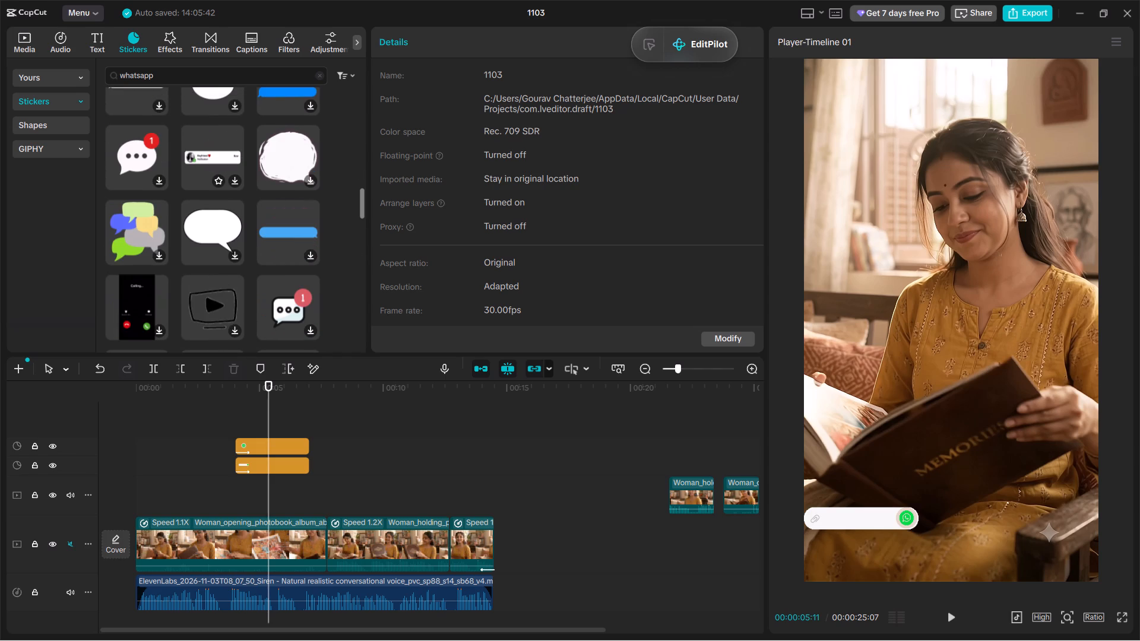
{"action": "scroll", "coordinate": [215, 182], "scroll_direction": "up", "scroll_amount": 20}
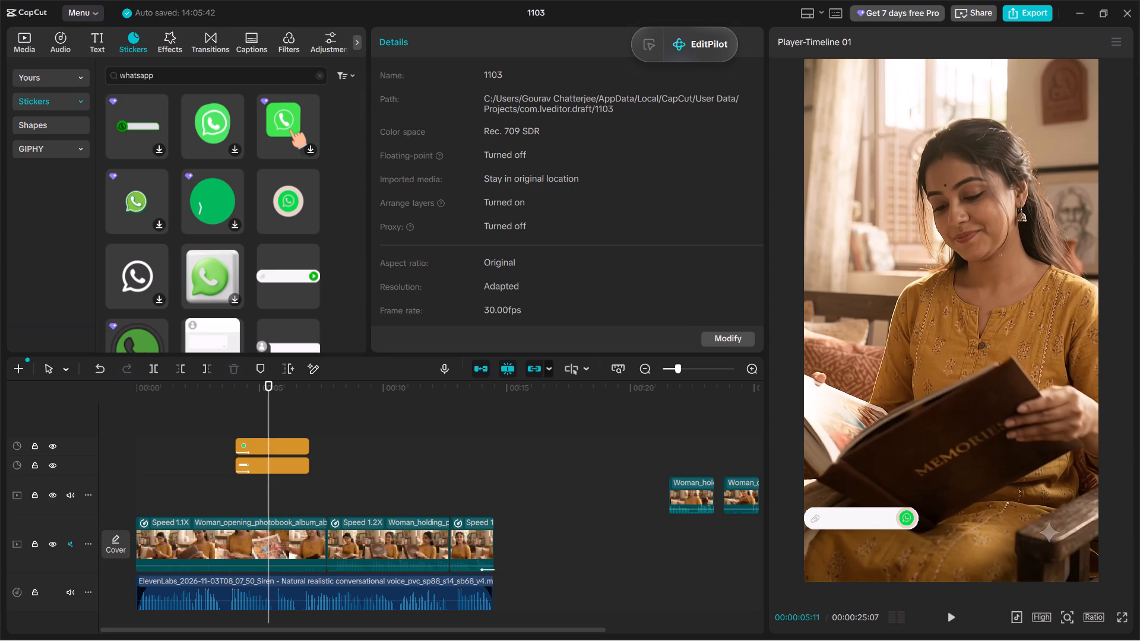
Search the stickers again for "order on whatsapp" and look through the order-button designs.
{"action": "left_click", "coordinate": [313, 70]}
{"action": "left_click", "coordinate": [315, 72]}
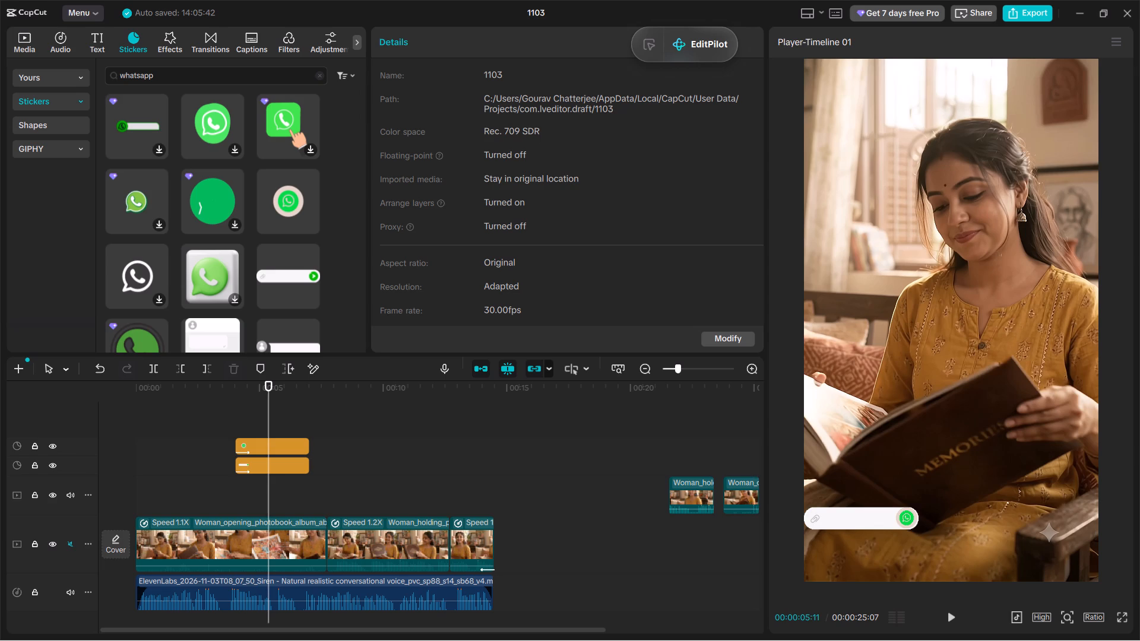
{"action": "left_click", "coordinate": [316, 74]}
{"action": "left_click", "coordinate": [221, 80]}
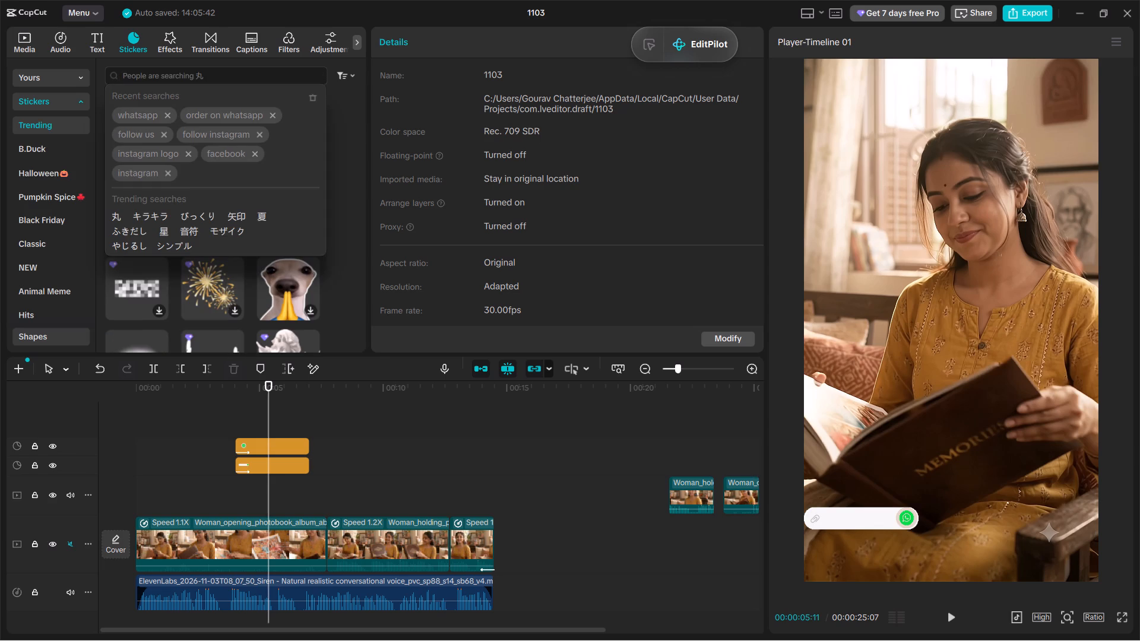
{"action": "left_click", "coordinate": [204, 111]}
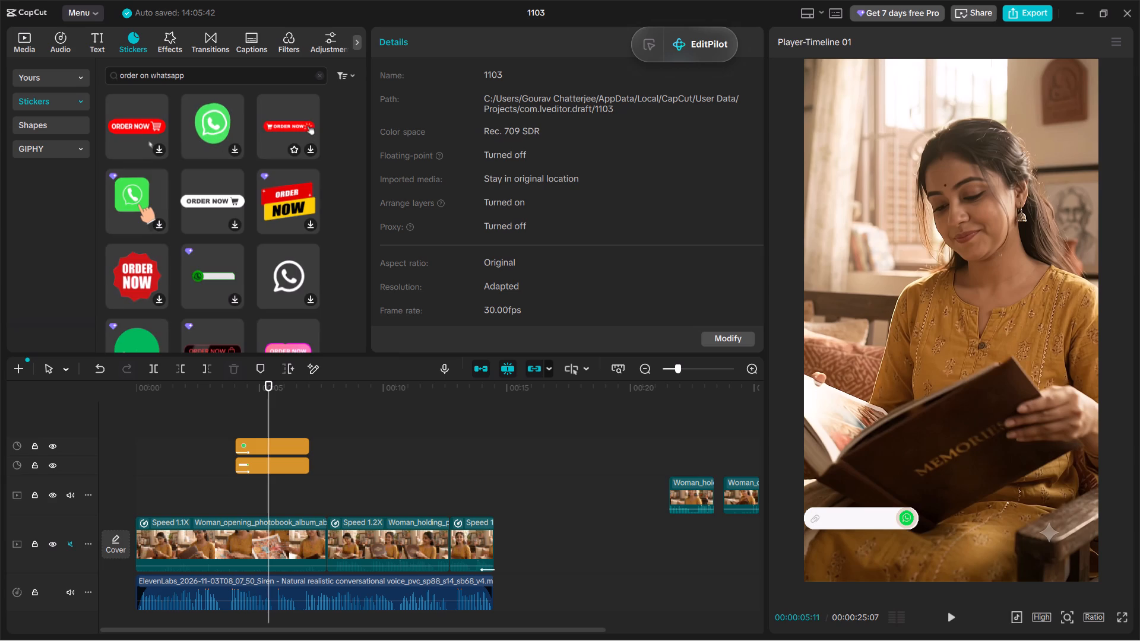
{"action": "scroll", "coordinate": [190, 164], "scroll_direction": "down", "scroll_amount": 5}
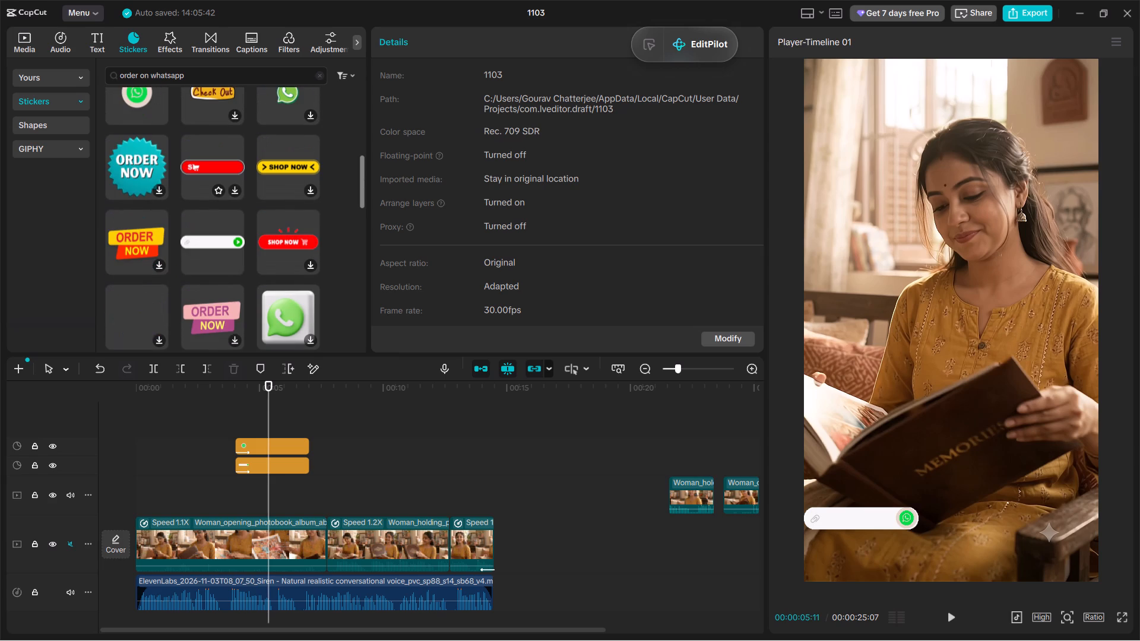
{"action": "scroll", "coordinate": [190, 164], "scroll_direction": "down", "scroll_amount": 3}
{"action": "scroll", "coordinate": [190, 164], "scroll_direction": "up", "scroll_amount": 11}
Preview the white ORDER NOW sticker with the cart, add it at 00:00:05:11, and move it down the frame toward the white link bar.
{"action": "left_click", "coordinate": [224, 184]}
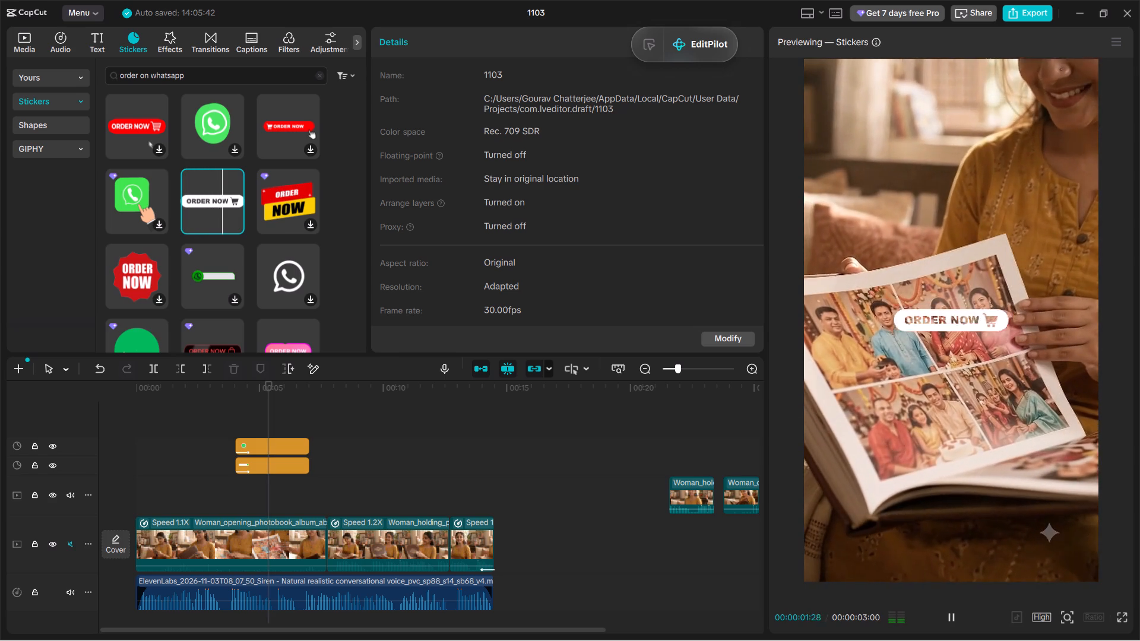
{"action": "left_click_drag", "start_coordinate": [962, 326], "coordinate": [933, 363]}
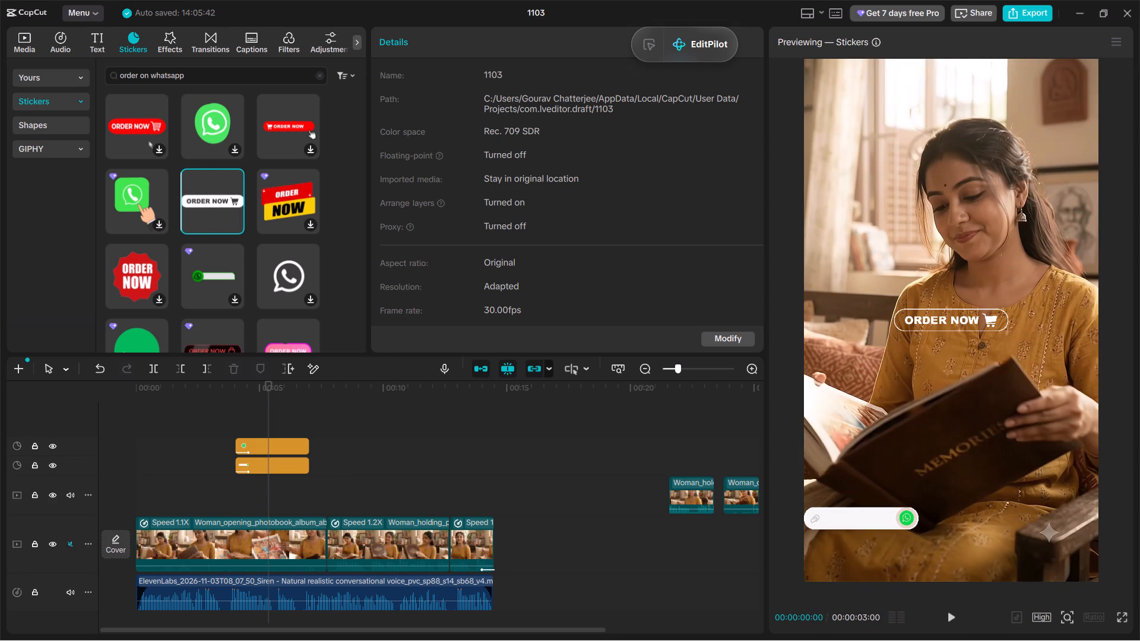
{"action": "left_click_drag", "start_coordinate": [933, 363], "coordinate": [929, 376]}
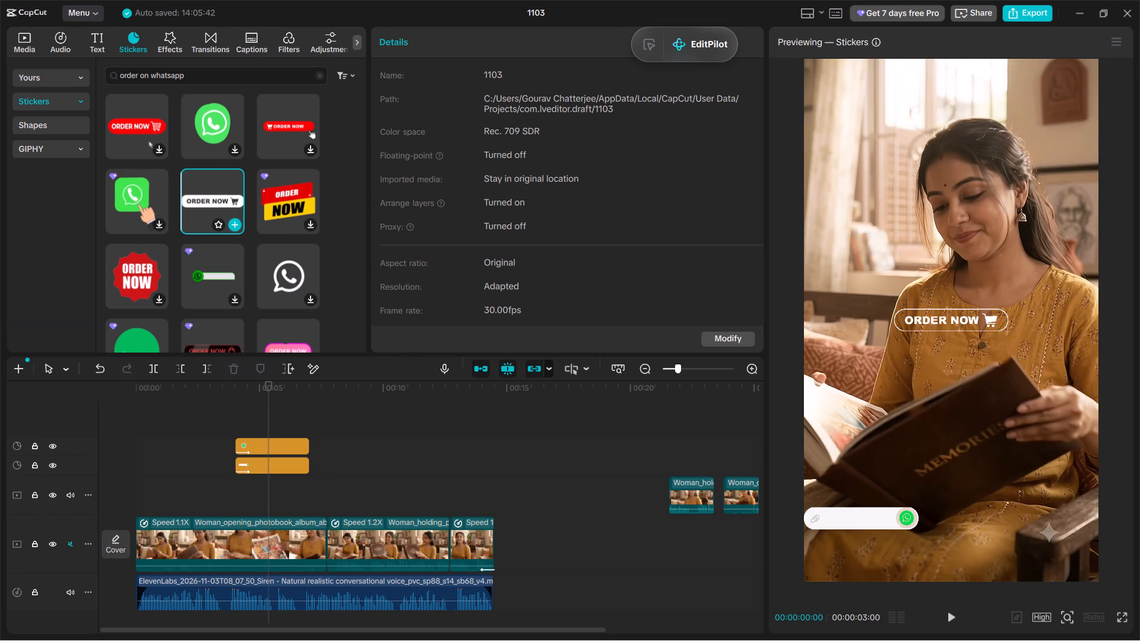
{"action": "left_click", "coordinate": [234, 220]}
{"action": "left_click_drag", "start_coordinate": [946, 320], "coordinate": [889, 423]}
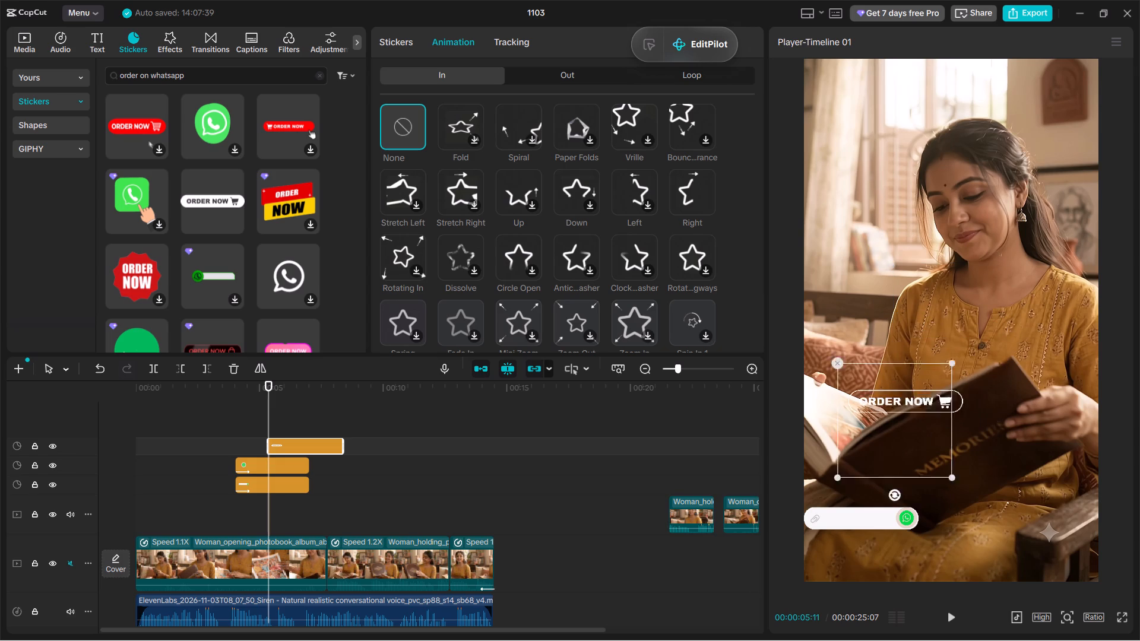
Move the ORDER NOW cart sticker to the lower-left of the video frame, directly beneath the white link bar with the WhatsApp logo.
{"action": "left_click_drag", "start_coordinate": [889, 423], "coordinate": [866, 545]}
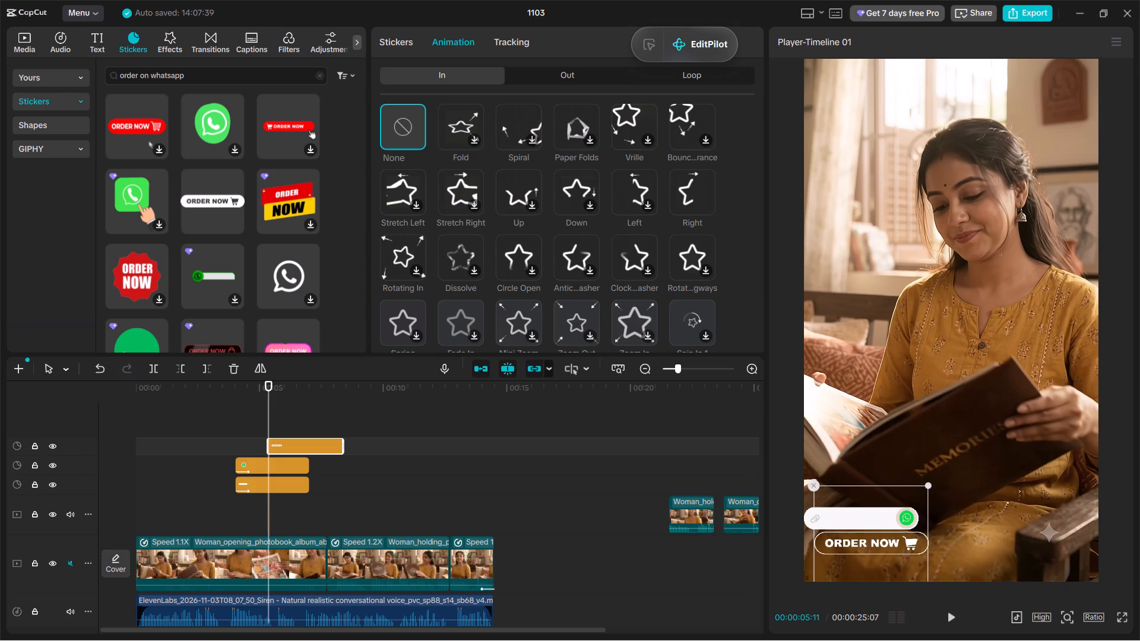
Shrink the ORDER NOW cart sticker slightly so it is narrower than the white link bar, and position it just beneath the bar.
{"action": "left_click_drag", "start_coordinate": [866, 545], "coordinate": [862, 548]}
{"action": "left_click_drag", "start_coordinate": [922, 491], "coordinate": [911, 503]}
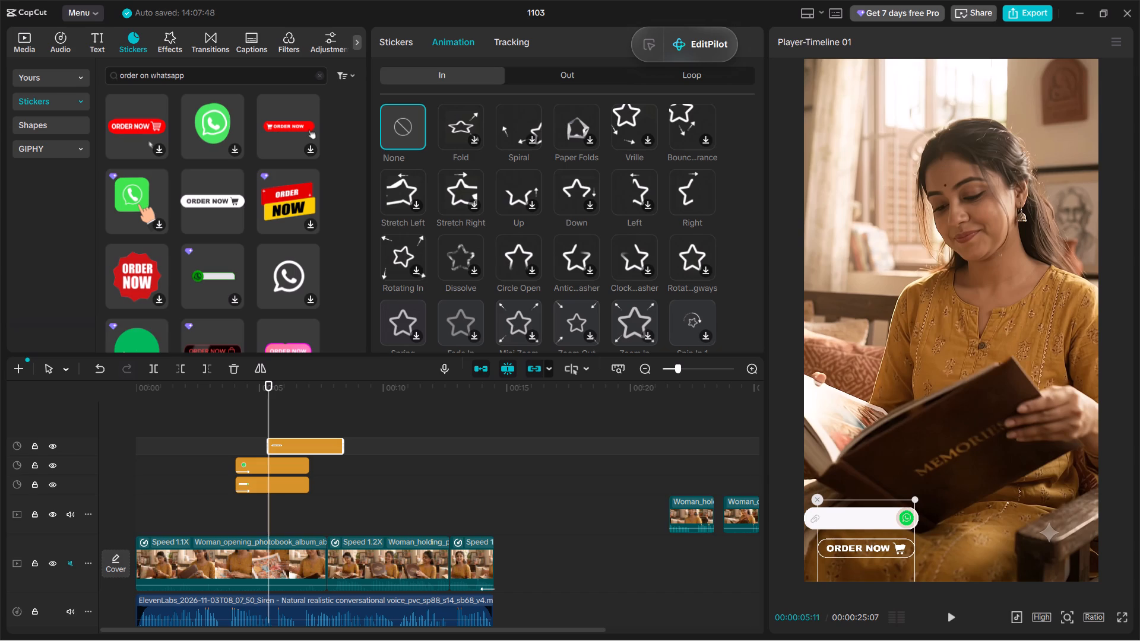
{"action": "left_click", "coordinate": [886, 559]}
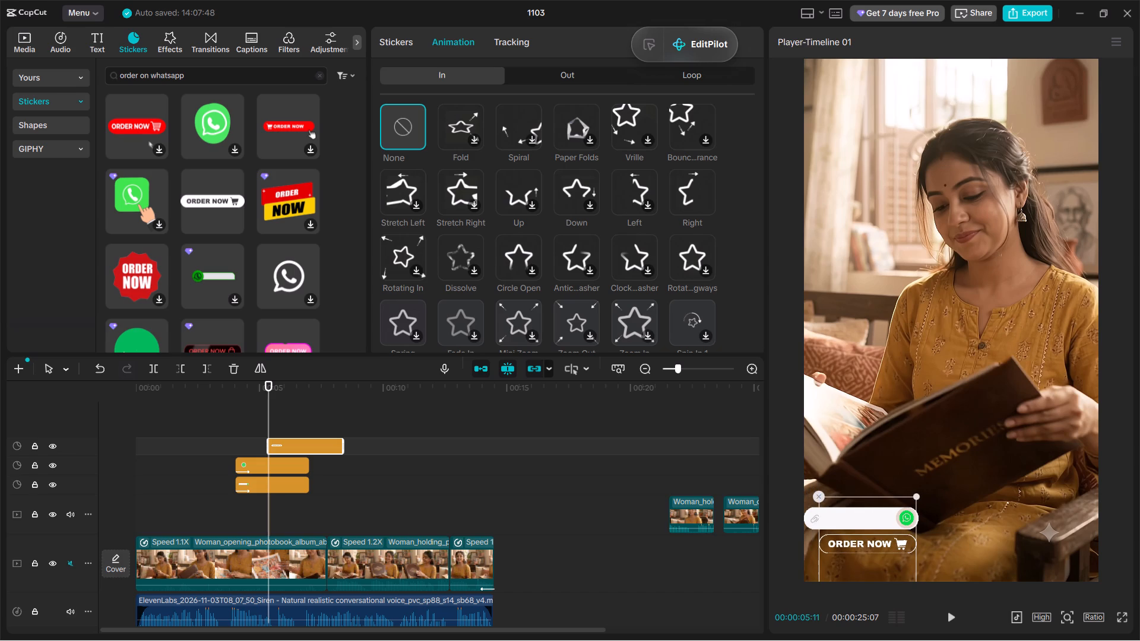
{"action": "left_click", "coordinate": [955, 540]}
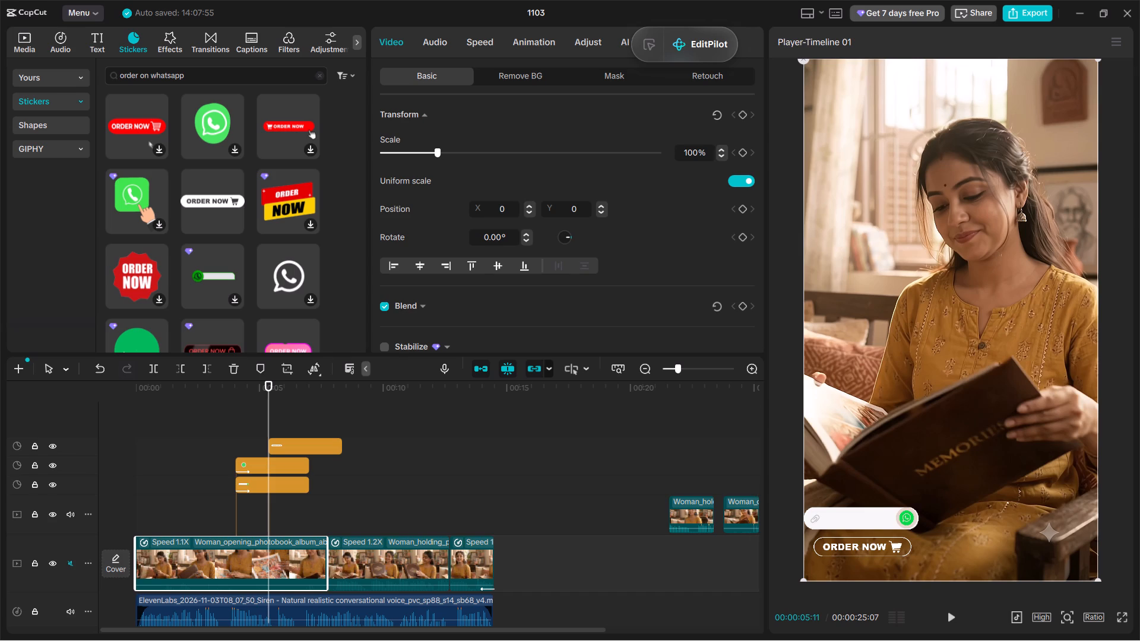
Shift the ORDER NOW sticker clip earlier on the timeline so it starts together with the WhatsApp logo and link bar clips.
{"action": "left_click_drag", "start_coordinate": [319, 445], "coordinate": [287, 444]}
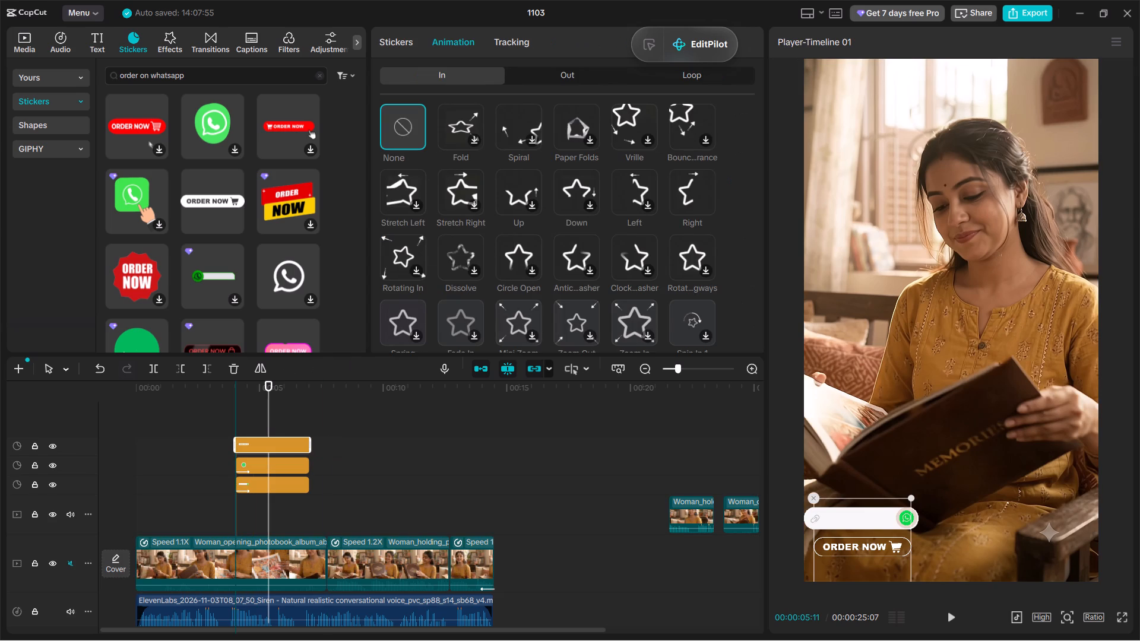
{"action": "left_click_drag", "start_coordinate": [287, 444], "coordinate": [286, 444]}
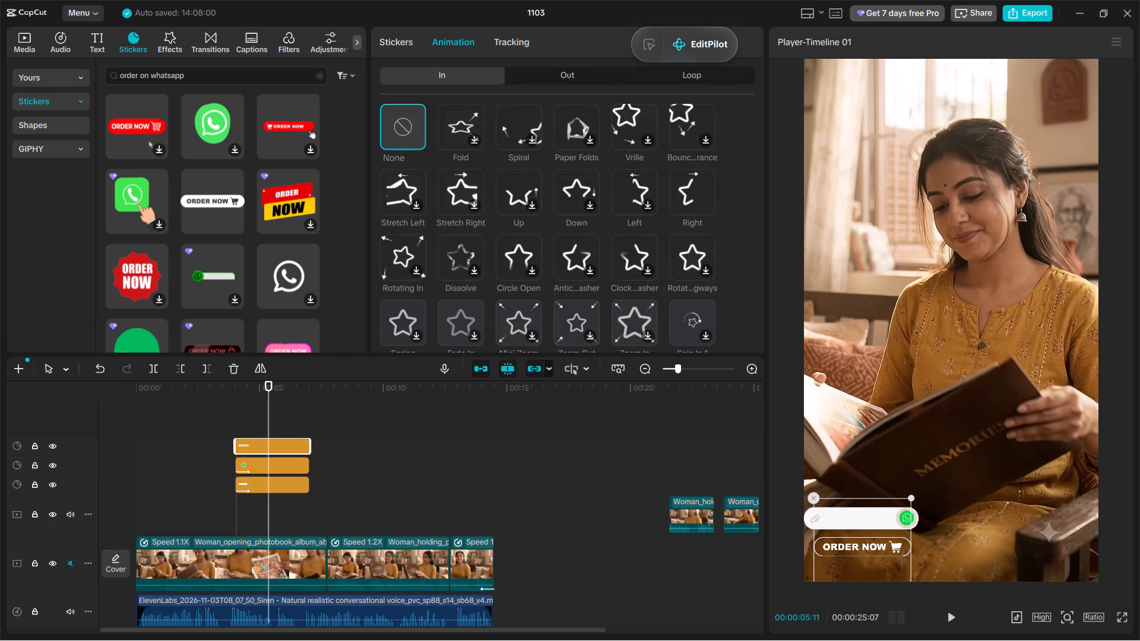
Try the Right entrance animation on the ORDER NOW sticker, and replace it with Dissolve.
{"action": "left_click", "coordinate": [679, 194]}
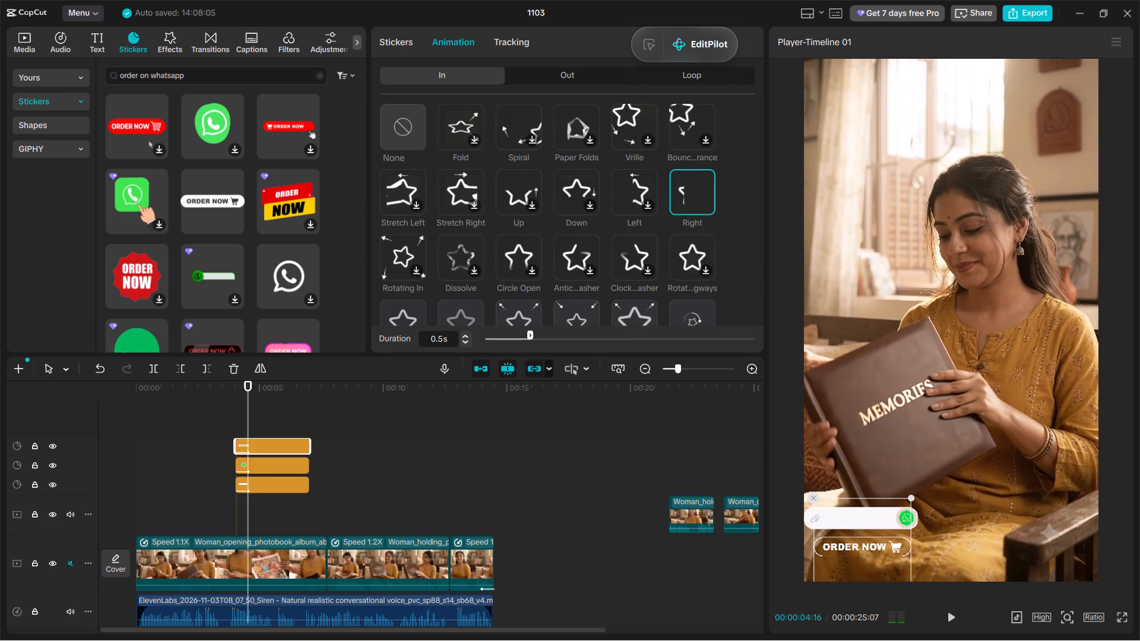
{"action": "left_click", "coordinate": [451, 252]}
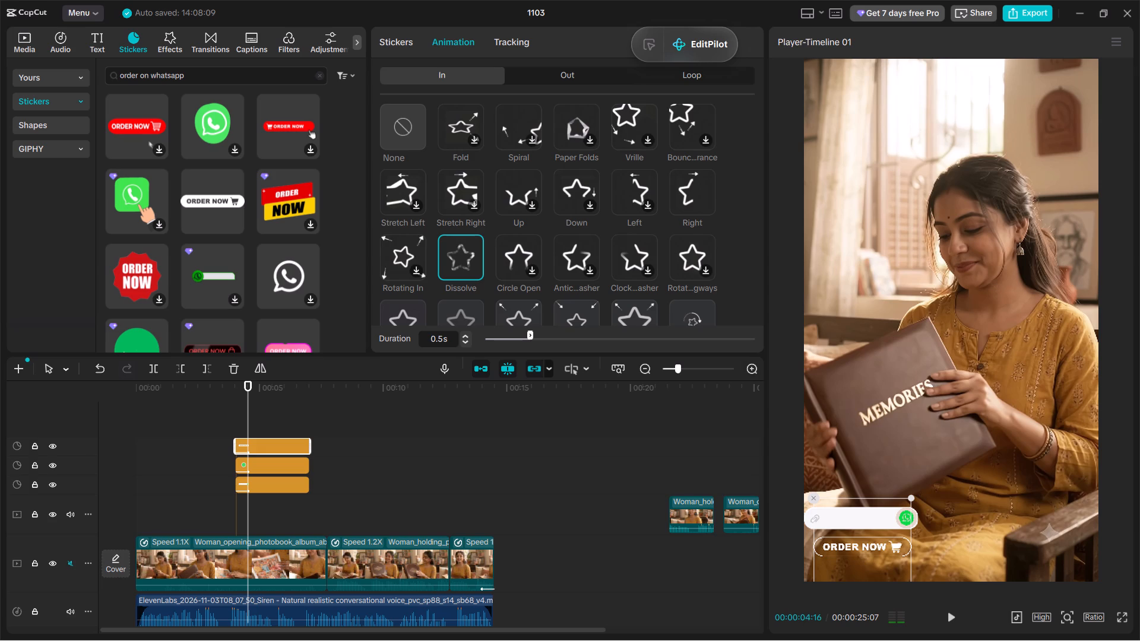
Play the timeline from just before the three sticker clips to preview their entrance animations, and stop at about six seconds.
{"action": "left_click", "coordinate": [220, 404]}
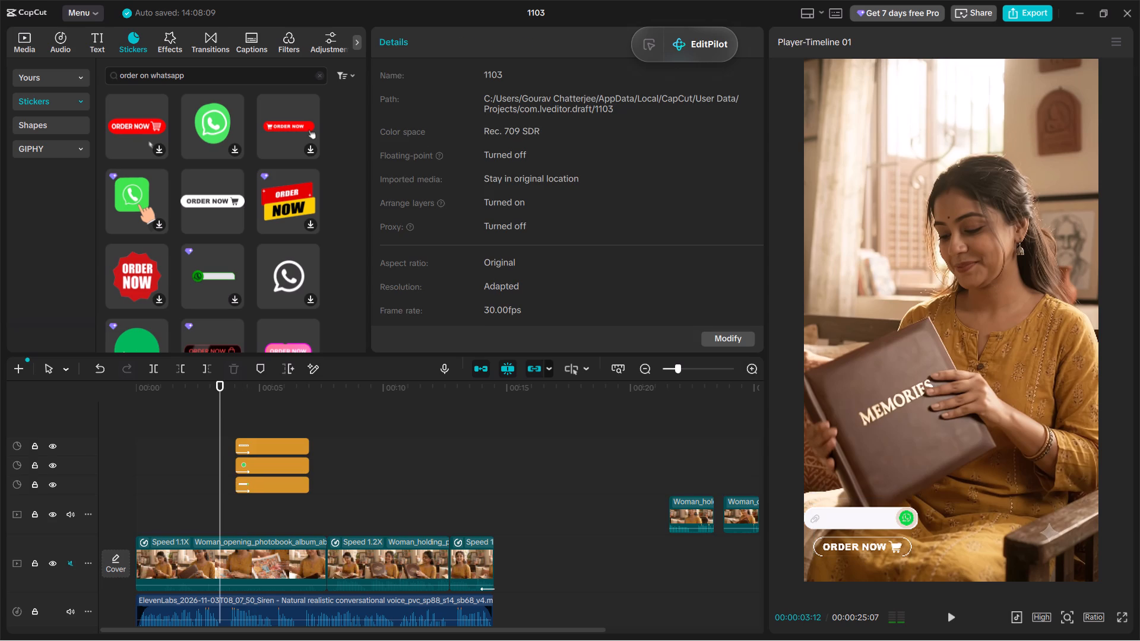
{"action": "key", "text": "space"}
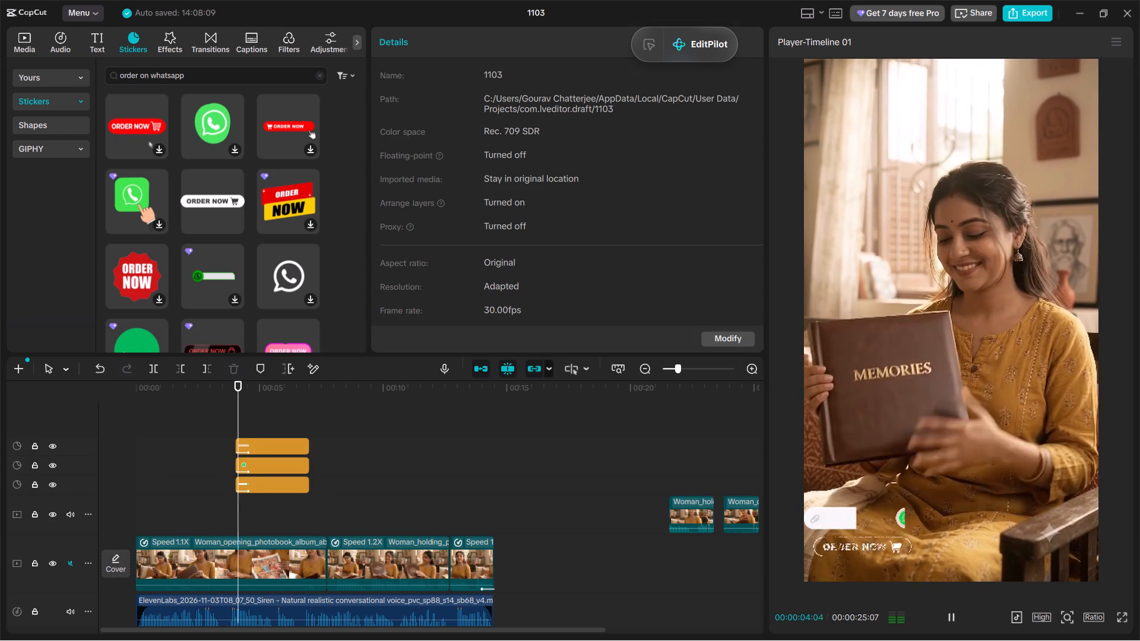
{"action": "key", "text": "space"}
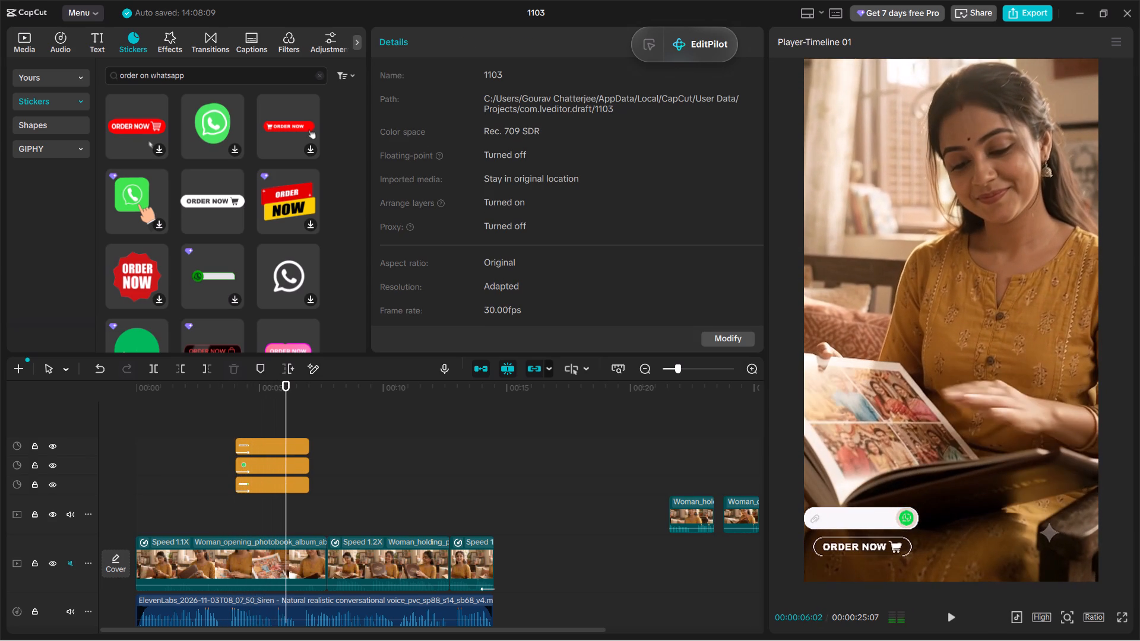
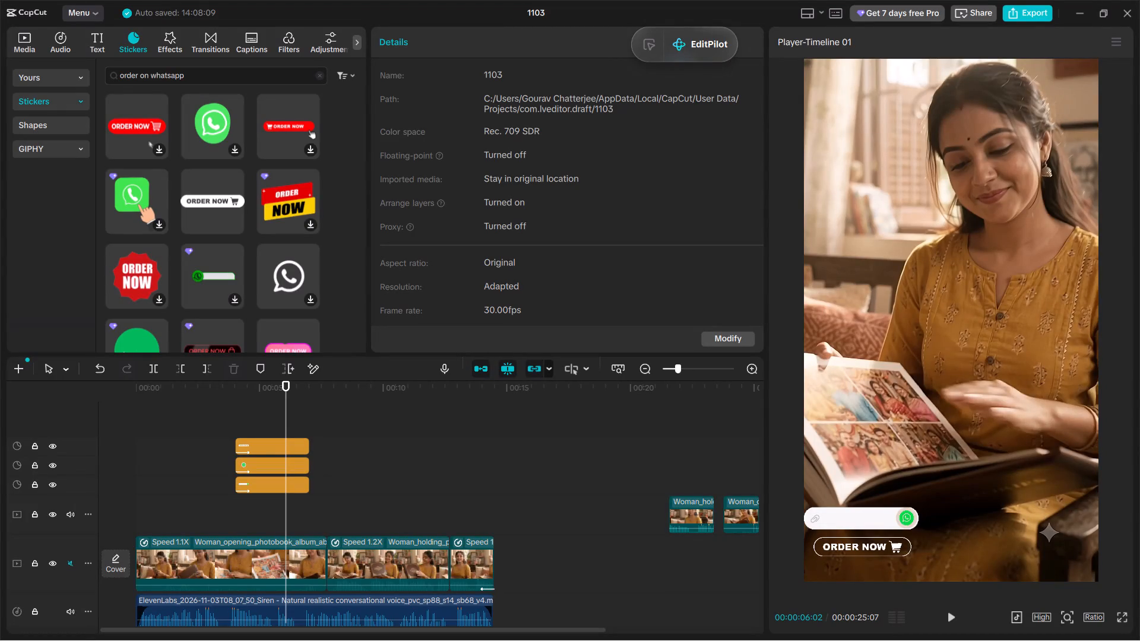
Look through more of the "order on whatsapp" stickers, and replace that search with one for "address" in the sticker library.
{"action": "scroll", "coordinate": [273, 303], "scroll_direction": "down", "scroll_amount": 5}
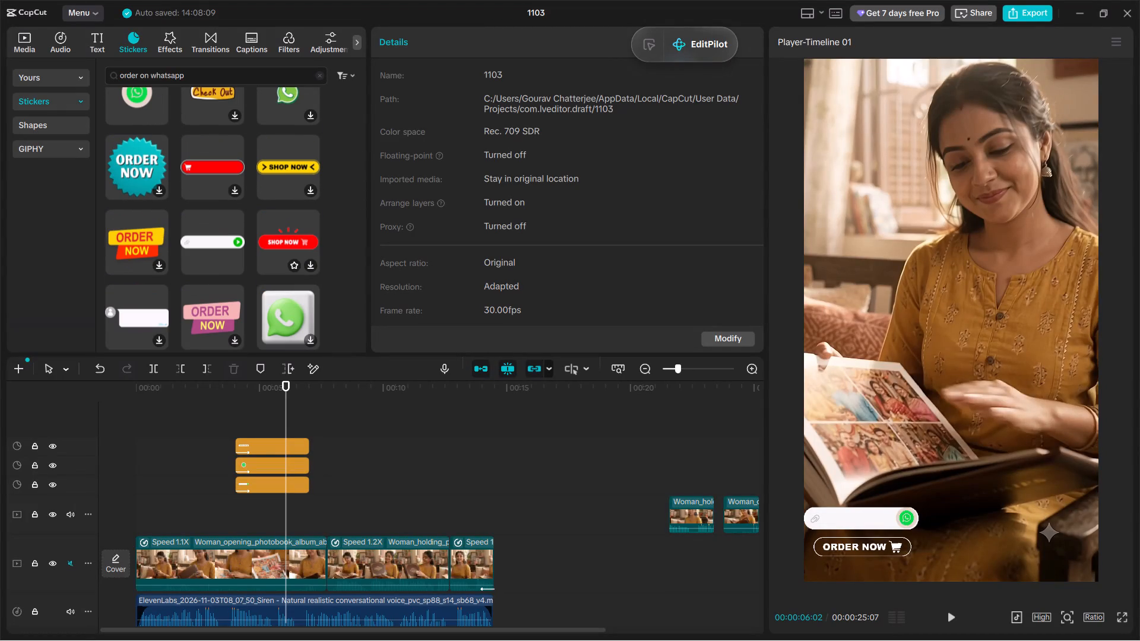
{"action": "scroll", "coordinate": [227, 255], "scroll_direction": "down", "scroll_amount": 2}
{"action": "scroll", "coordinate": [227, 255], "scroll_direction": "up", "scroll_amount": 2}
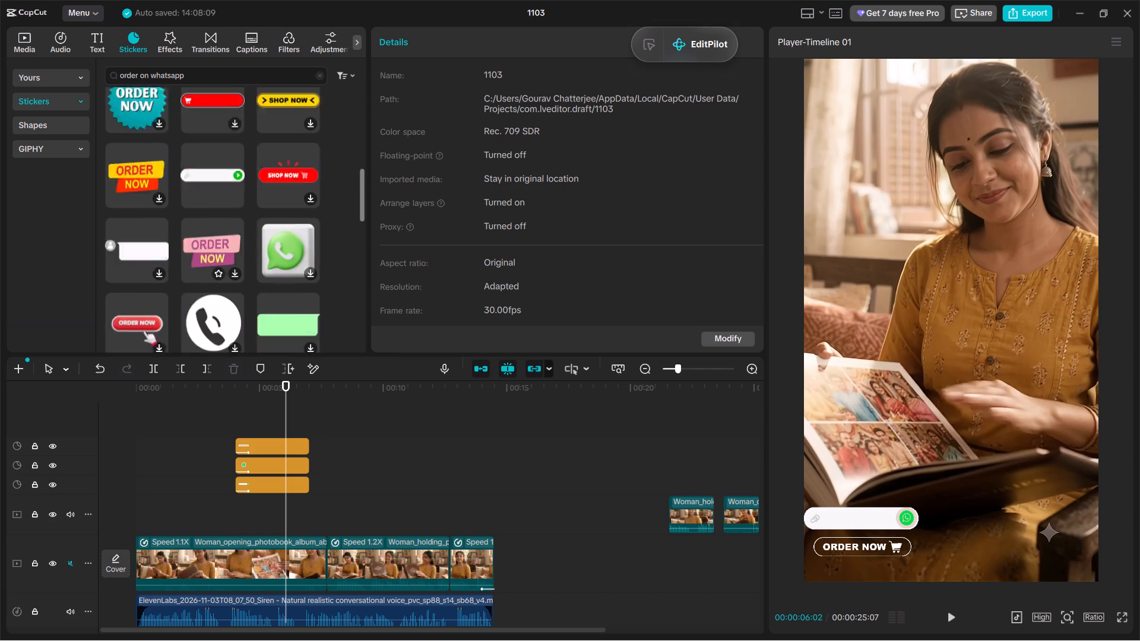
{"action": "scroll", "coordinate": [227, 255], "scroll_direction": "up", "scroll_amount": 9}
{"action": "left_click", "coordinate": [318, 80]}
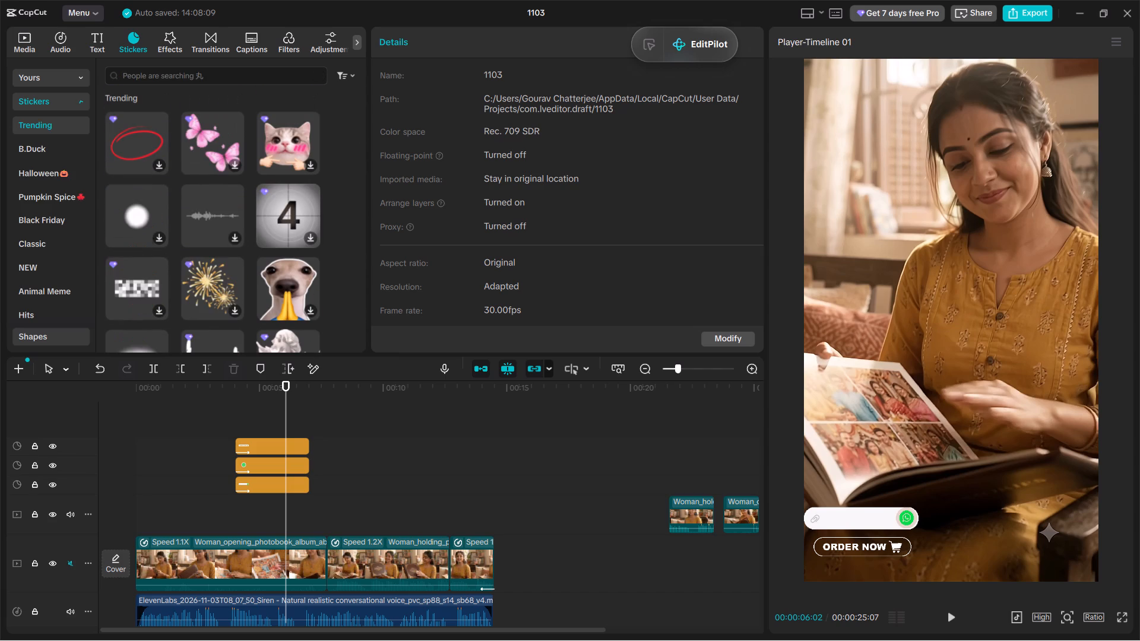
{"action": "left_click", "coordinate": [309, 80]}
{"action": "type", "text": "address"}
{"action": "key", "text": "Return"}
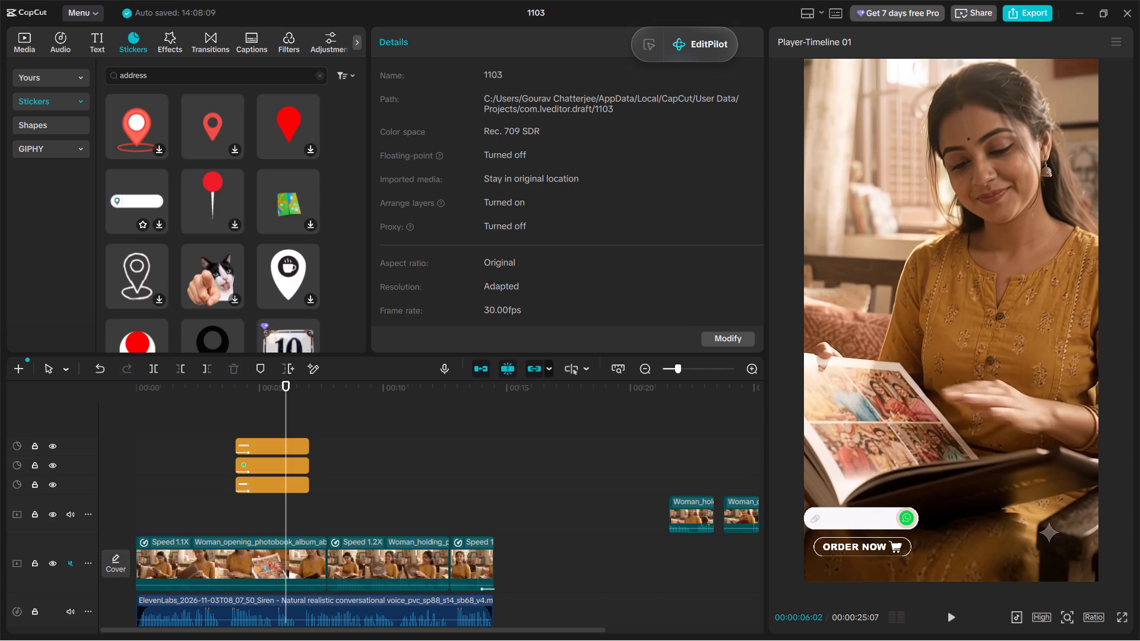
Find the white bar sticker with a blue location pin among the address stickers and add it at the playhead.
{"action": "scroll", "coordinate": [150, 208], "scroll_direction": "down", "scroll_amount": 3}
{"action": "scroll", "coordinate": [179, 215], "scroll_direction": "up", "scroll_amount": 3}
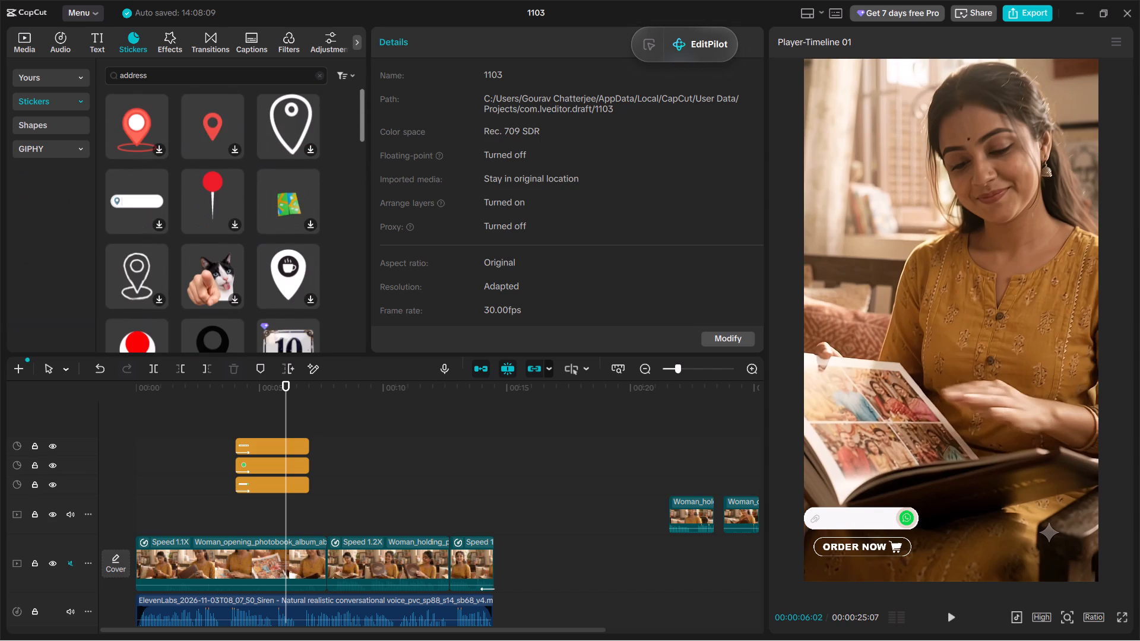
{"action": "scroll", "coordinate": [205, 204], "scroll_direction": "down", "scroll_amount": 9}
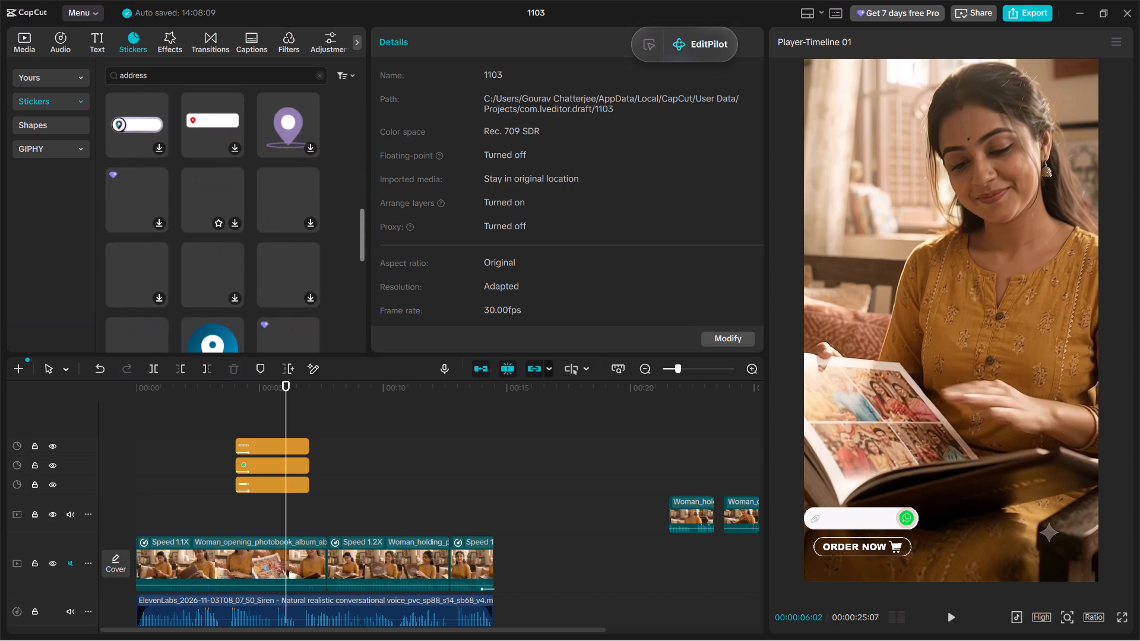
{"action": "scroll", "coordinate": [197, 203], "scroll_direction": "up", "scroll_amount": 11}
{"action": "left_click", "coordinate": [134, 198]}
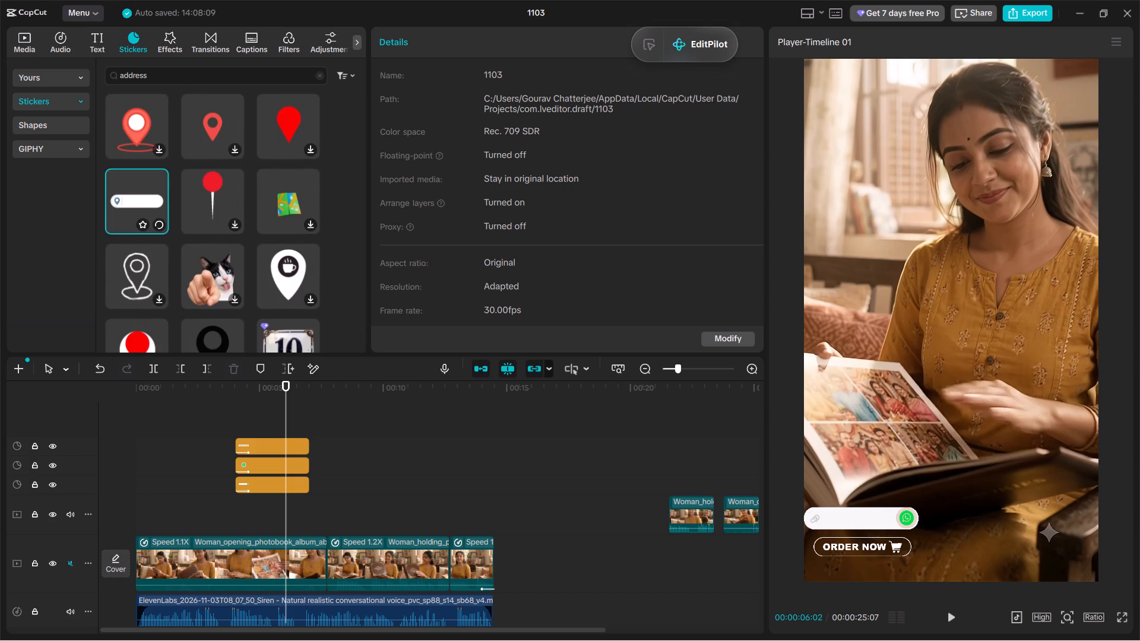
{"action": "left_click", "coordinate": [155, 222]}
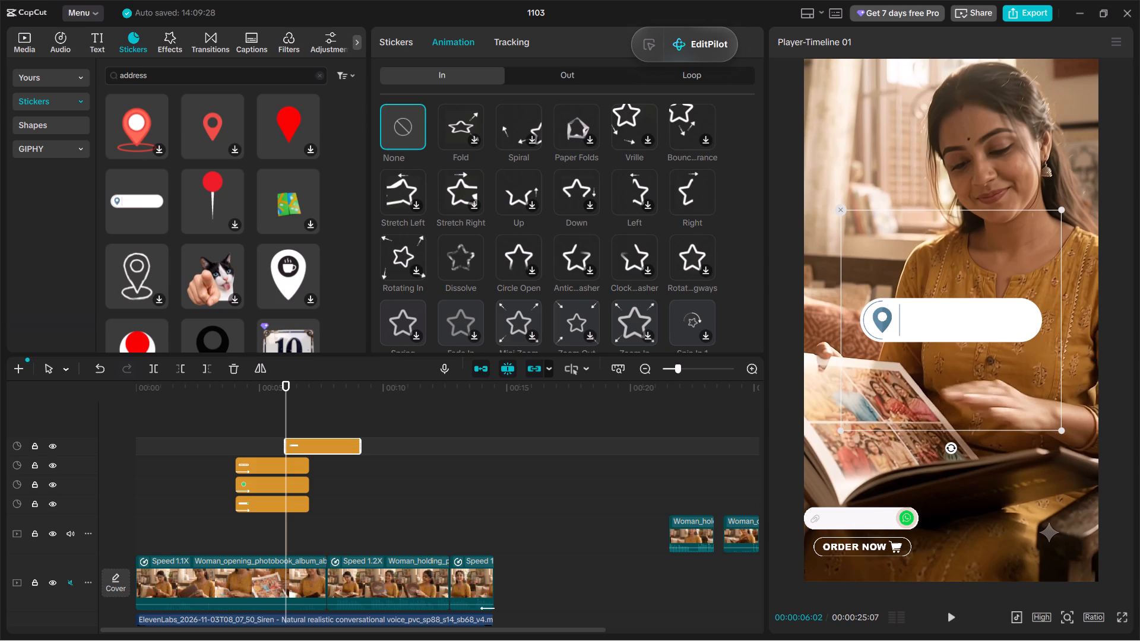
Move the location-pin bar clip onto the WhatsApp logo's track, starting at about 9 seconds on the timeline.
{"action": "left_click_drag", "start_coordinate": [331, 445], "coordinate": [397, 487]}
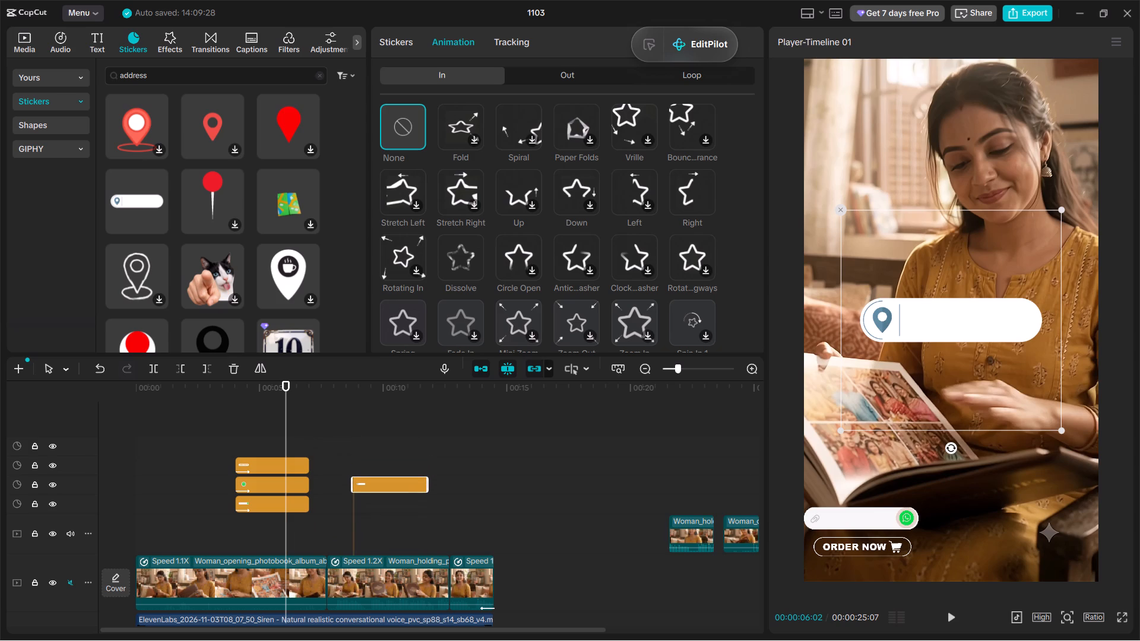
{"action": "left_click_drag", "start_coordinate": [397, 487], "coordinate": [397, 488]}
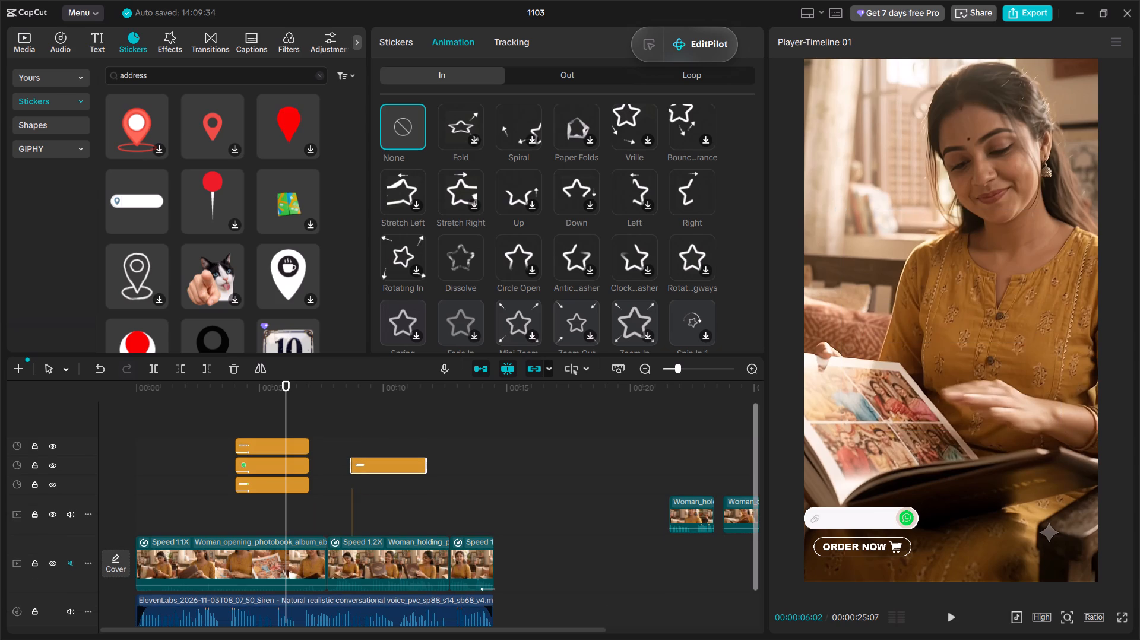
Shrink the location-pin bar sticker and position it in the lower-left of the video frame, previewing at 00:00:09:10.
{"action": "left_click", "coordinate": [367, 412]}
{"action": "left_click_drag", "start_coordinate": [920, 327], "coordinate": [888, 437]}
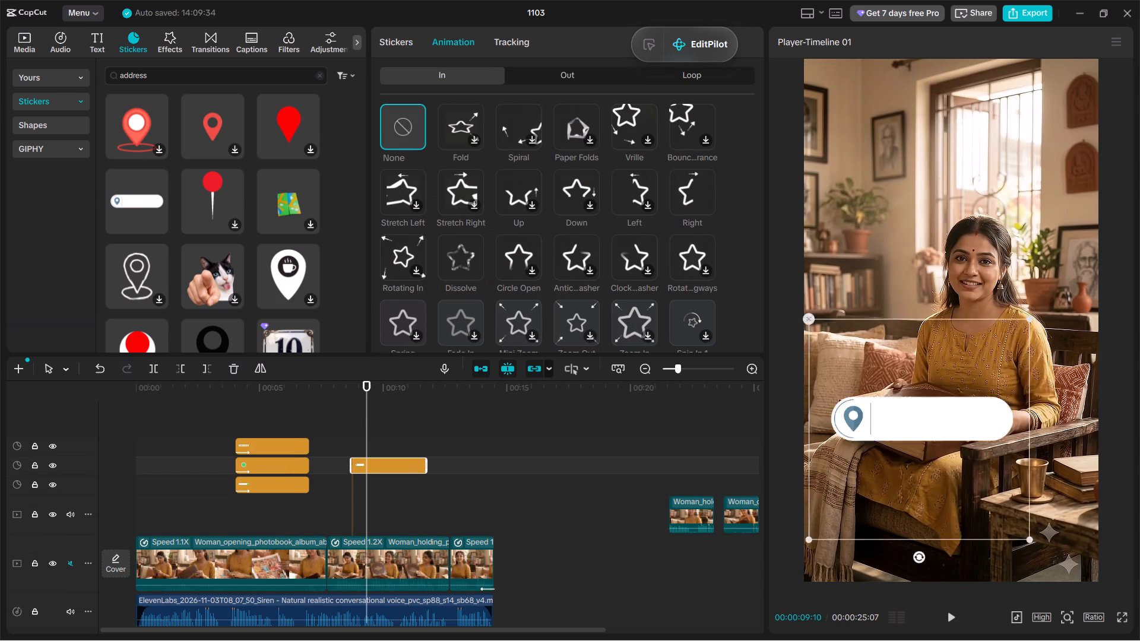
{"action": "left_click_drag", "start_coordinate": [888, 437], "coordinate": [875, 507]}
{"action": "left_click_drag", "start_coordinate": [1018, 388], "coordinate": [1009, 393]}
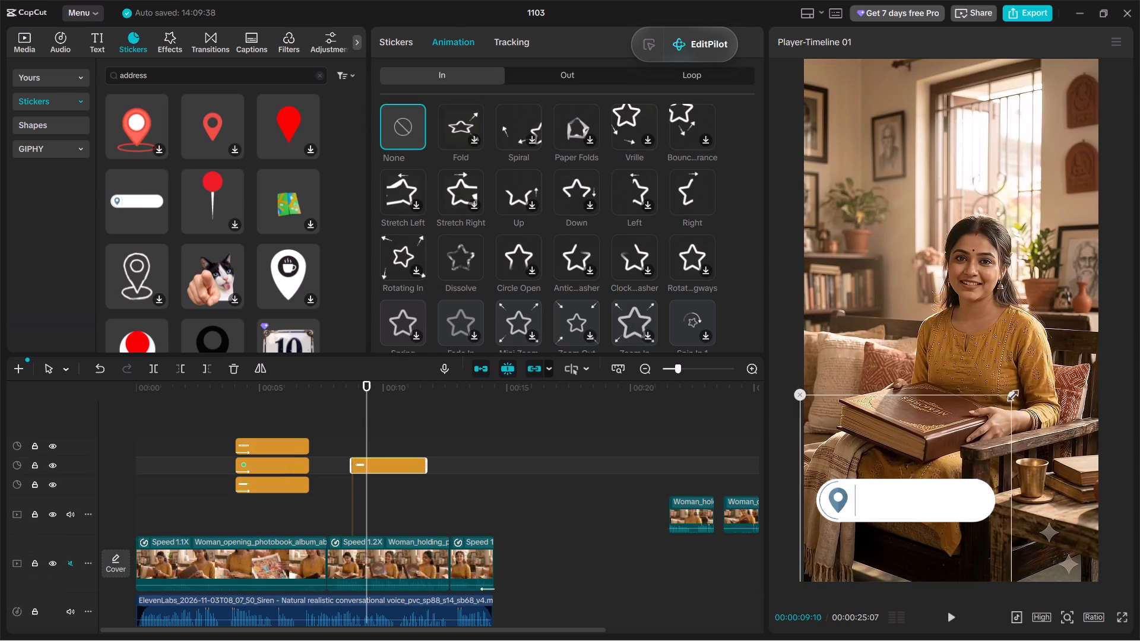
{"action": "left_click_drag", "start_coordinate": [1009, 393], "coordinate": [954, 428]}
{"action": "left_click_drag", "start_coordinate": [914, 483], "coordinate": [885, 499]}
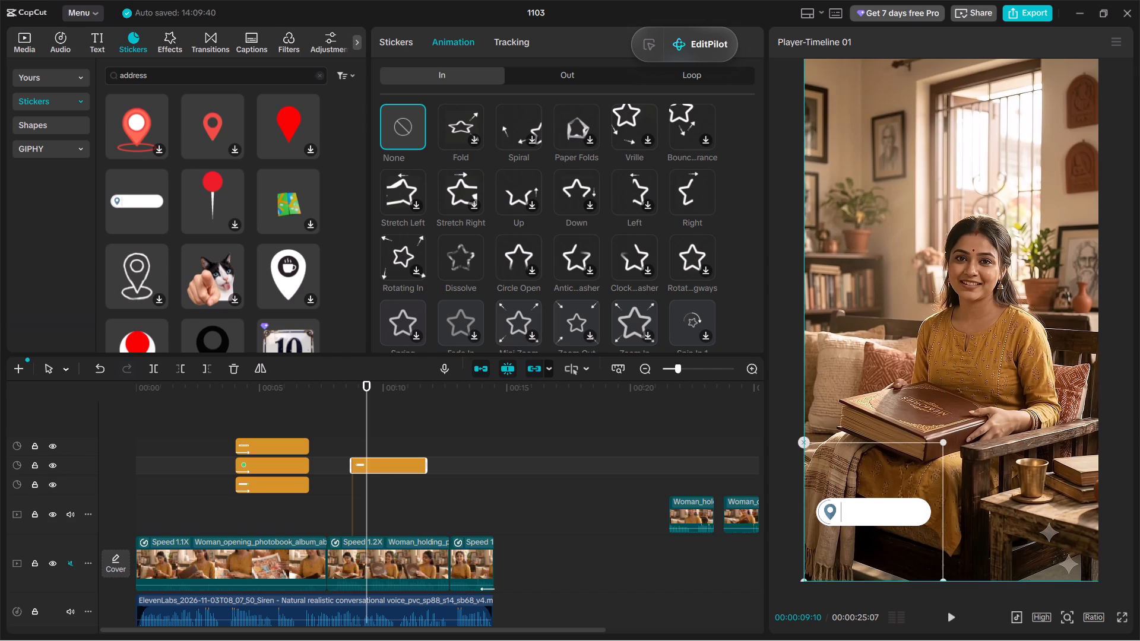
{"action": "left_click_drag", "start_coordinate": [885, 499], "coordinate": [883, 499]}
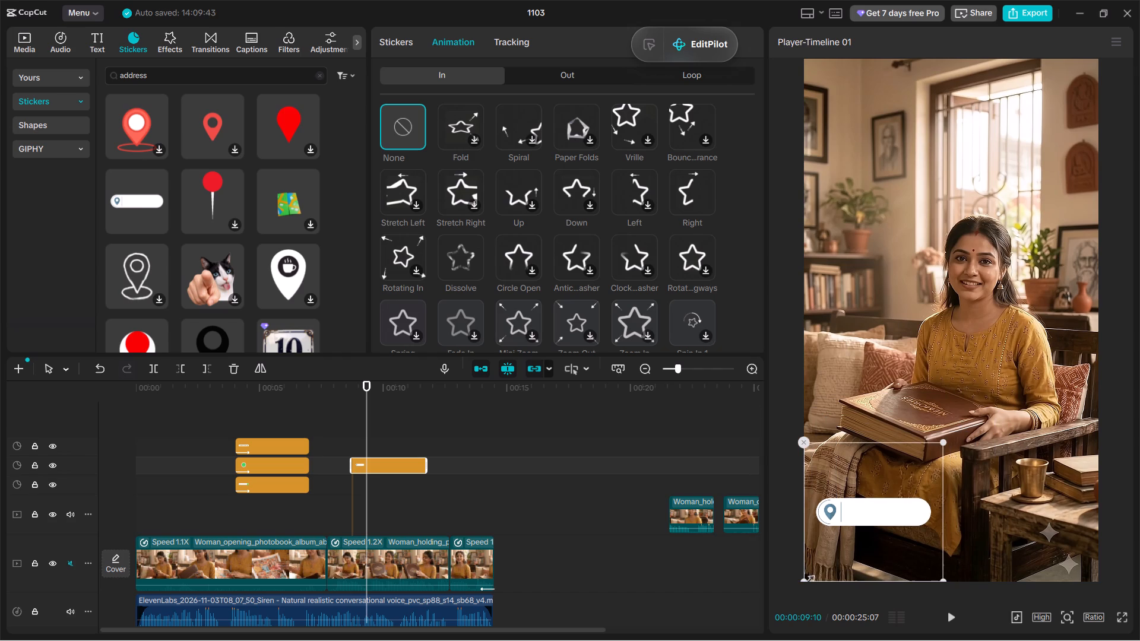
{"action": "left_click_drag", "start_coordinate": [806, 577], "coordinate": [799, 586]}
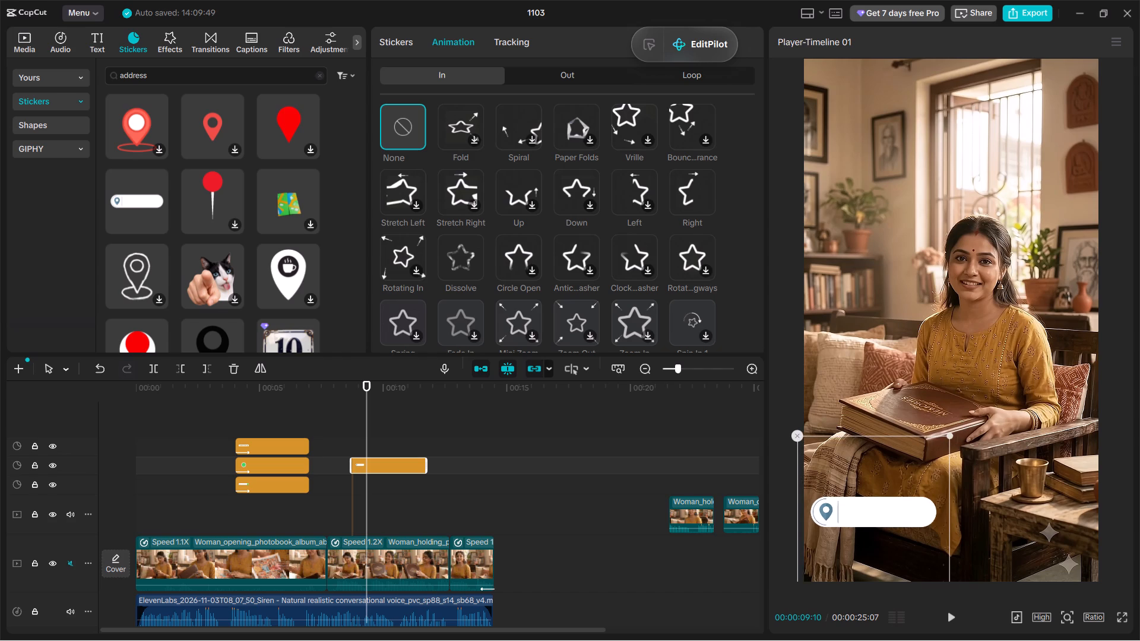
{"action": "left_click_drag", "start_coordinate": [851, 548], "coordinate": [851, 566]}
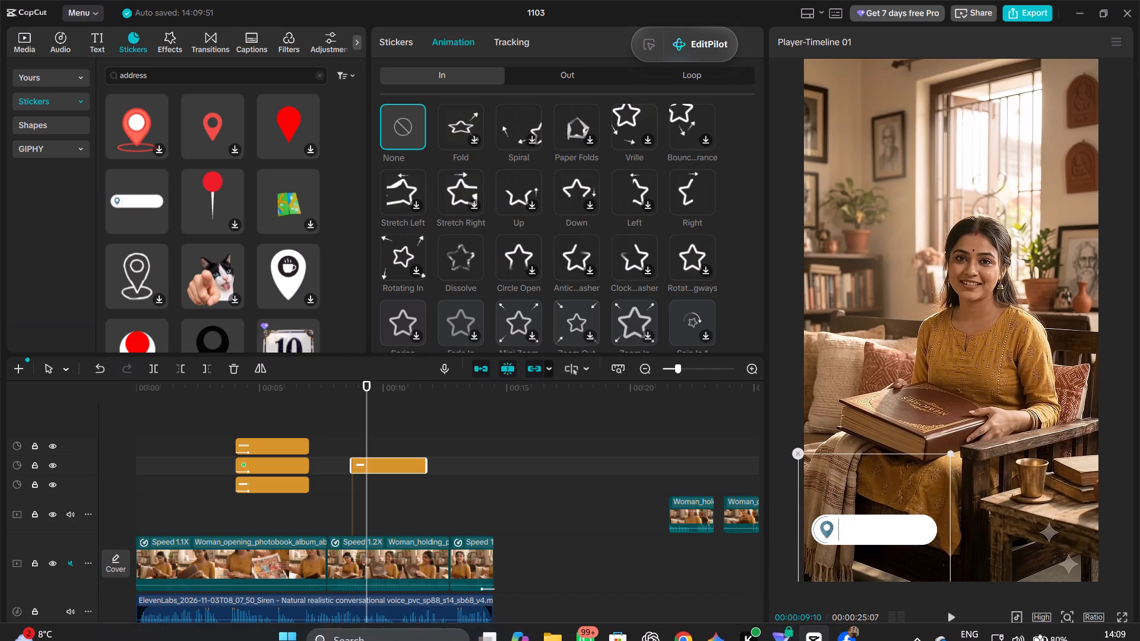
Add a default text at 00:00:09:10 and replace its wording with the business's street address and city on one line.
{"action": "left_click", "coordinate": [100, 41]}
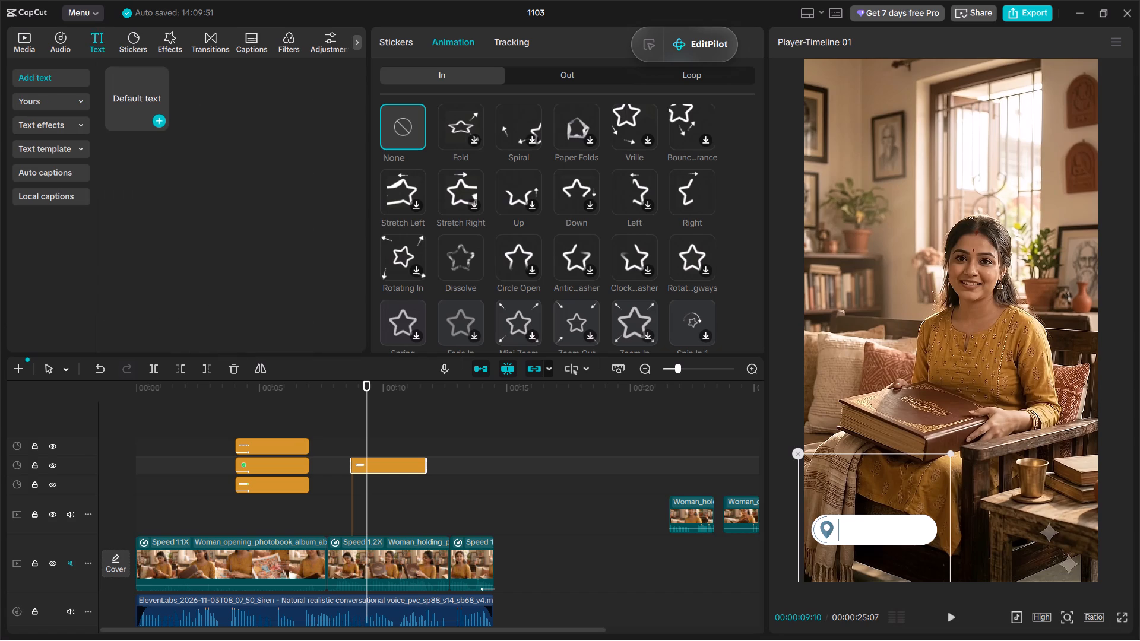
{"action": "left_click", "coordinate": [150, 90]}
{"action": "left_click", "coordinate": [164, 115]}
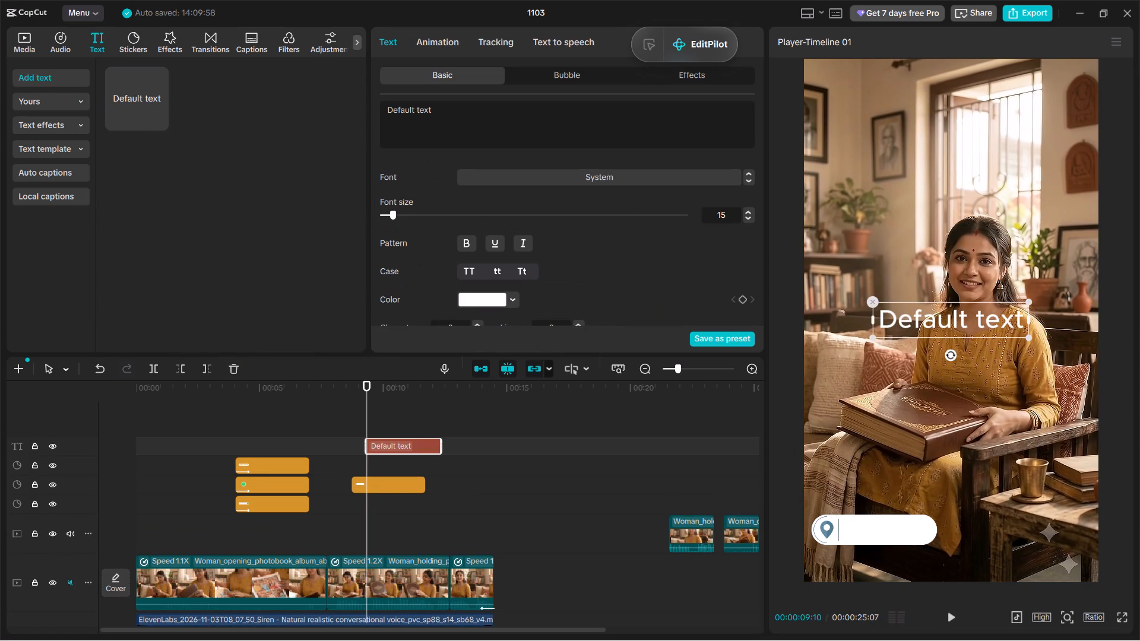
{"action": "left_click", "coordinate": [495, 116]}
{"action": "key", "text": "BackSpace"}
{"action": "key", "text": "BackSpace"}
{"action": "key", "text": "BackSpace"}
{"action": "key", "text": "BackSpace"}
{"action": "key", "text": "BackSpace"}
{"action": "key", "text": "BackSpace"}
{"action": "key", "text": "BackSpace"}
{"action": "key", "text": "BackSpace"}
{"action": "key", "text": "BackSpace"}
{"action": "key", "text": "BackSpace"}
{"action": "key", "text": "BackSpace"}
{"action": "key", "text": "BackSpace"}
{"action": "key", "text": "BackSpace"}
{"action": "key", "text": "BackSpace"}
{"action": "key", "text": "BackSpace"}
{"action": "key", "text": "BackSpace"}
{"action": "key", "text": "BackSpace"}
{"action": "key", "text": "BackSpace"}
{"action": "key", "text": "BackSpace"}
{"action": "key", "text": "BackSpace"}
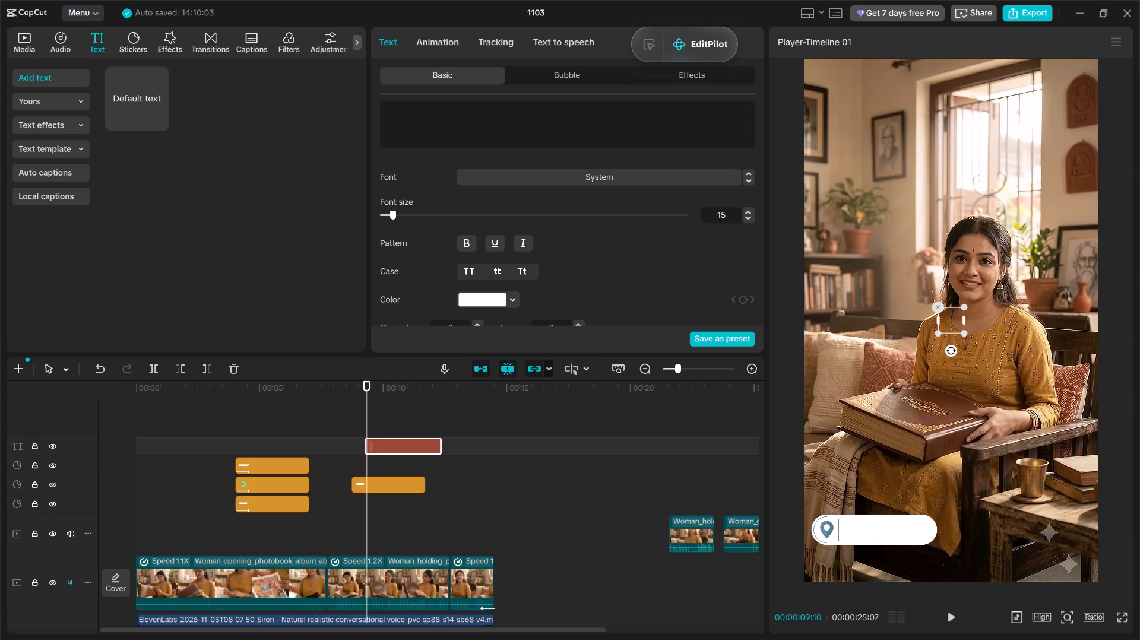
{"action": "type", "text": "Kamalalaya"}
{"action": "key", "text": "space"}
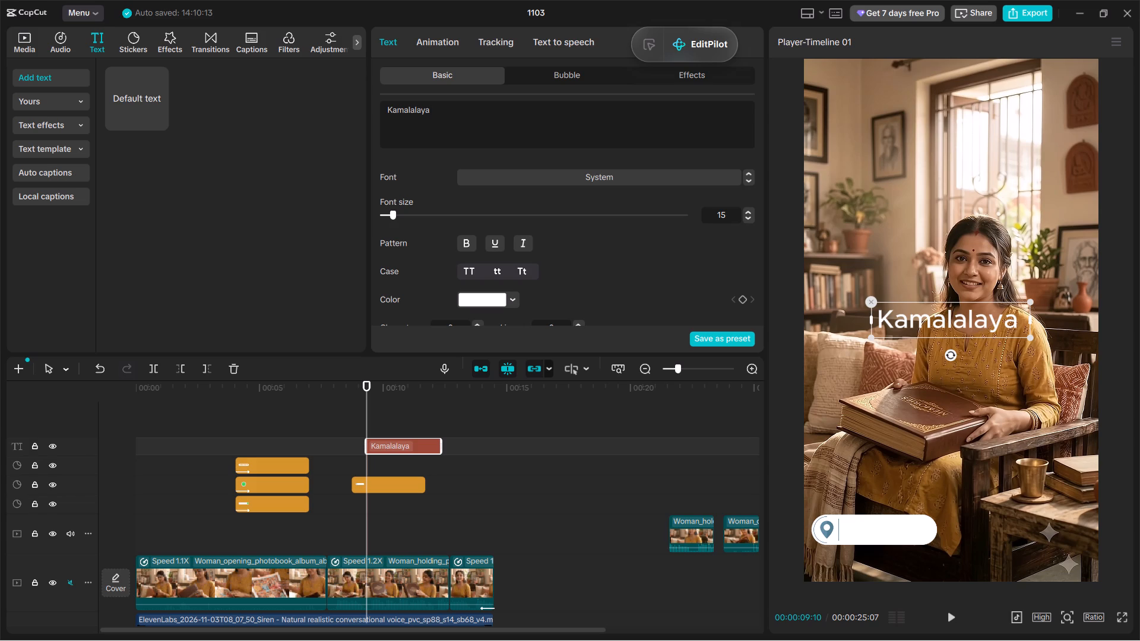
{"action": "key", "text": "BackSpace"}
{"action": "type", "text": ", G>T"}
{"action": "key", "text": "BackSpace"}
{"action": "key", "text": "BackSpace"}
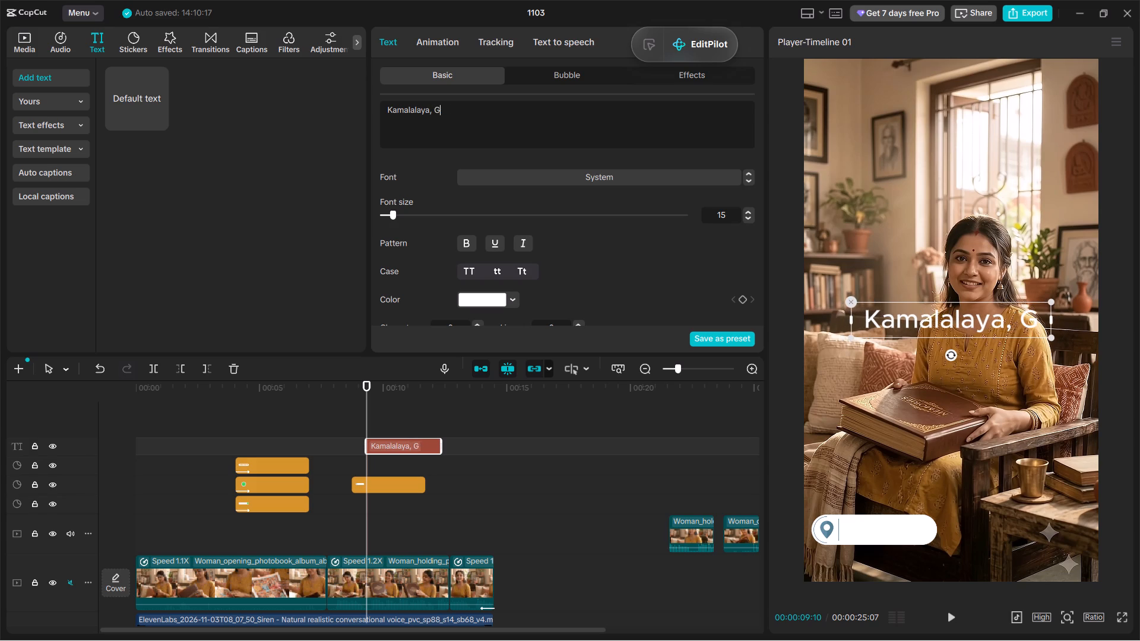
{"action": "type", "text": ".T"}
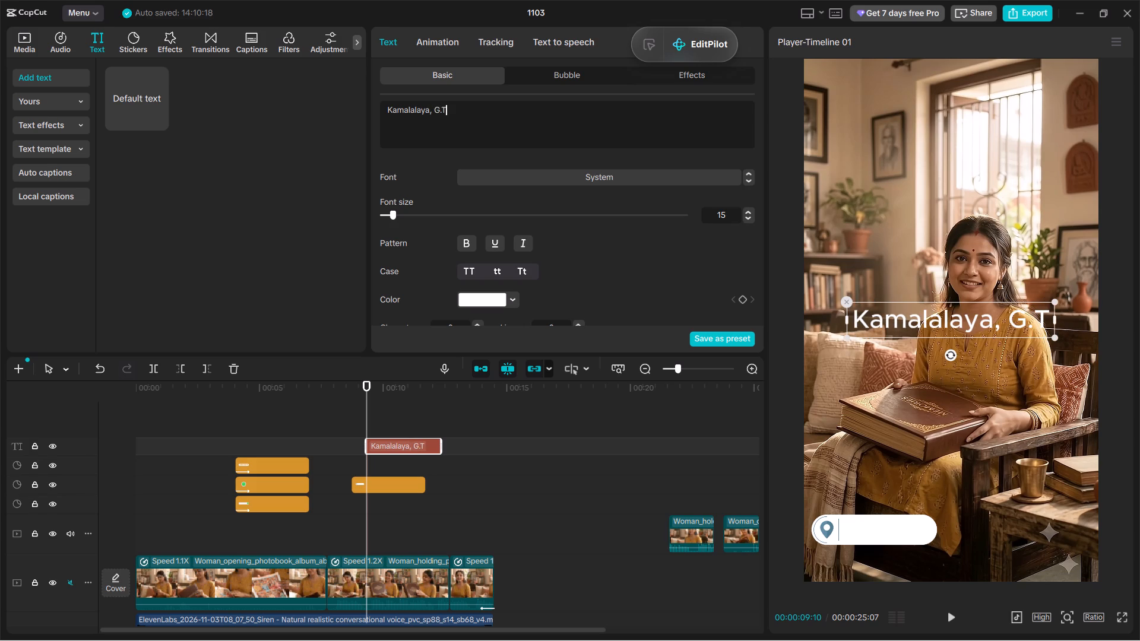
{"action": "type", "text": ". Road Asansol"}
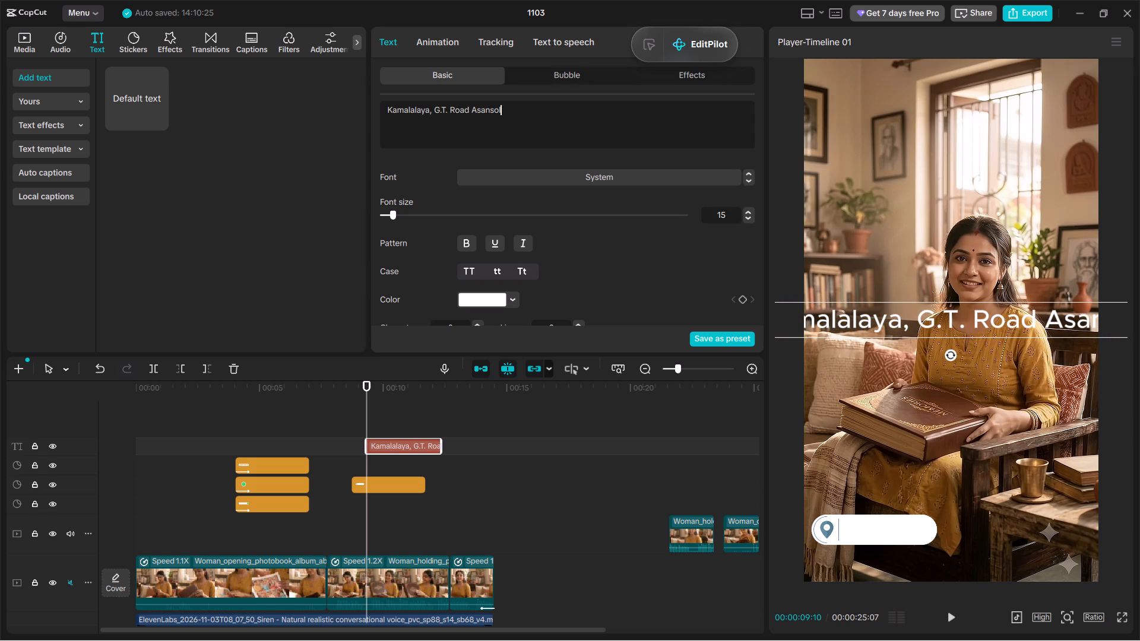
Scale down and shift the address text so the whole line fits within the video frame.
{"action": "left_click_drag", "start_coordinate": [1071, 315], "coordinate": [992, 319]}
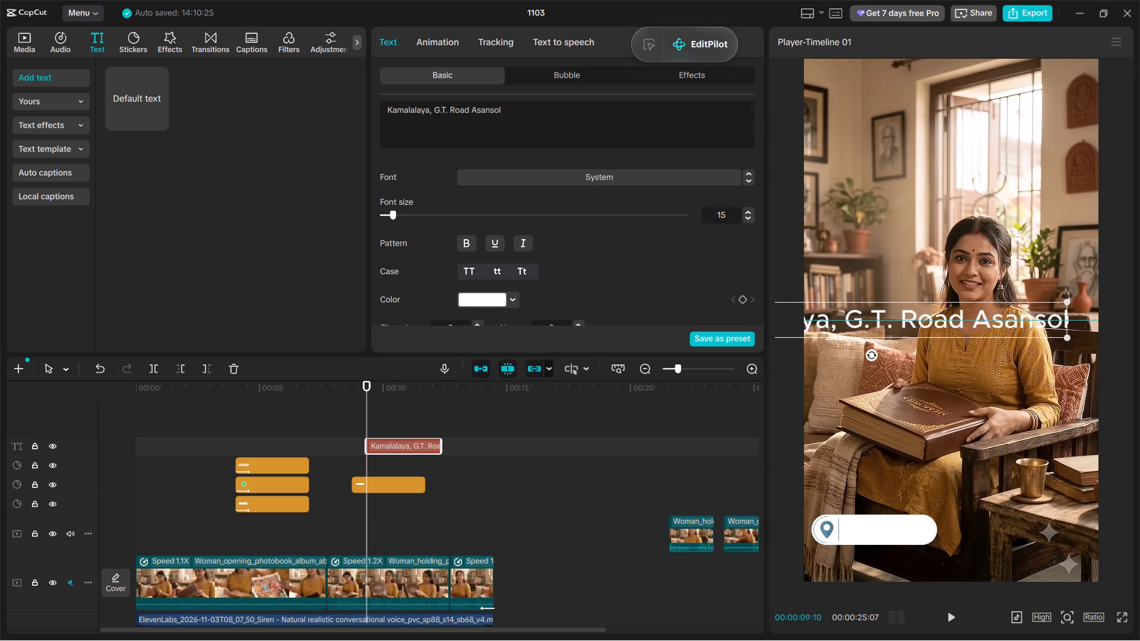
{"action": "left_click_drag", "start_coordinate": [992, 319], "coordinate": [990, 319]}
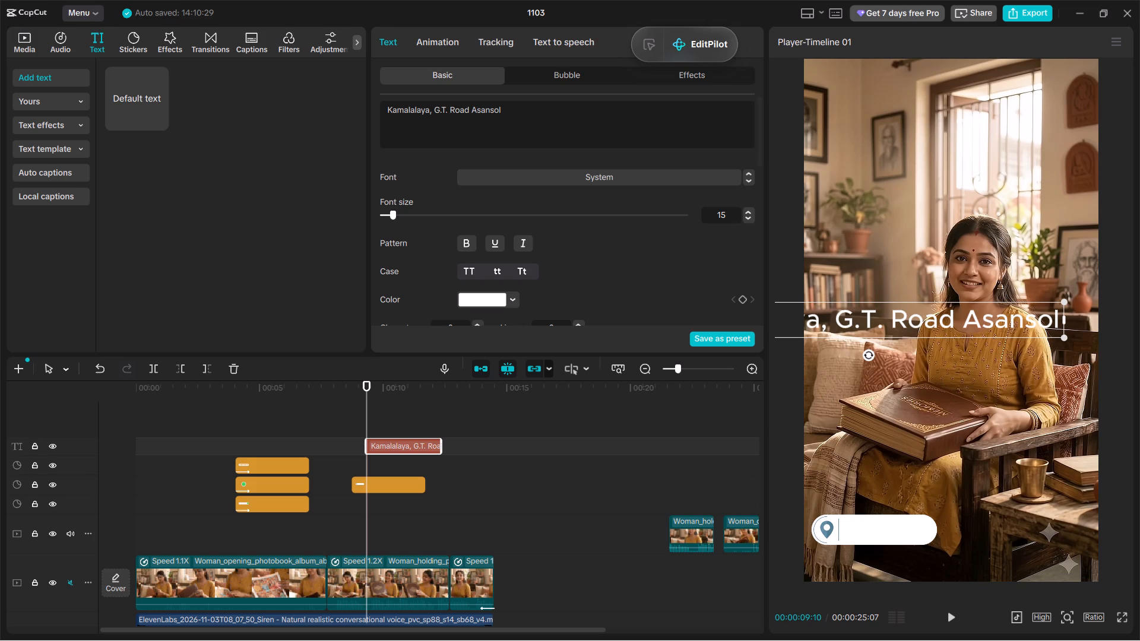
{"action": "left_click_drag", "start_coordinate": [1063, 297], "coordinate": [950, 329]}
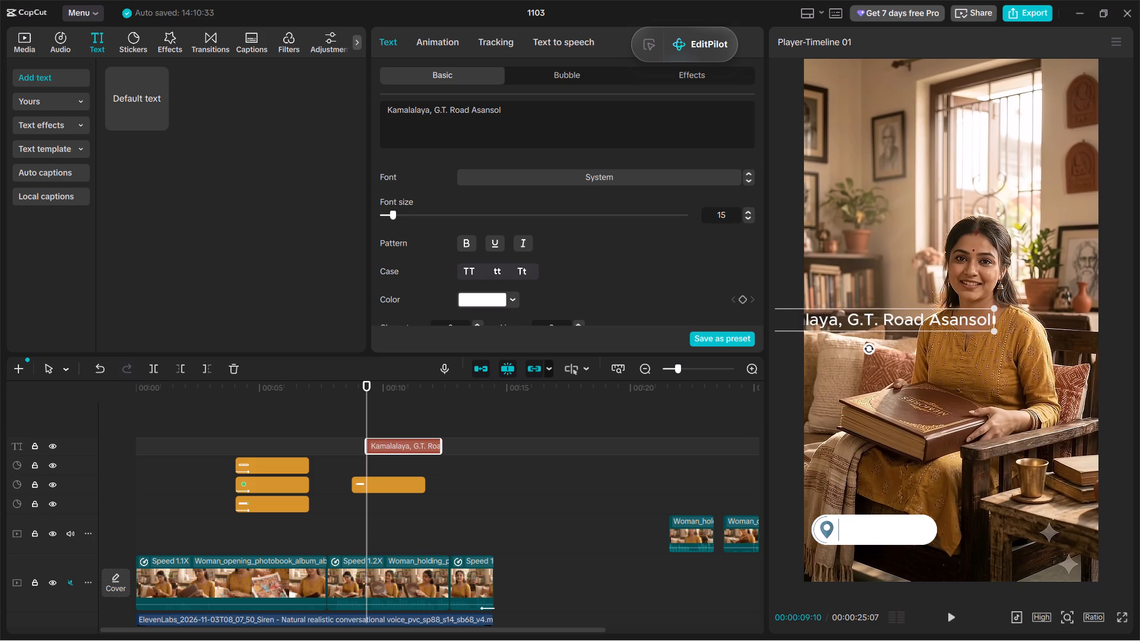
{"action": "left_click_drag", "start_coordinate": [892, 323], "coordinate": [958, 337]}
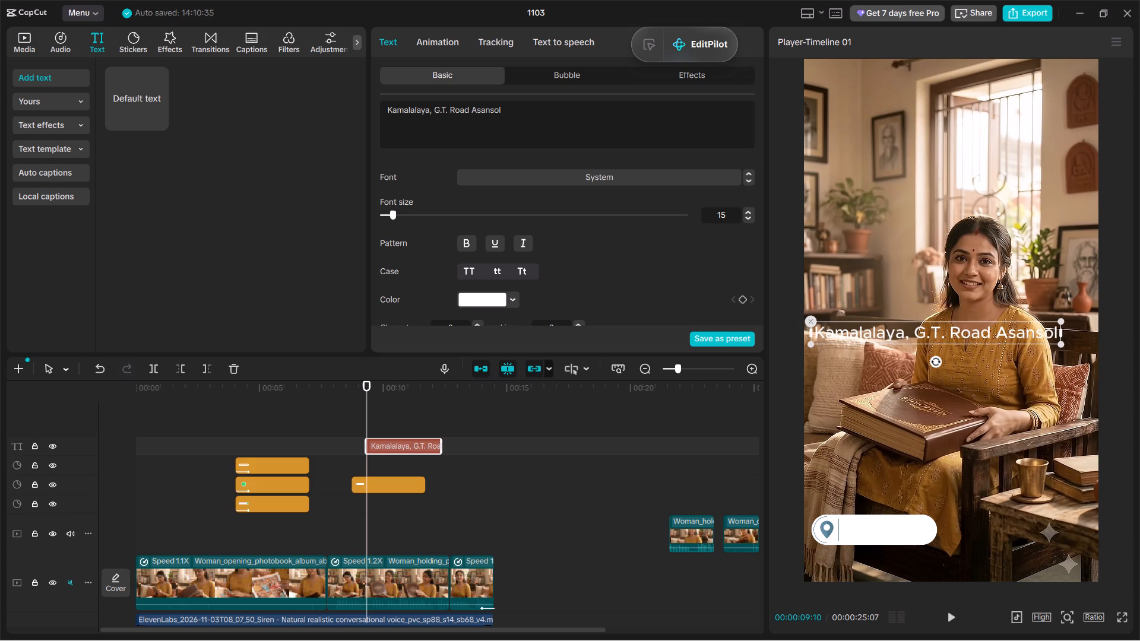
{"action": "left_click_drag", "start_coordinate": [1056, 319], "coordinate": [1047, 328]}
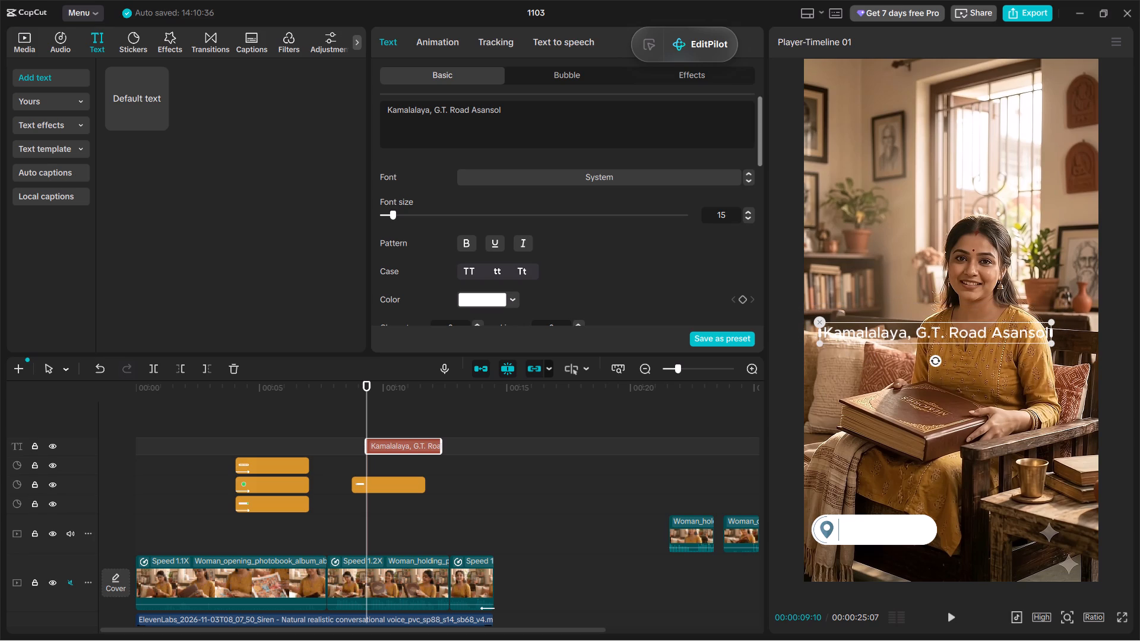
Set the address text's color to black, hex 000000.
{"action": "left_click", "coordinate": [474, 303]}
{"action": "left_click_drag", "start_coordinate": [477, 341], "coordinate": [392, 436]}
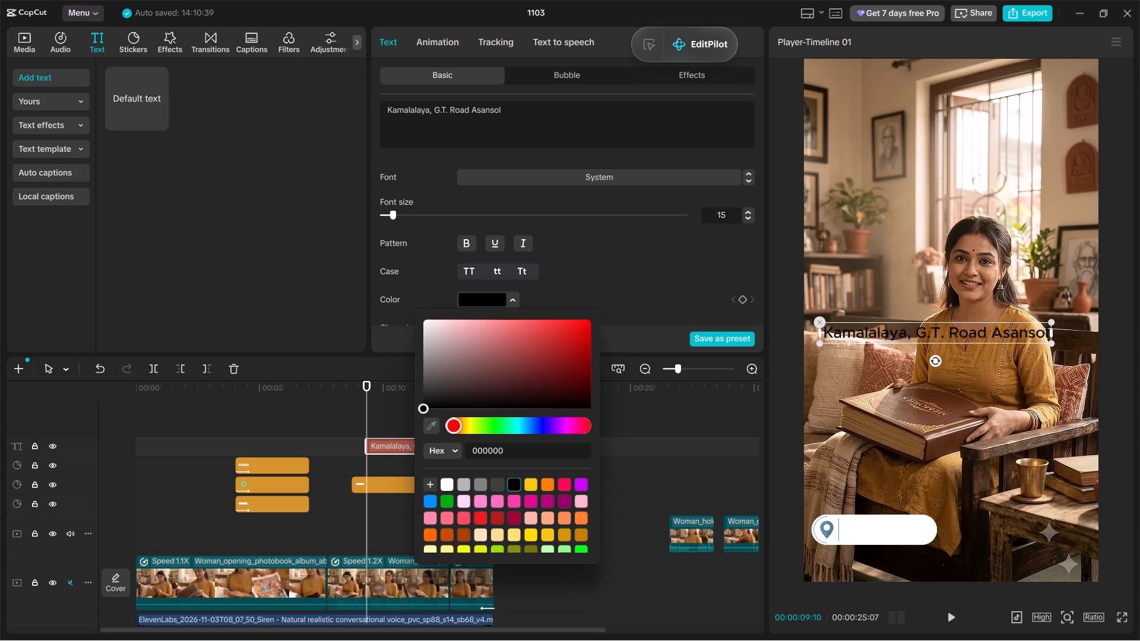
{"action": "left_click", "coordinate": [659, 287]}
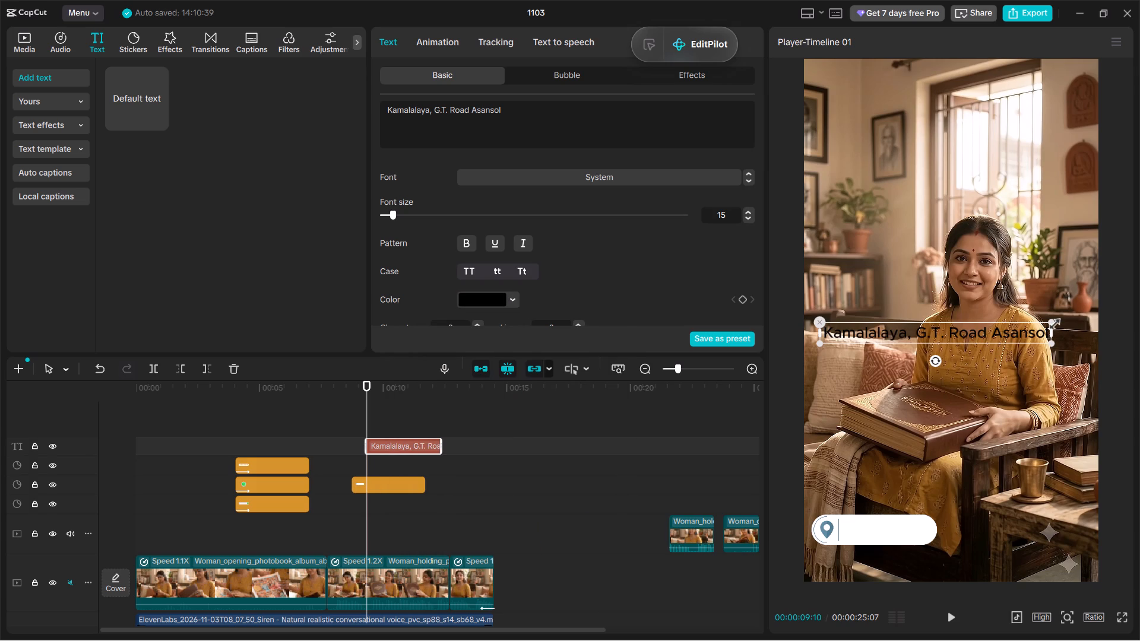
Shrink the address text slightly further and move it down over the white location-pin bar.
{"action": "left_click_drag", "start_coordinate": [1052, 322], "coordinate": [1022, 326]}
{"action": "left_click_drag", "start_coordinate": [989, 332], "coordinate": [985, 336]}
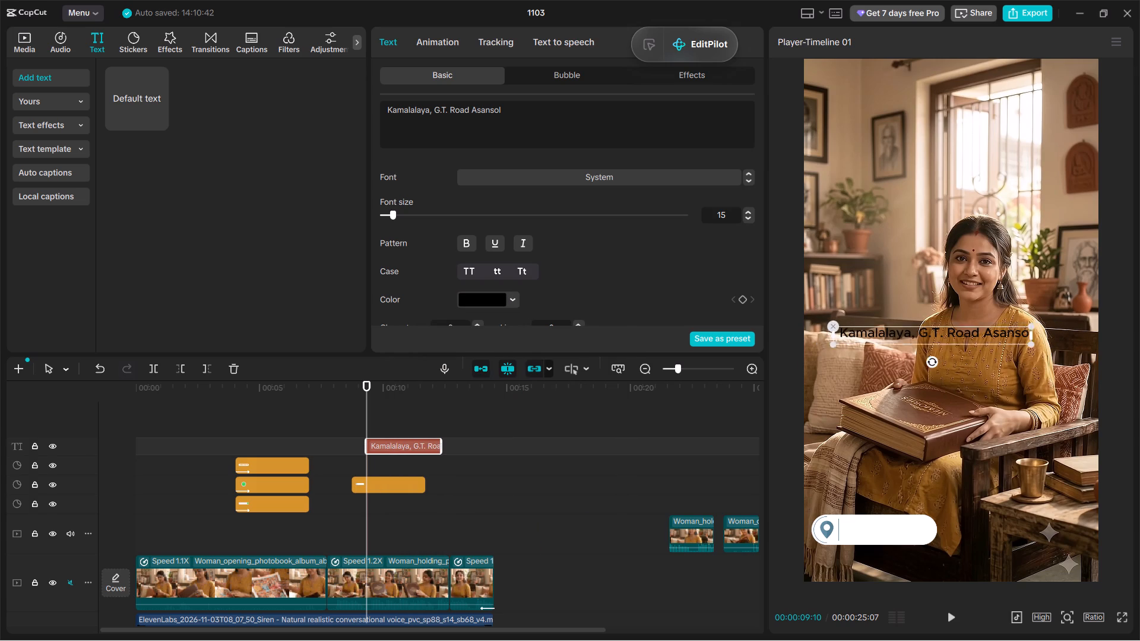
{"action": "left_click_drag", "start_coordinate": [985, 336], "coordinate": [976, 518]}
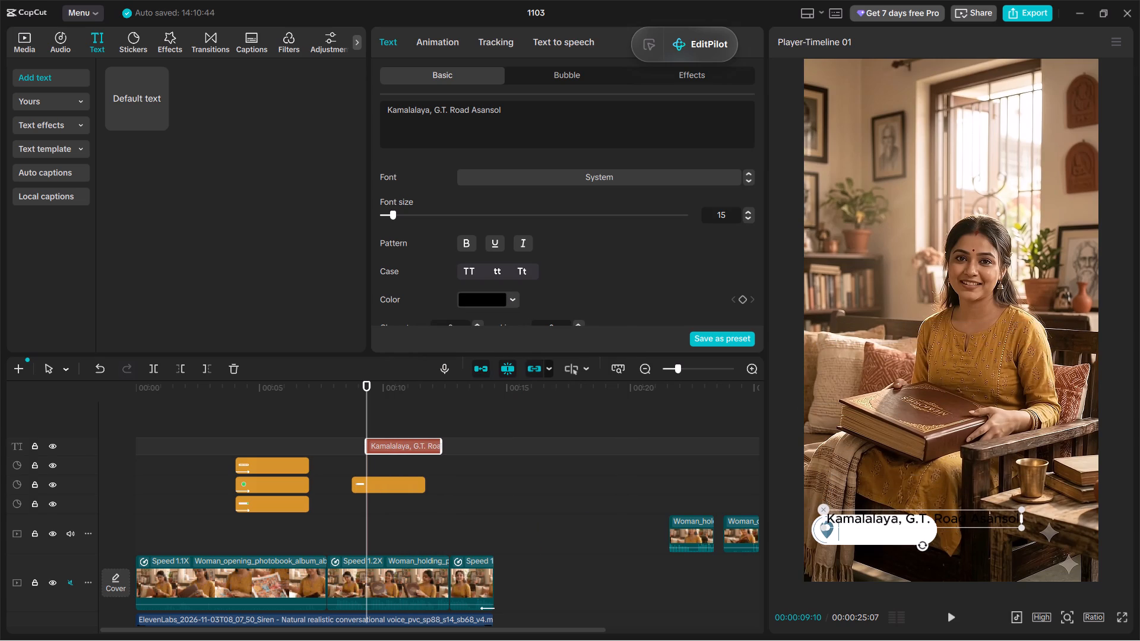
Set the address text's font size to 12 and nudge it beside the location pin on the white bar.
{"action": "left_click", "coordinate": [731, 217]}
{"action": "scroll", "coordinate": [731, 217], "scroll_direction": "down", "scroll_amount": 3}
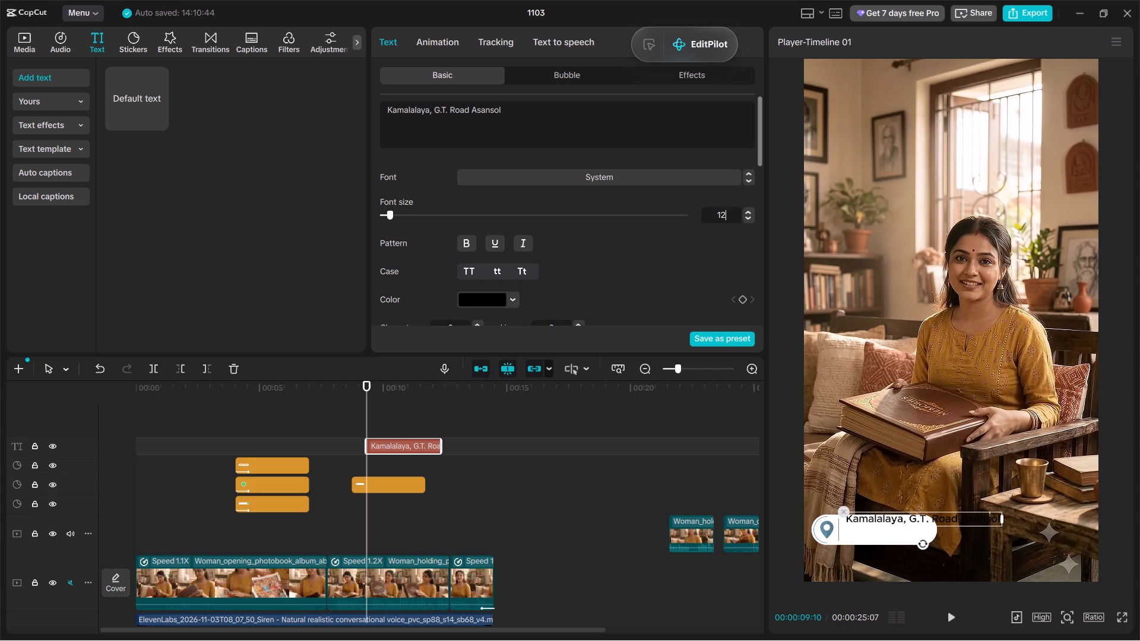
{"action": "left_click", "coordinate": [942, 514]}
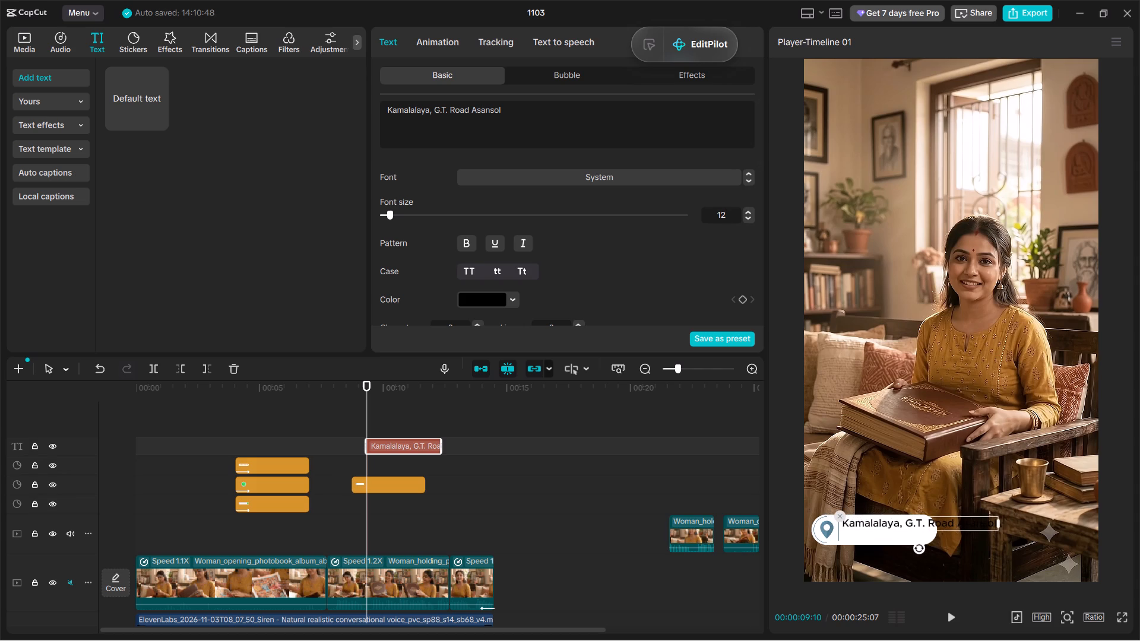
{"action": "left_click", "coordinate": [924, 522]}
Break the address text after its first comma so the road and city sit on a second line.
{"action": "left_click", "coordinate": [575, 126]}
{"action": "key", "text": "Left"}
{"action": "key", "text": "Left"}
{"action": "key", "text": "Left"}
{"action": "key", "text": "Left"}
{"action": "key", "text": "Left"}
{"action": "key", "text": "Left"}
{"action": "key", "text": "Left"}
{"action": "key", "text": "Left"}
{"action": "key", "text": "Left"}
{"action": "key", "text": "Left"}
{"action": "key", "text": "Left"}
{"action": "key", "text": "Left"}
{"action": "key", "text": "Left"}
{"action": "key", "text": "Left"}
{"action": "key", "text": "Left"}
{"action": "key", "text": "Left"}
{"action": "key", "text": "Left"}
{"action": "key", "text": "Return"}
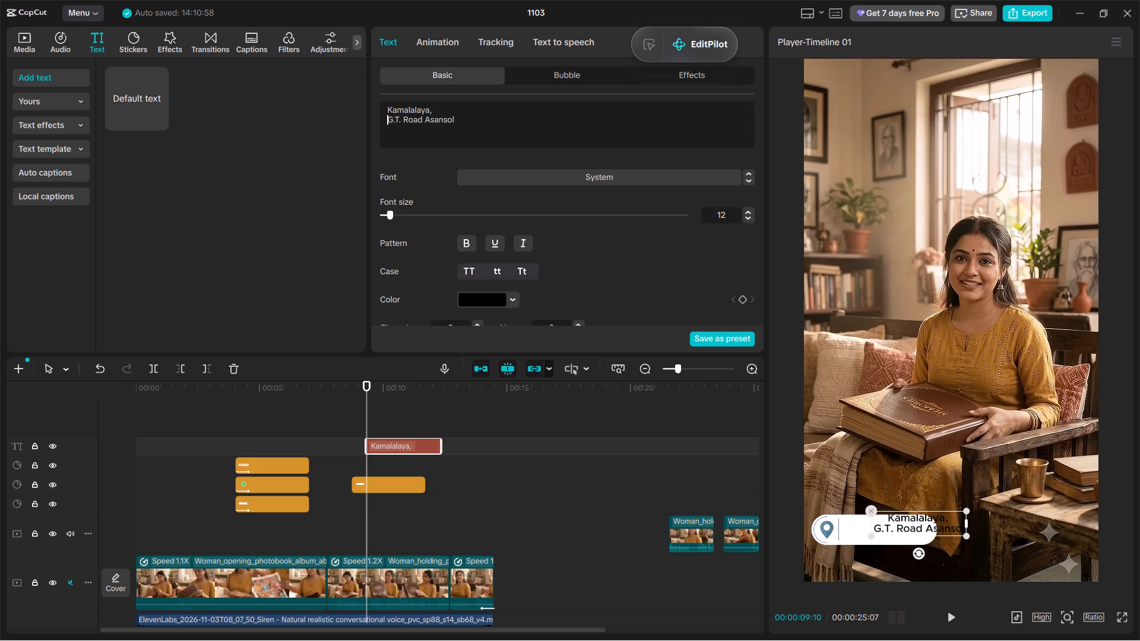
Left-align the two-line address text.
{"action": "scroll", "coordinate": [590, 186], "scroll_direction": "down", "scroll_amount": 2}
{"action": "left_click", "coordinate": [470, 227]}
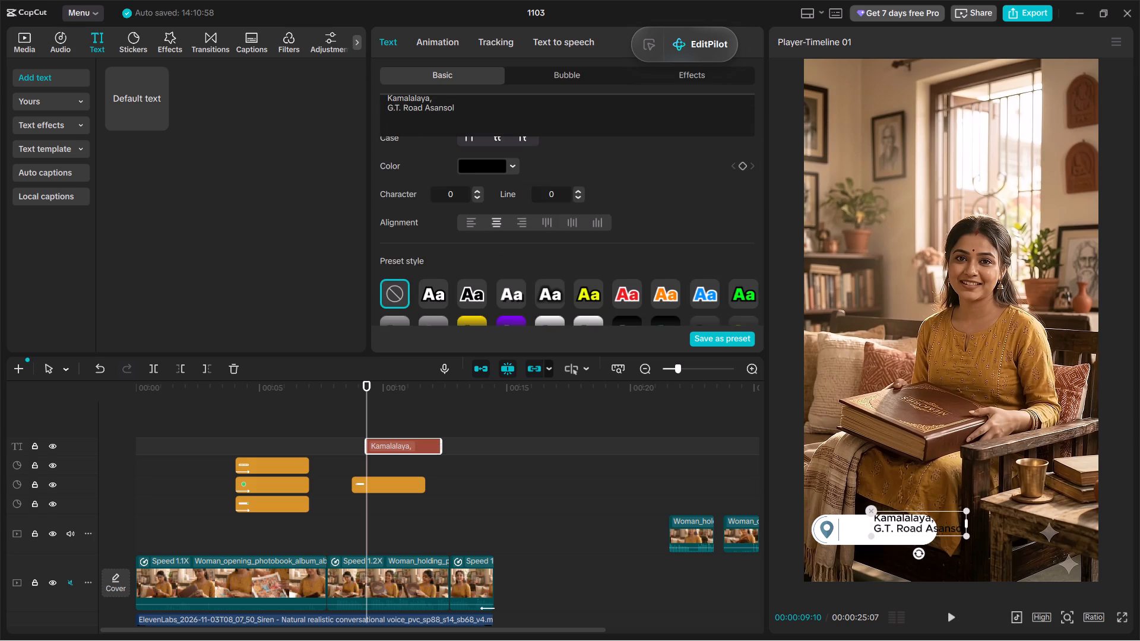
Reposition the two-line address text so it sits beside the location pin inside the white bar.
{"action": "left_click_drag", "start_coordinate": [930, 523], "coordinate": [913, 535]}
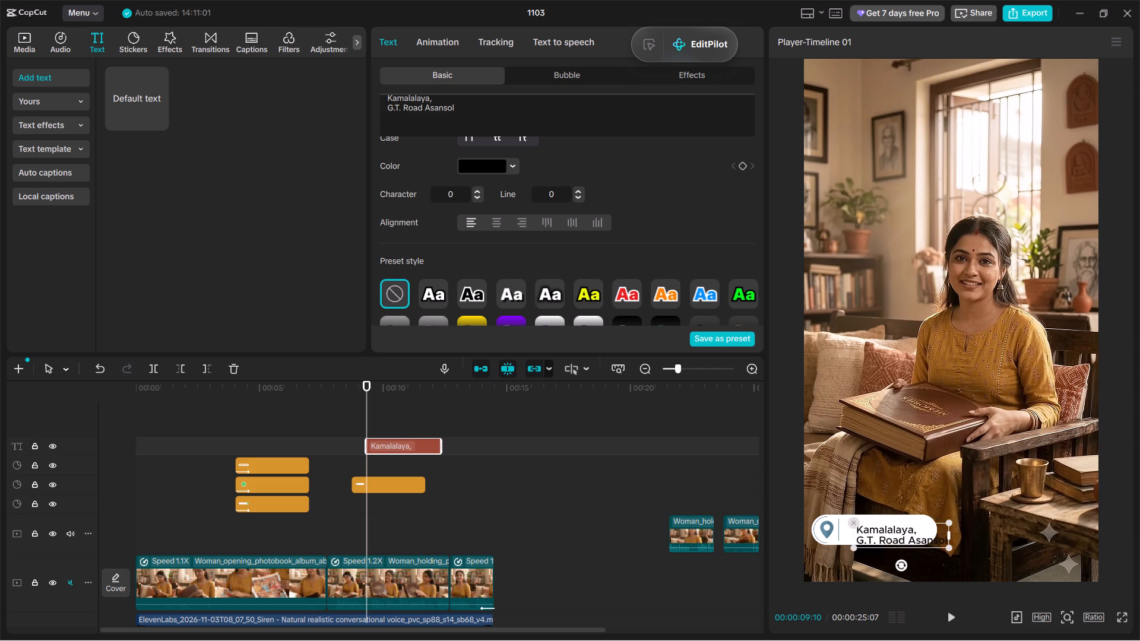
{"action": "left_click_drag", "start_coordinate": [913, 535], "coordinate": [898, 532]}
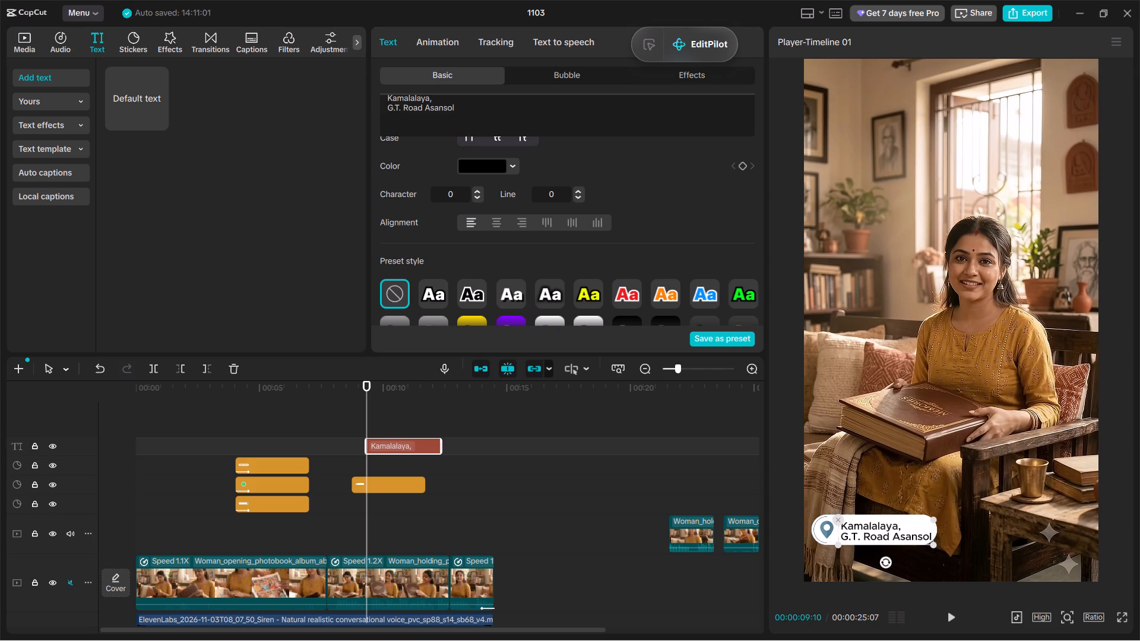
{"action": "left_click_drag", "start_coordinate": [898, 532], "coordinate": [897, 531]}
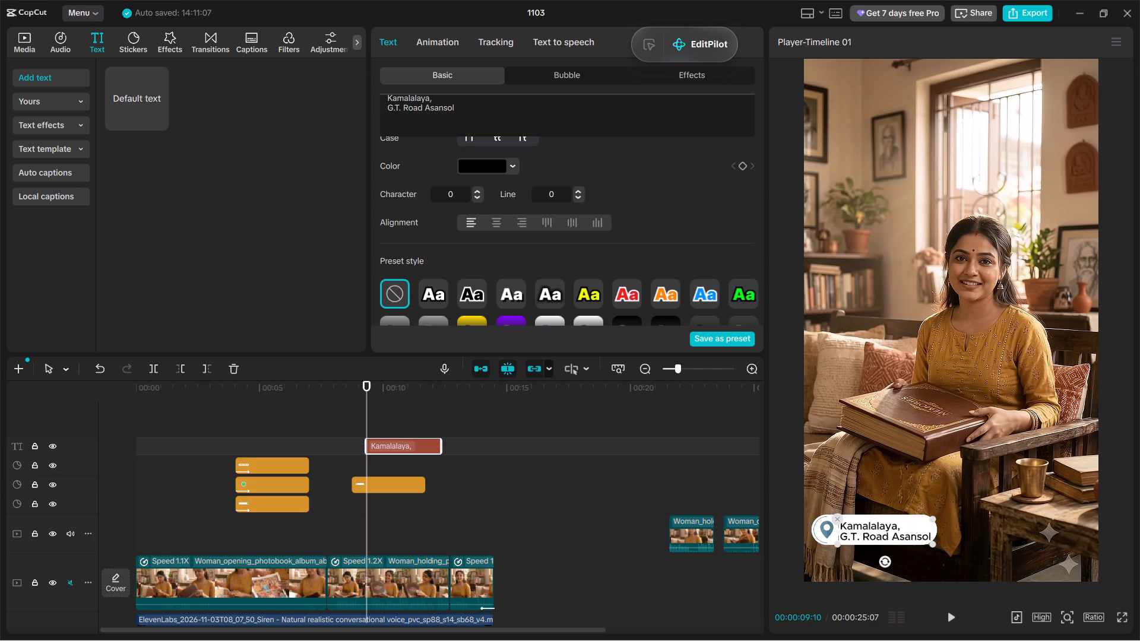
{"action": "left_click", "coordinate": [939, 483]}
{"action": "left_click", "coordinate": [913, 534]}
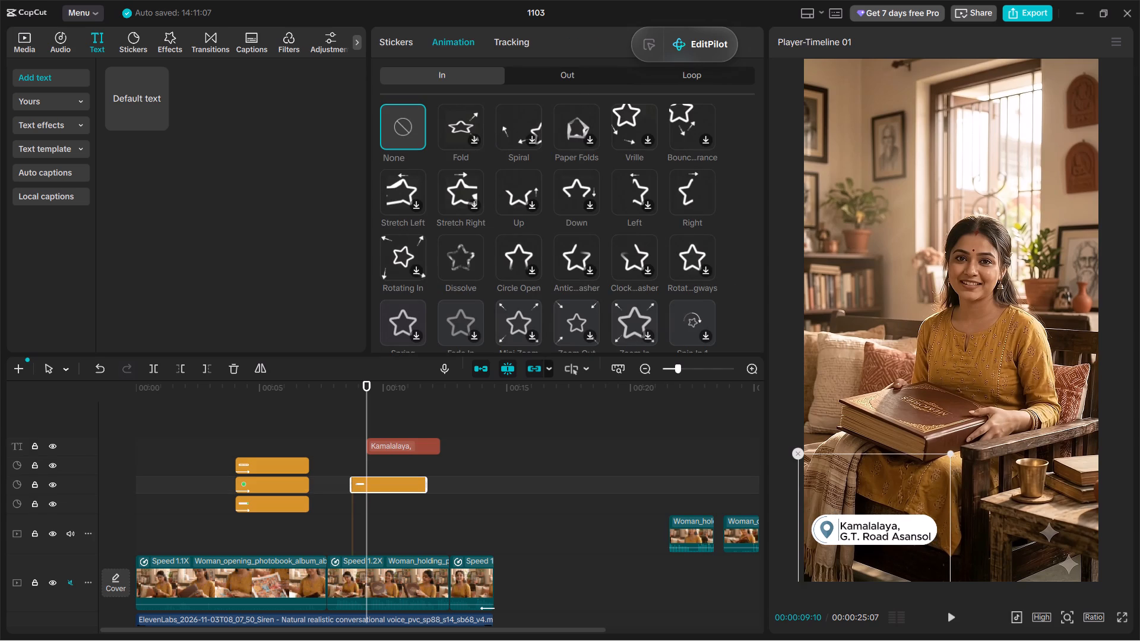
{"action": "left_click", "coordinate": [417, 445]}
{"action": "left_click", "coordinate": [882, 525]}
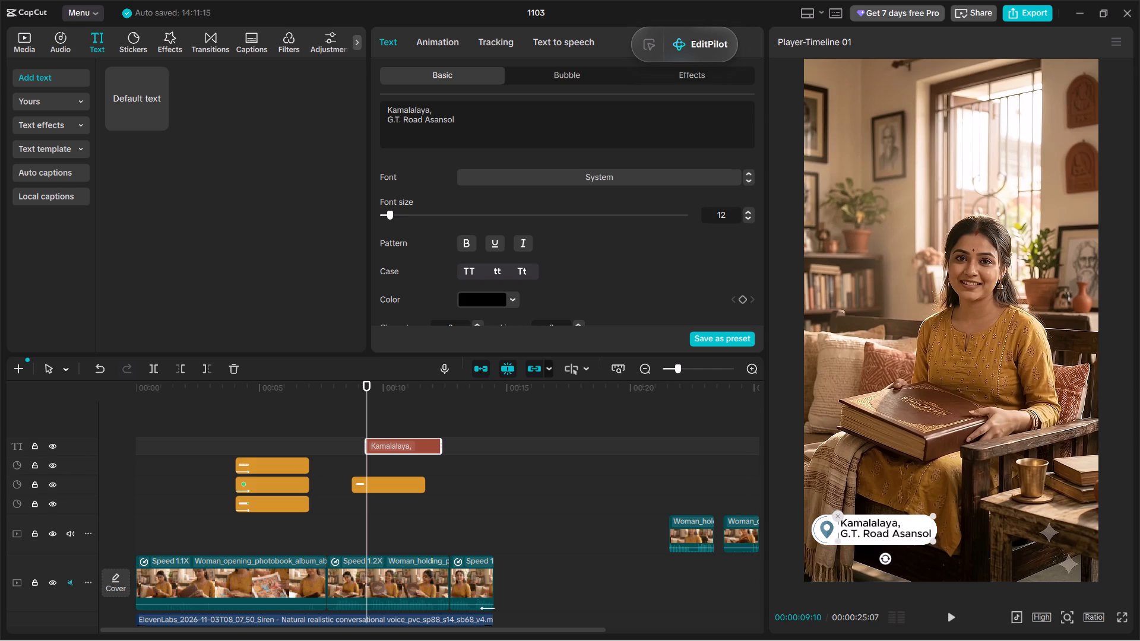
Set the address text's font size to 11 and fine-tune its placement within the white location-pin bar.
{"action": "left_click", "coordinate": [750, 223]}
{"action": "left_click", "coordinate": [752, 218]}
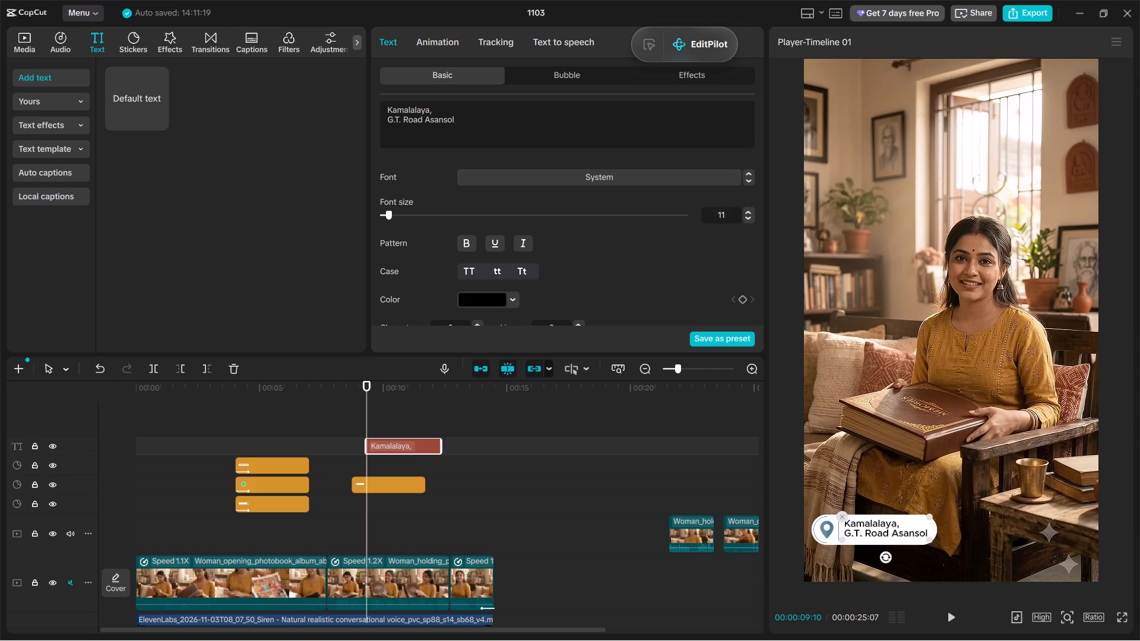
{"action": "left_click", "coordinate": [897, 523]}
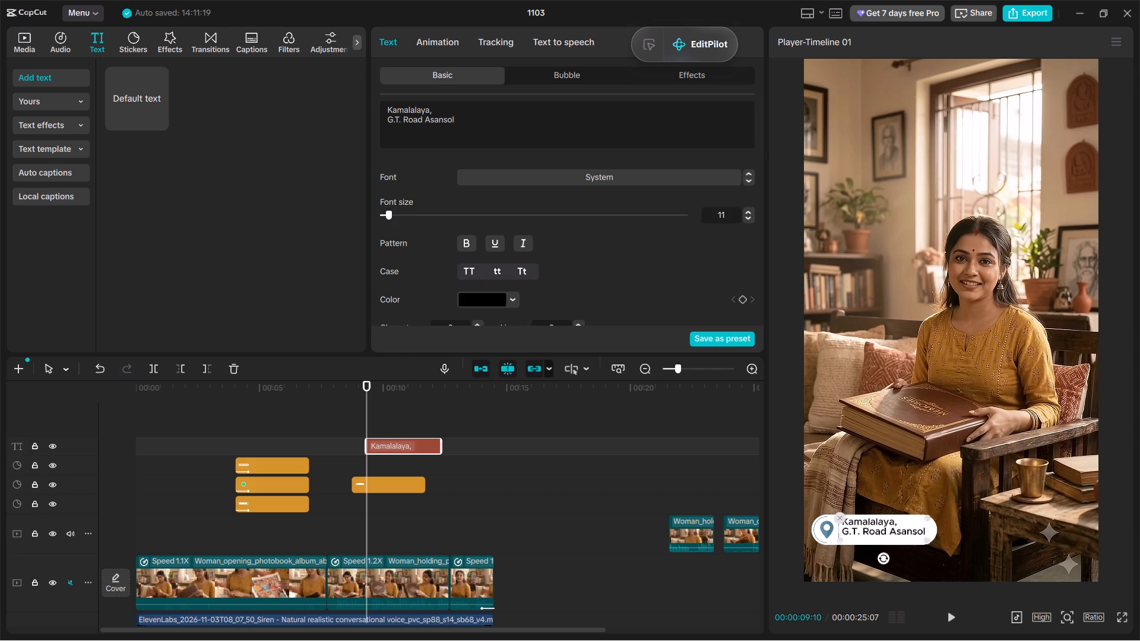
{"action": "left_click", "coordinate": [948, 515]}
{"action": "left_click", "coordinate": [1052, 507]}
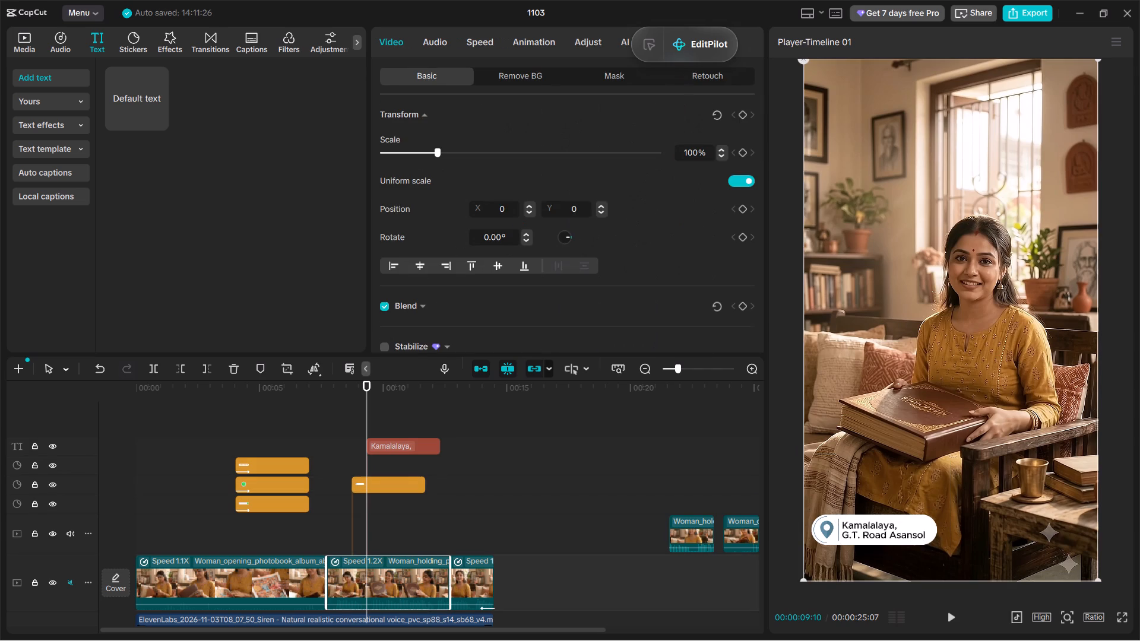
{"action": "left_click", "coordinate": [779, 502]}
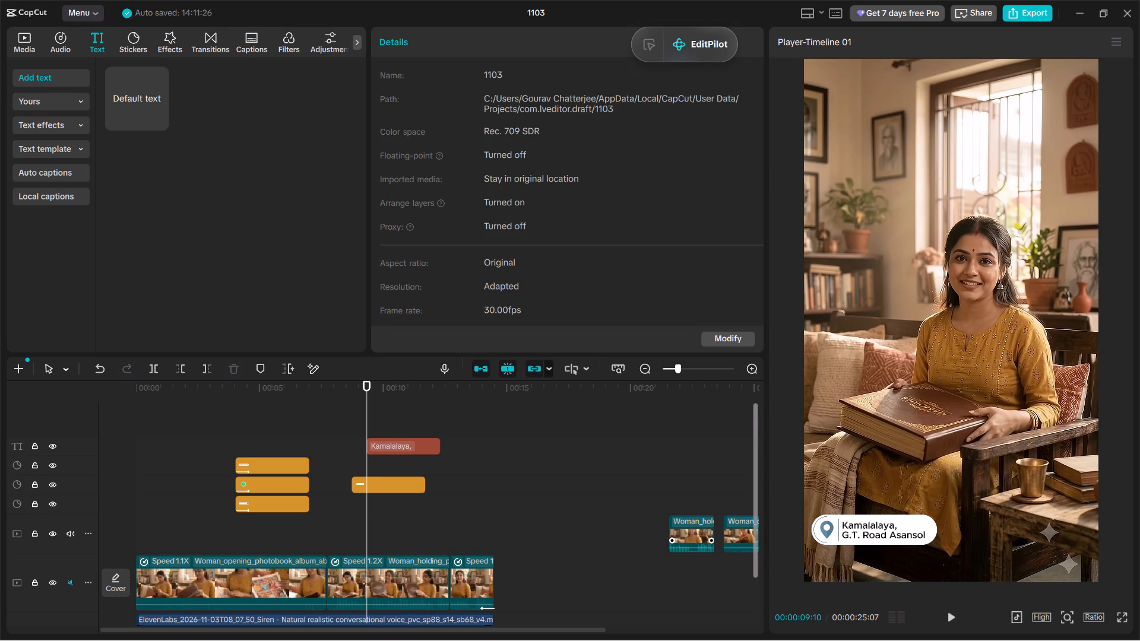
Shift the address text clip on the timeline so it starts together with the location-pin bar clip.
{"action": "left_click_drag", "start_coordinate": [433, 446], "coordinate": [442, 460]}
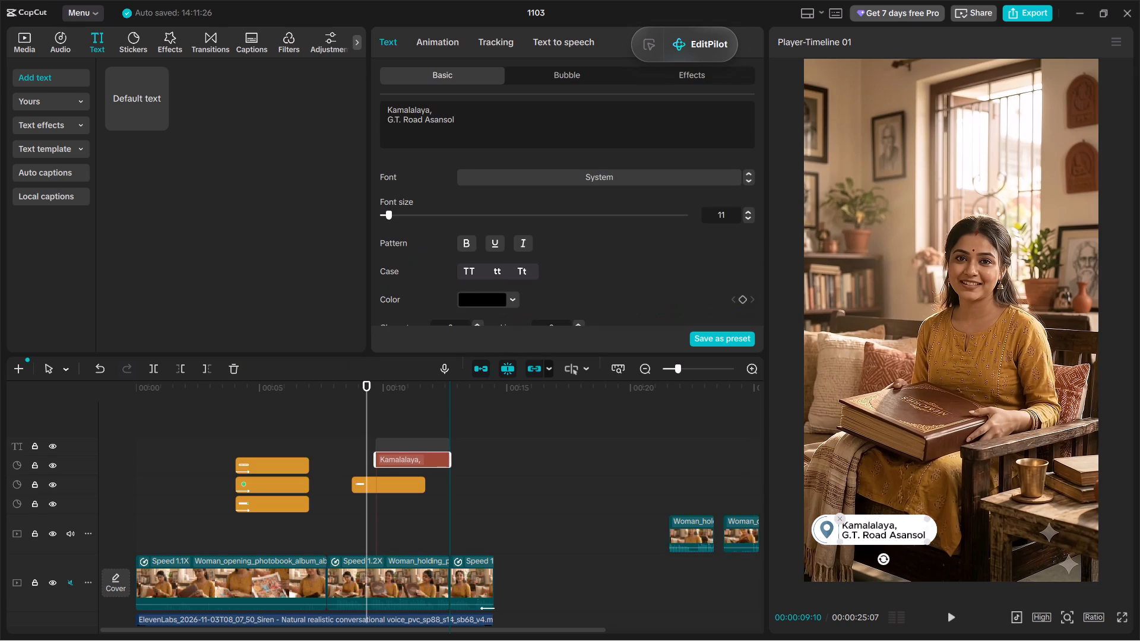
{"action": "left_click_drag", "start_coordinate": [442, 460], "coordinate": [422, 465]}
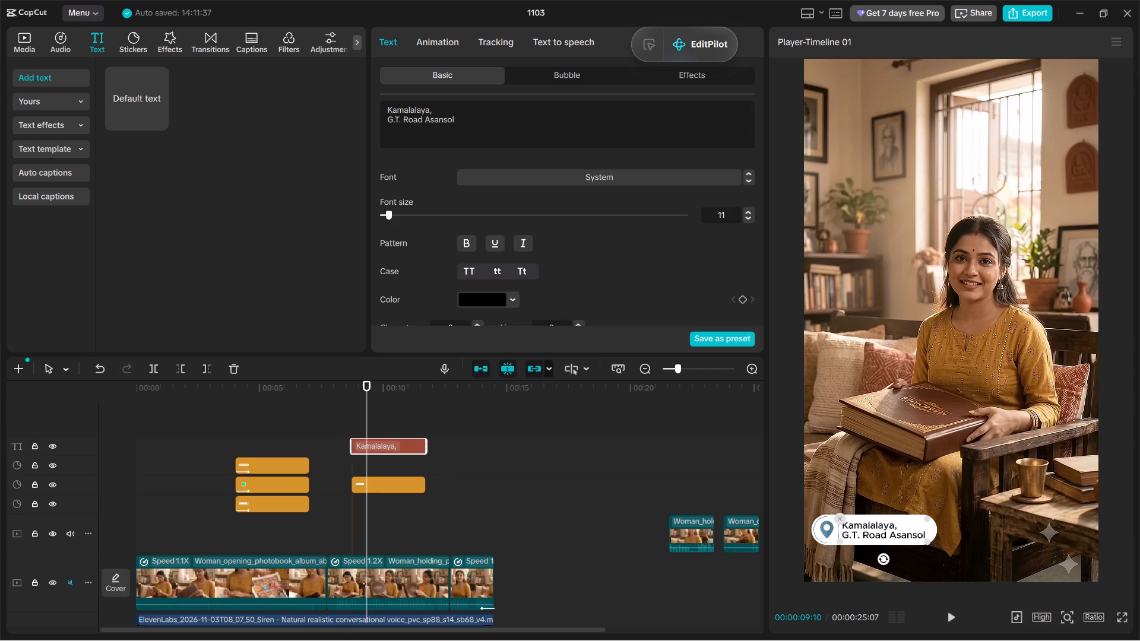
{"action": "left_click_drag", "start_coordinate": [411, 448], "coordinate": [411, 464]}
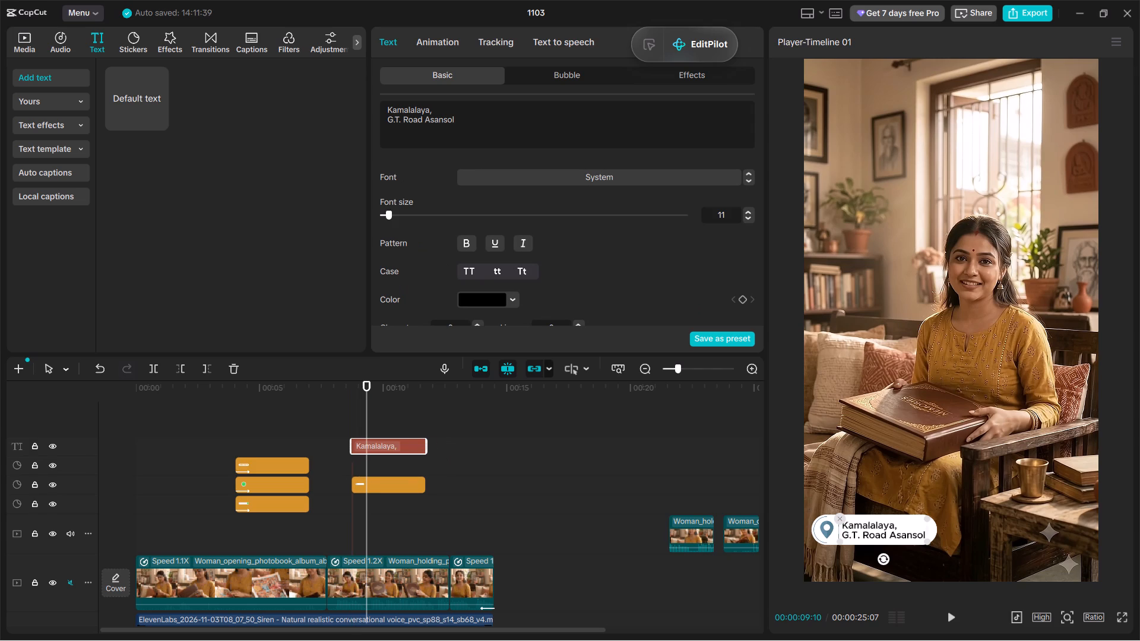
{"action": "left_click", "coordinate": [425, 447]}
Move the three WhatsApp and ORDER NOW overlay clips together so they begin at the start of the third video clip.
{"action": "left_click_drag", "start_coordinate": [273, 437], "coordinate": [298, 519]}
{"action": "left_click_drag", "start_coordinate": [281, 485], "coordinate": [319, 489]}
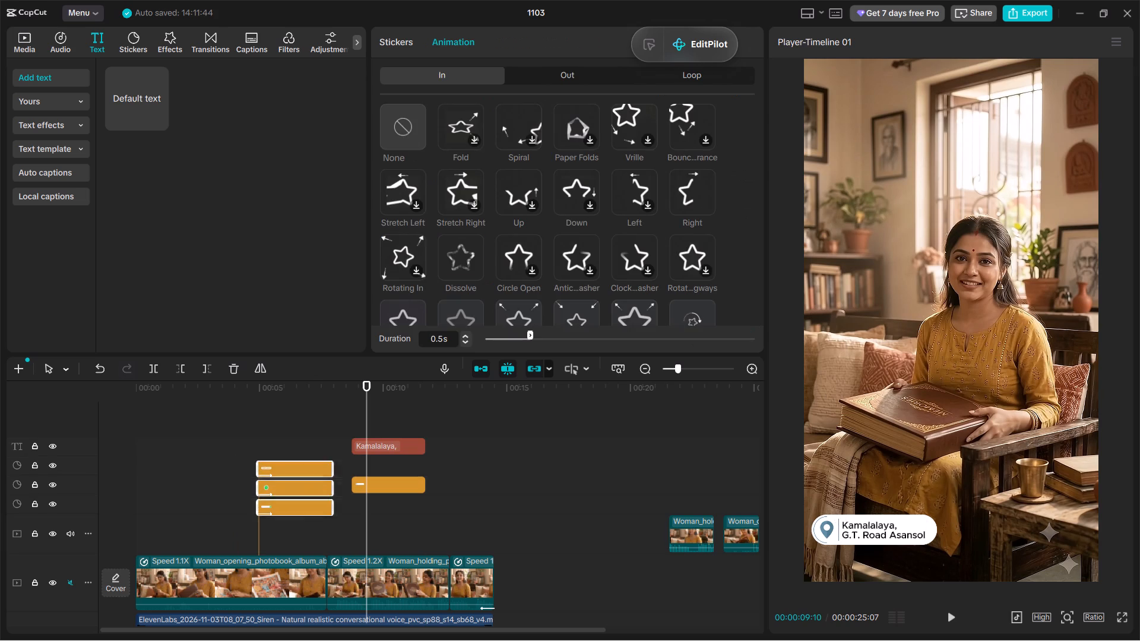
{"action": "left_click_drag", "start_coordinate": [319, 489], "coordinate": [499, 472]}
Move the address text and location-pin bar clips together to start at 00:00:04:22, during the first video clip.
{"action": "left_click_drag", "start_coordinate": [407, 417], "coordinate": [404, 507]}
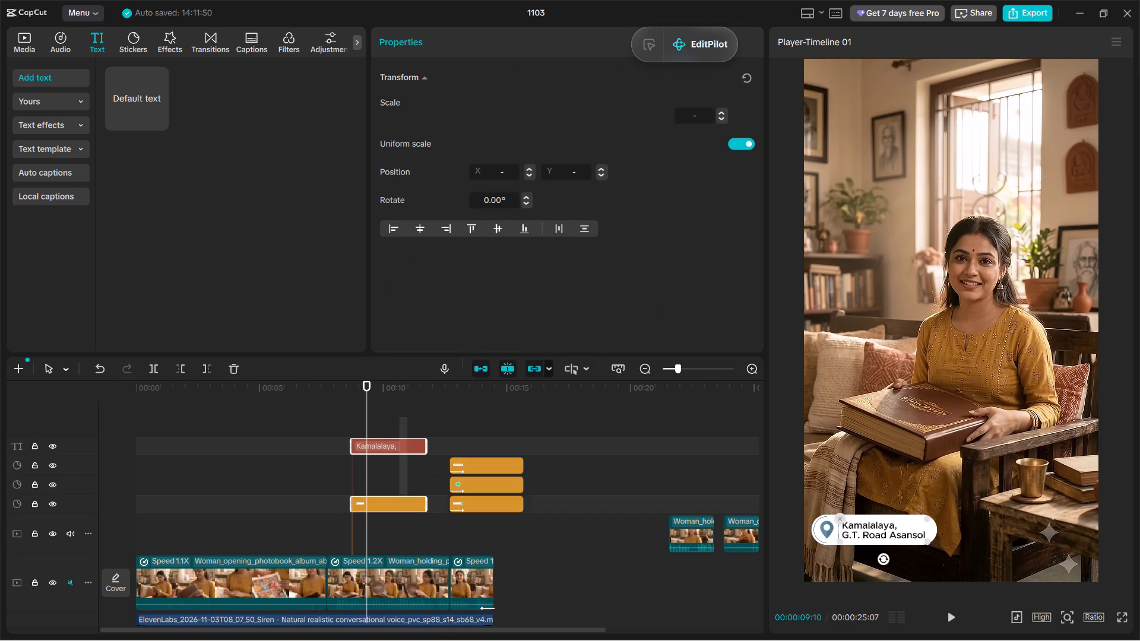
{"action": "left_click_drag", "start_coordinate": [404, 507], "coordinate": [408, 519]}
{"action": "left_click_drag", "start_coordinate": [389, 518], "coordinate": [394, 505]}
{"action": "left_click_drag", "start_coordinate": [397, 427], "coordinate": [392, 449]}
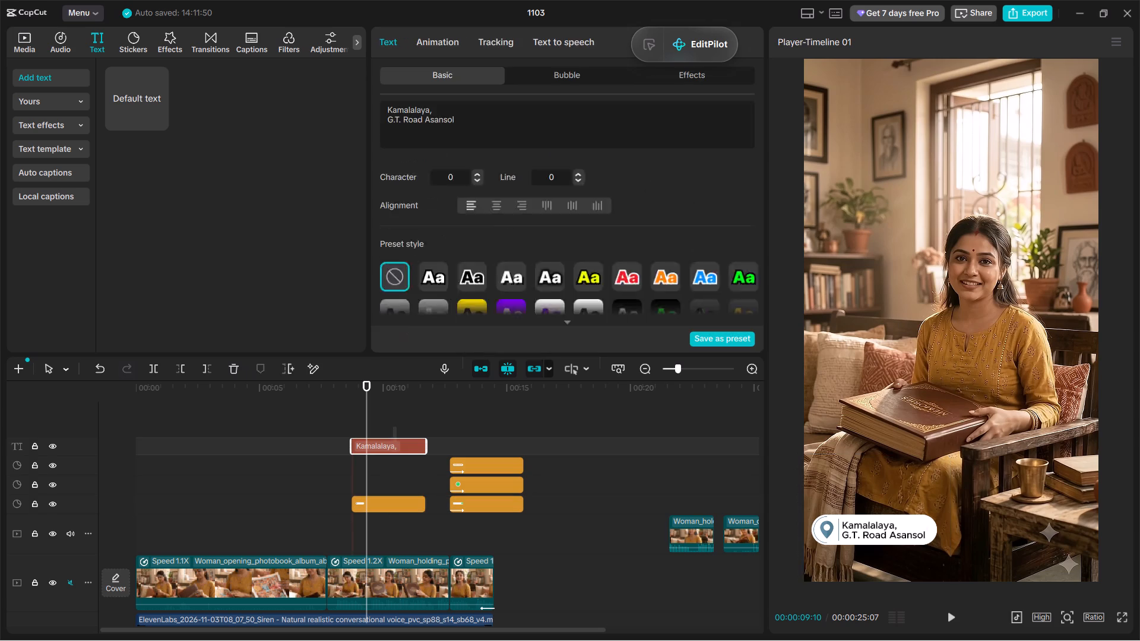
{"action": "left_click_drag", "start_coordinate": [392, 449], "coordinate": [400, 512]}
{"action": "left_click_drag", "start_coordinate": [401, 506], "coordinate": [367, 509]}
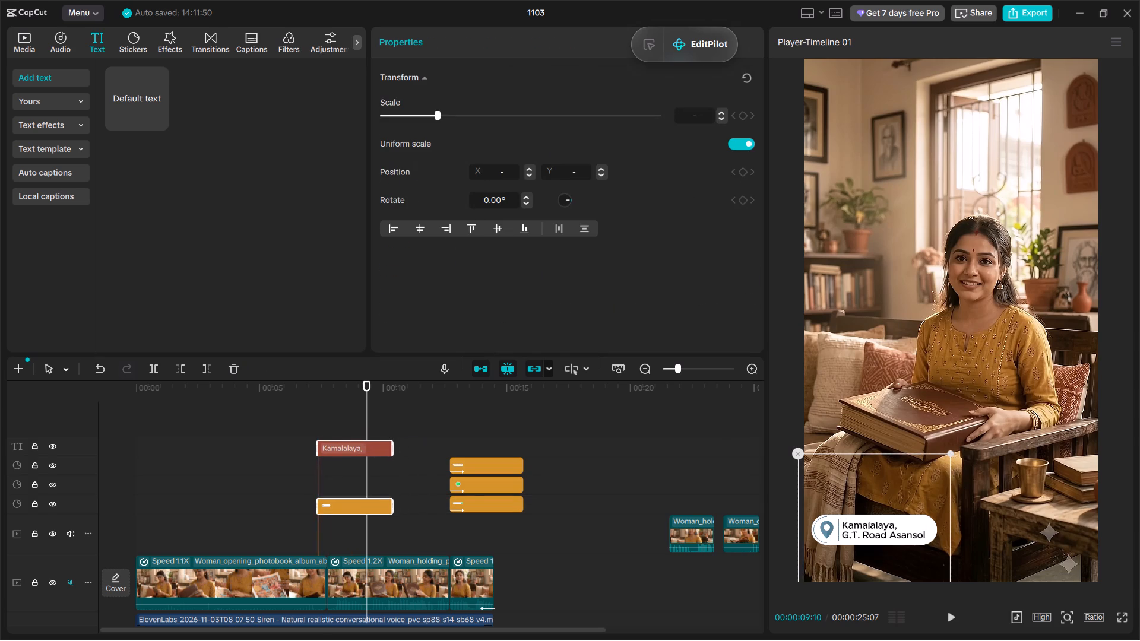
{"action": "left_click_drag", "start_coordinate": [367, 509], "coordinate": [305, 515]}
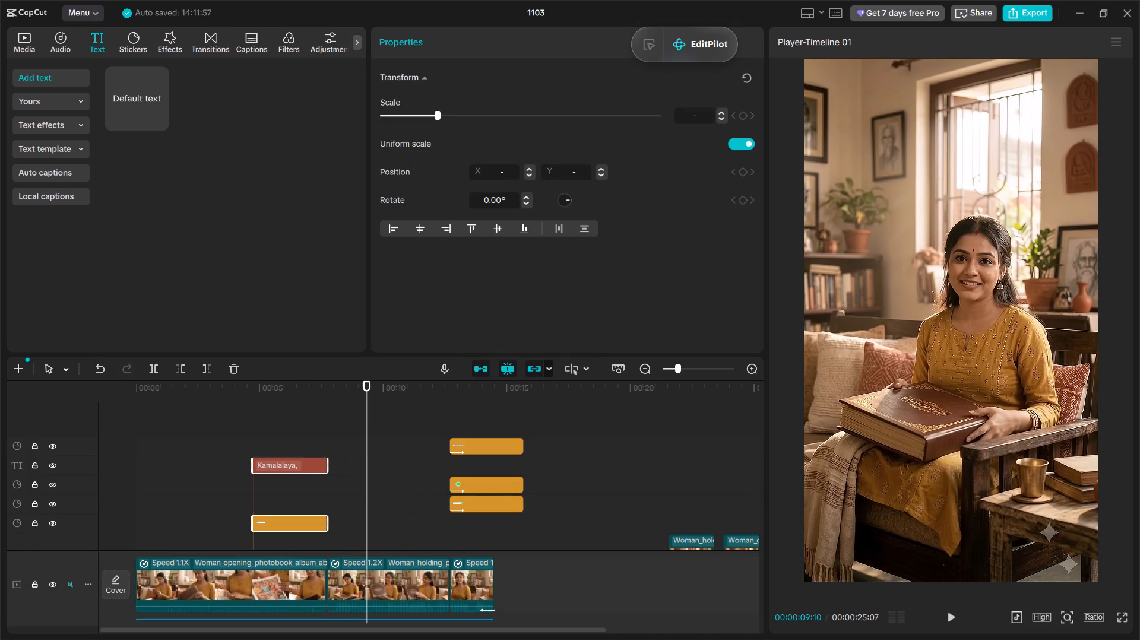
Play back the address overlay's new timing and move the three WhatsApp and ORDER NOW overlay clips to start at about 9 seconds.
{"action": "left_click", "coordinate": [256, 420]}
{"action": "left_click", "coordinate": [226, 405]}
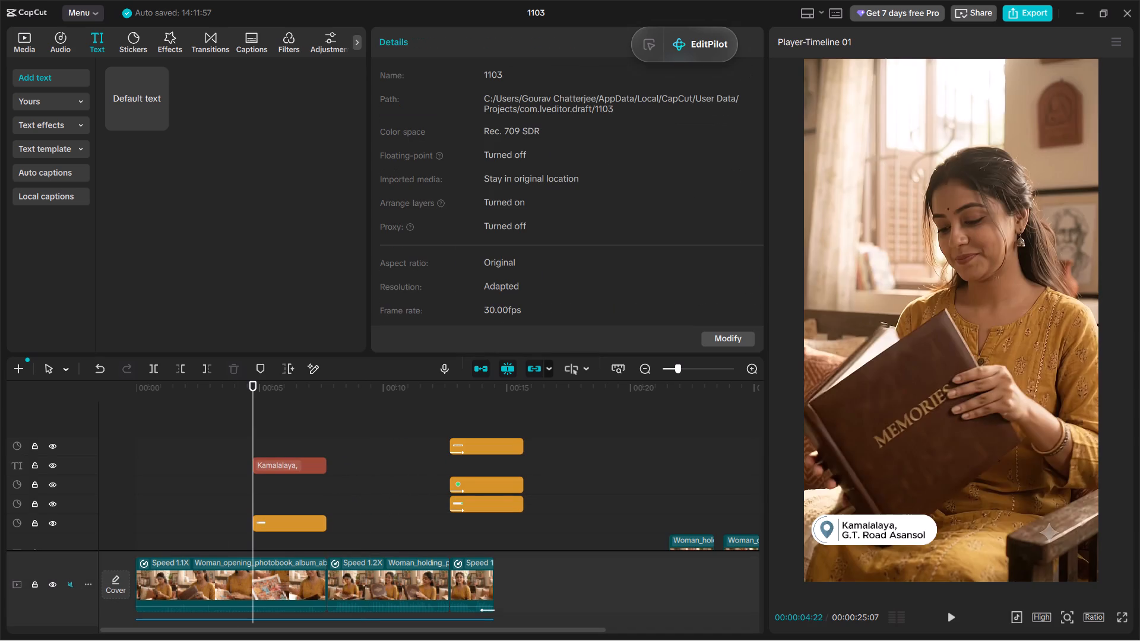
{"action": "key", "text": "space"}
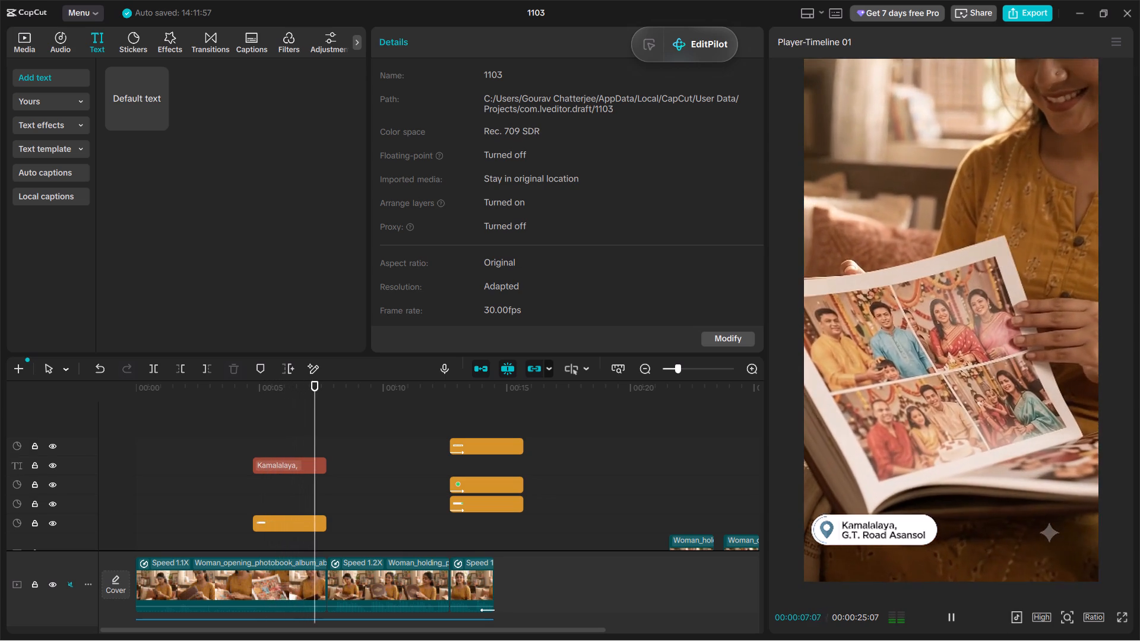
{"action": "key", "text": "space"}
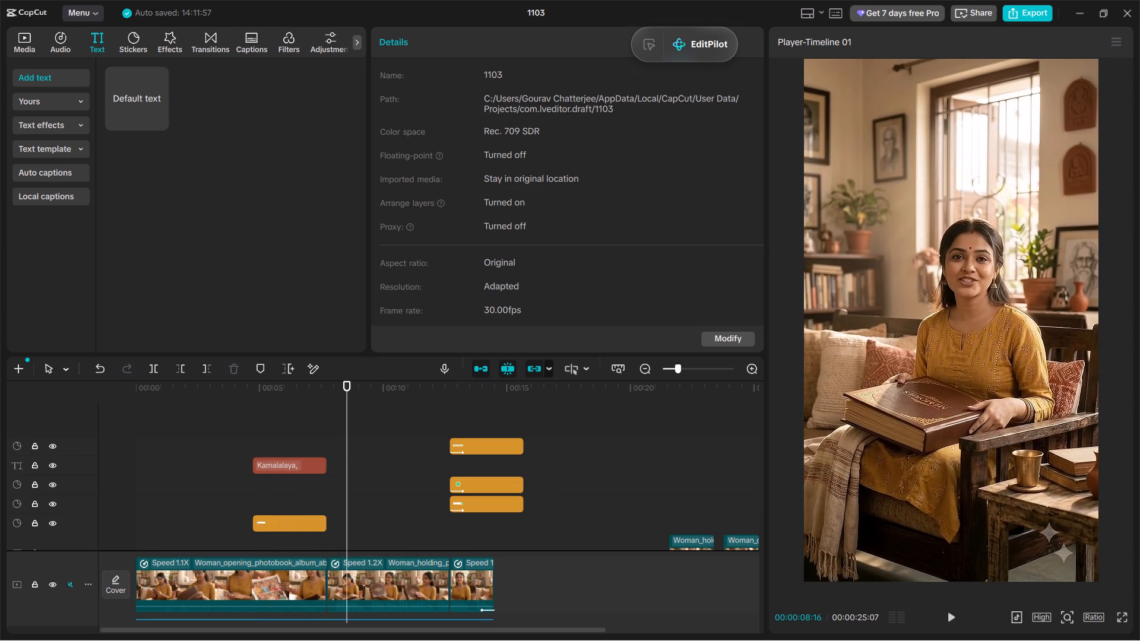
{"action": "left_click_drag", "start_coordinate": [483, 416], "coordinate": [505, 507]}
{"action": "left_click_drag", "start_coordinate": [502, 499], "coordinate": [438, 499]}
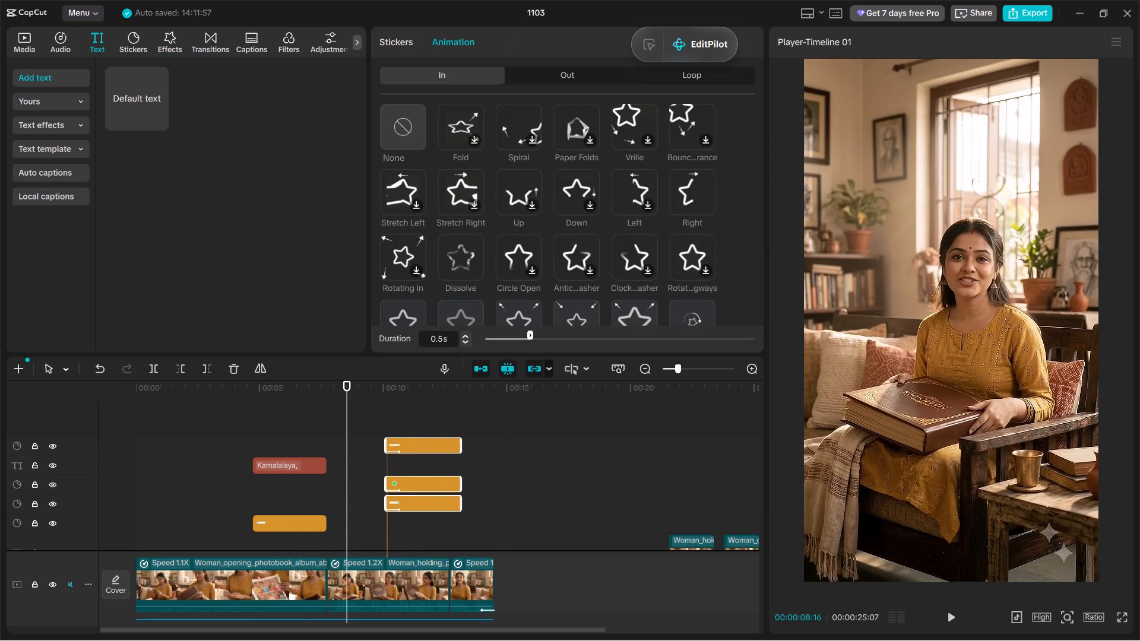
{"action": "left_click_drag", "start_coordinate": [438, 499], "coordinate": [407, 499]}
Group the three WhatsApp and ORDER NOW overlay clips.
{"action": "right_click", "coordinate": [406, 498]}
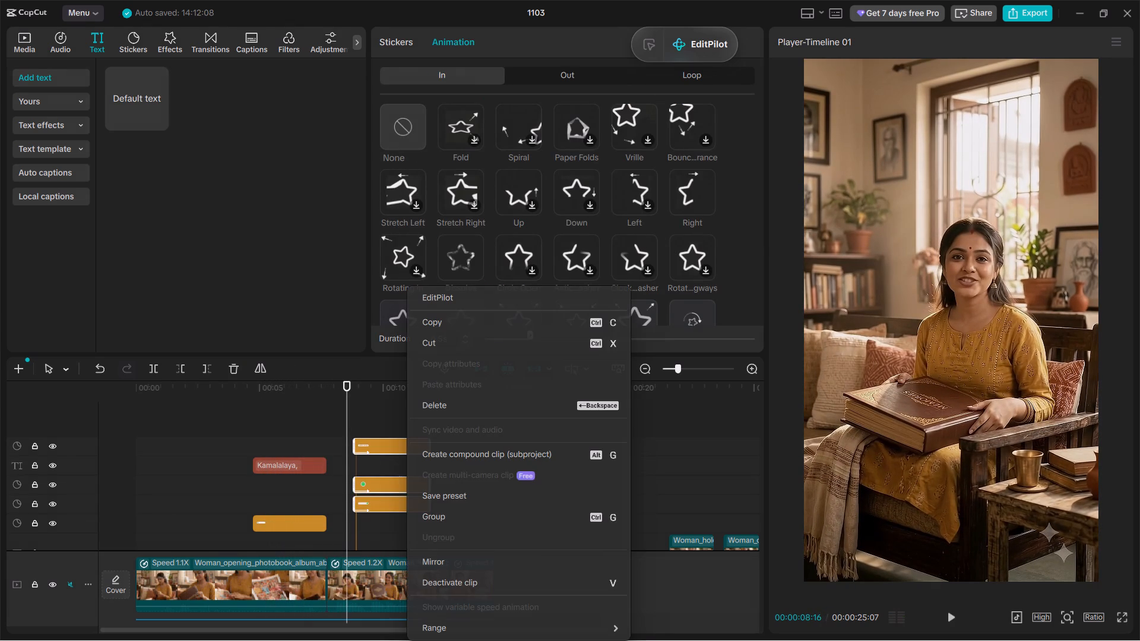
{"action": "left_click", "coordinate": [509, 515]}
Group the address text clip with the location-pin bar clip.
{"action": "left_click", "coordinate": [289, 410]}
{"action": "left_click_drag", "start_coordinate": [306, 415], "coordinate": [300, 536]}
{"action": "right_click", "coordinate": [294, 521]}
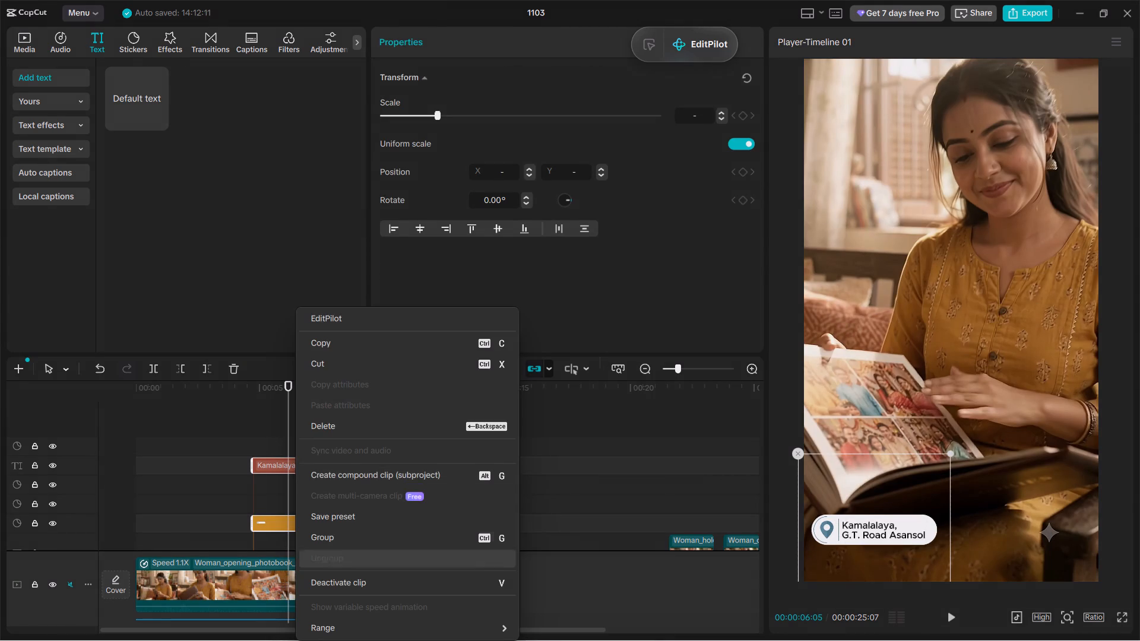
{"action": "left_click", "coordinate": [377, 531]}
Play the timeline from about 4 seconds through the end of the main clips to check the overlays' timing against the voiceover.
{"action": "left_click", "coordinate": [431, 415]}
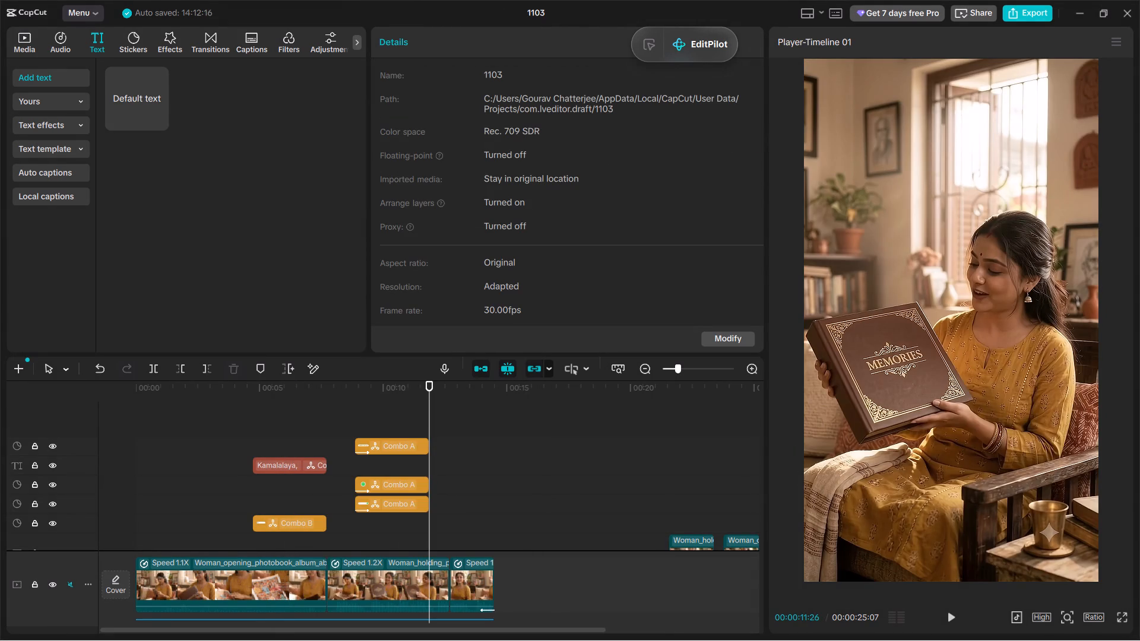
{"action": "left_click", "coordinate": [233, 412]}
{"action": "key", "text": "space"}
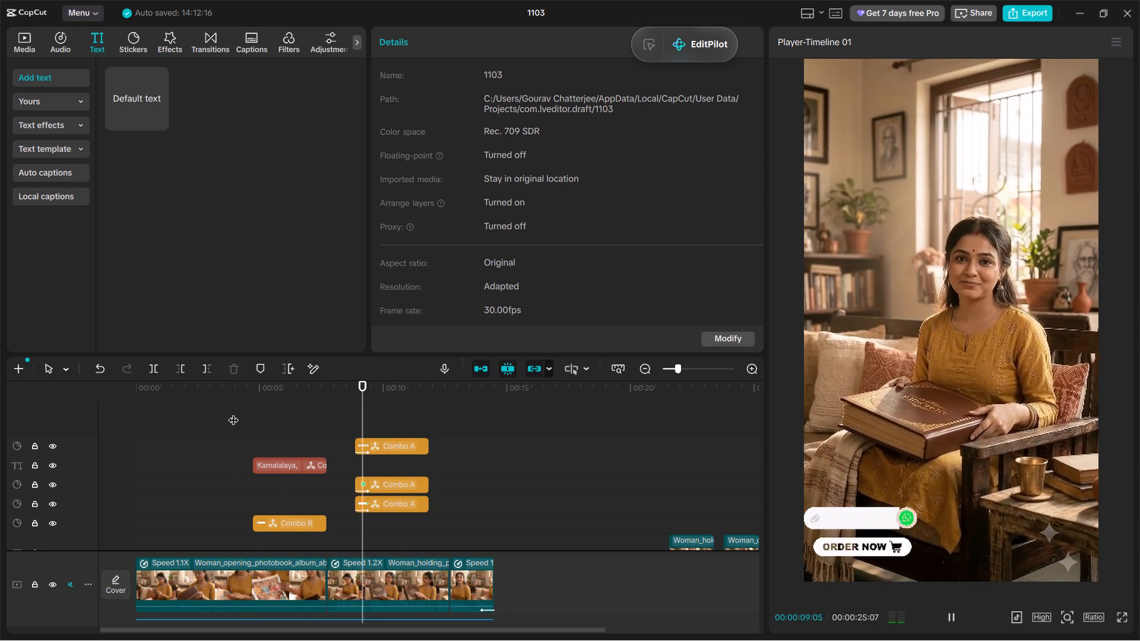
{"action": "key", "text": "space"}
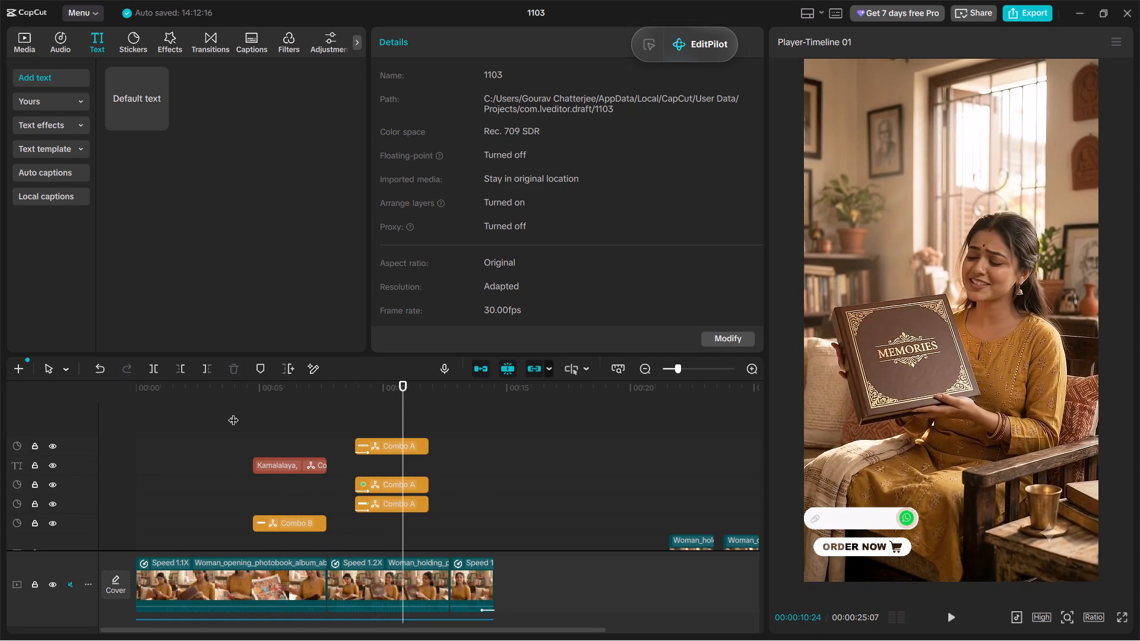
{"action": "key", "text": "space"}
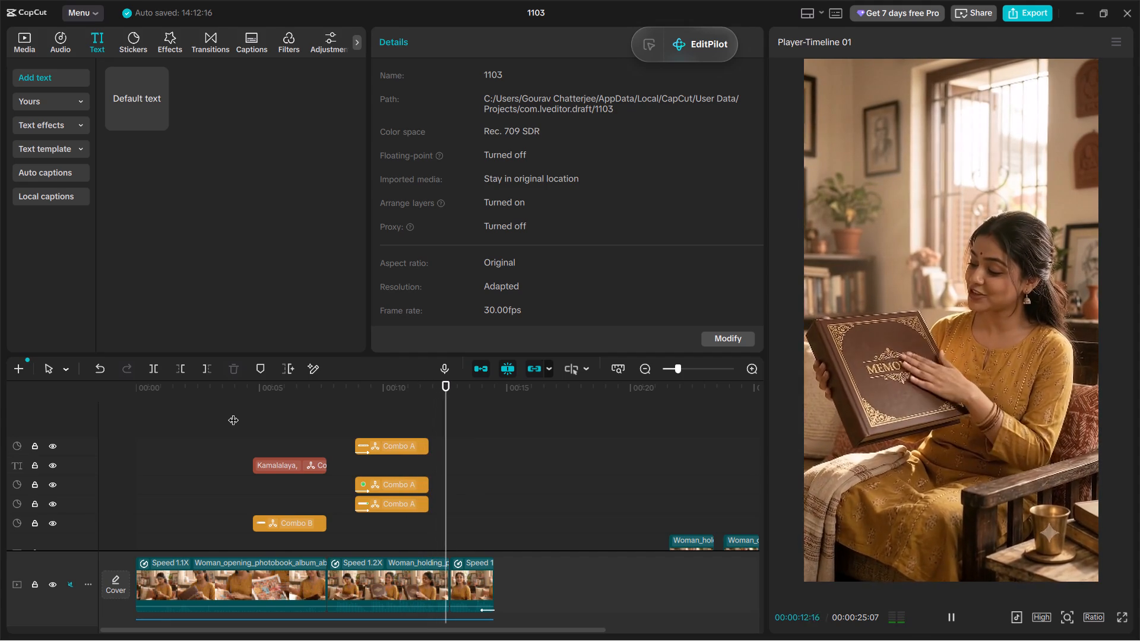
{"action": "key", "text": "space"}
{"action": "key", "text": "space"}
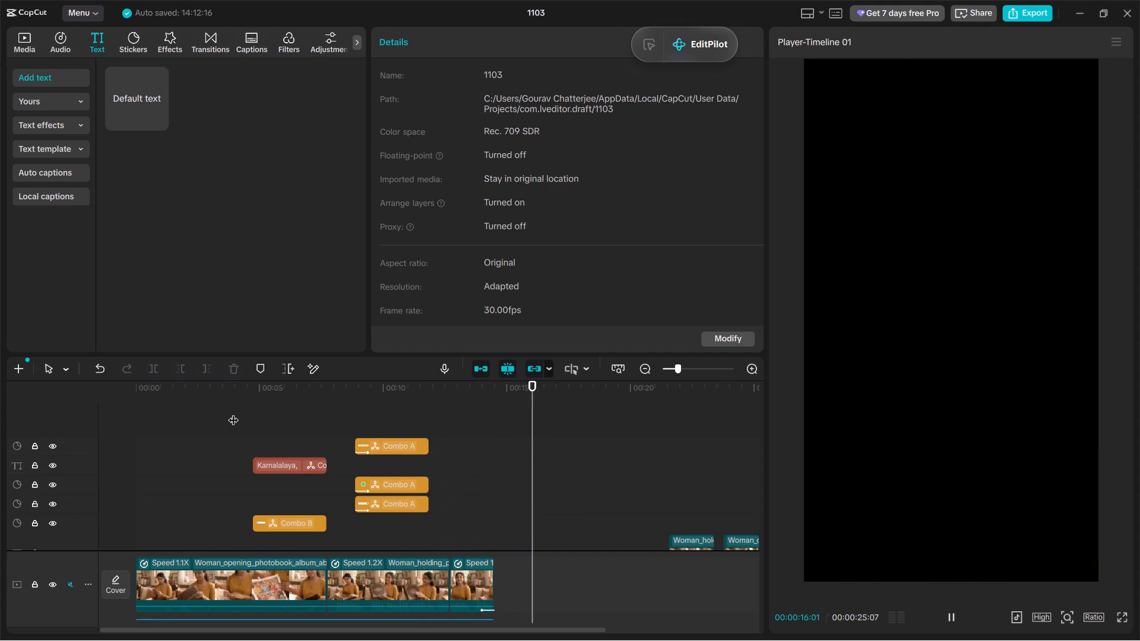
{"action": "key", "text": "space"}
Delete the two leftover woman clips lying beyond the end of the main video sequence.
{"action": "scroll", "coordinate": [653, 518], "scroll_direction": "down", "scroll_amount": 1}
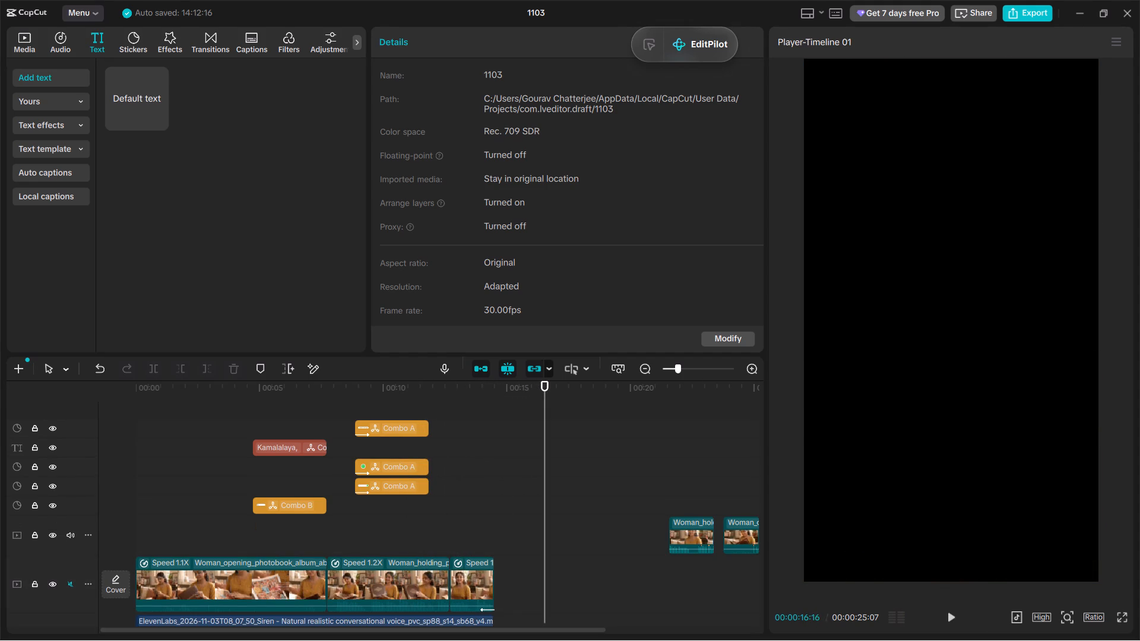
{"action": "left_click_drag", "start_coordinate": [643, 526], "coordinate": [848, 554]}
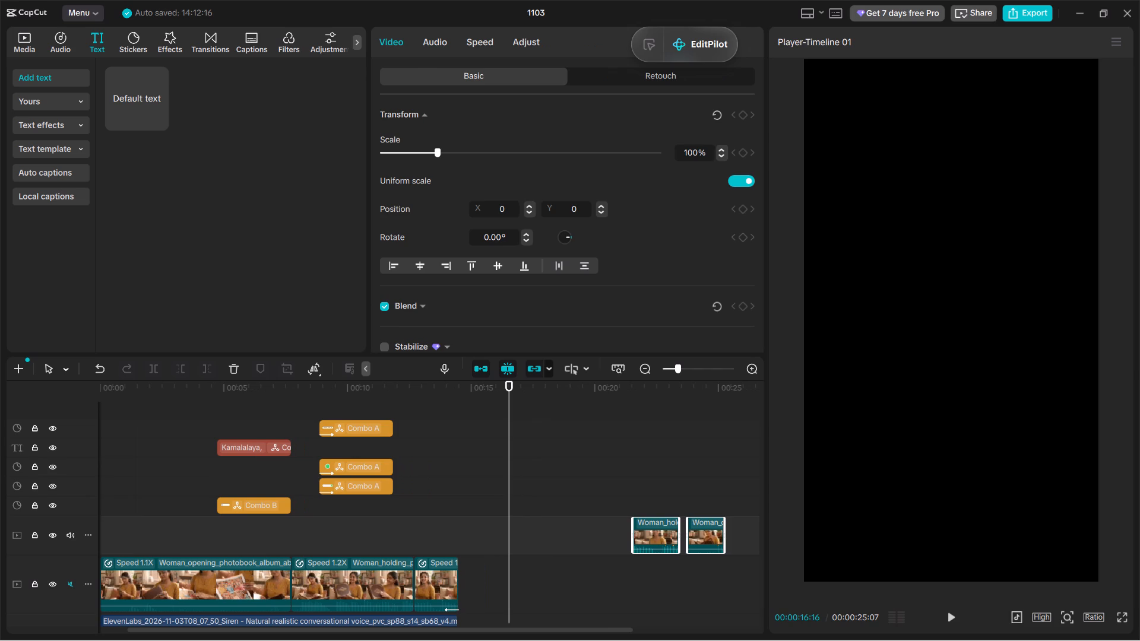
{"action": "key", "text": "BackSpace"}
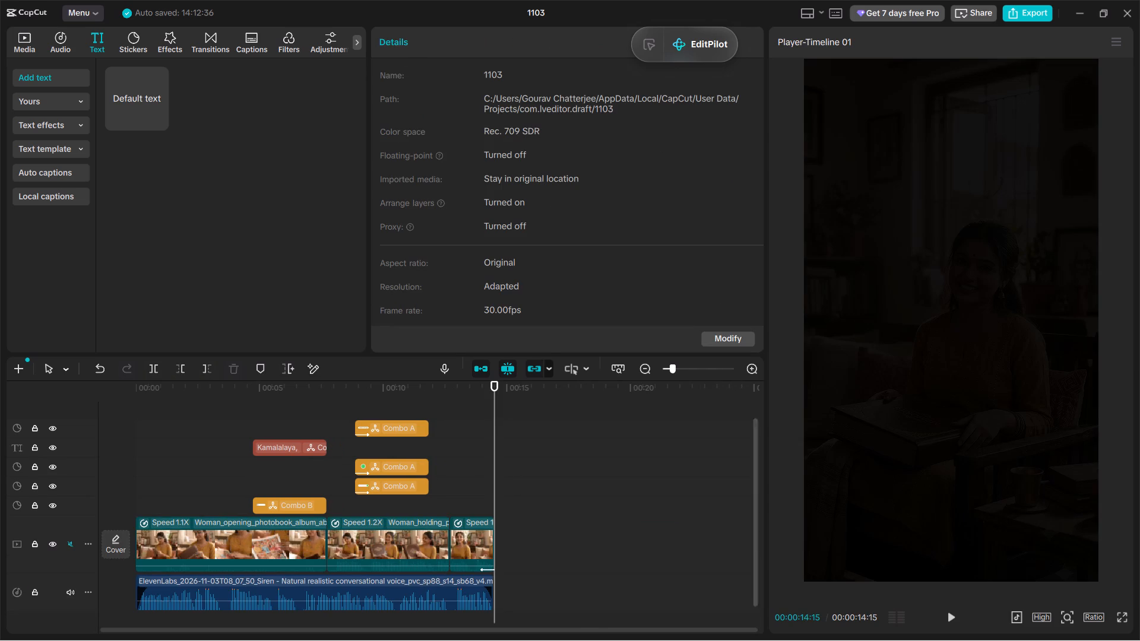
Apply the Fade In entrance animation to the first main video clip, Woman_opening_photobook_album.
{"action": "left_click", "coordinate": [189, 405]}
{"action": "key", "text": "space"}
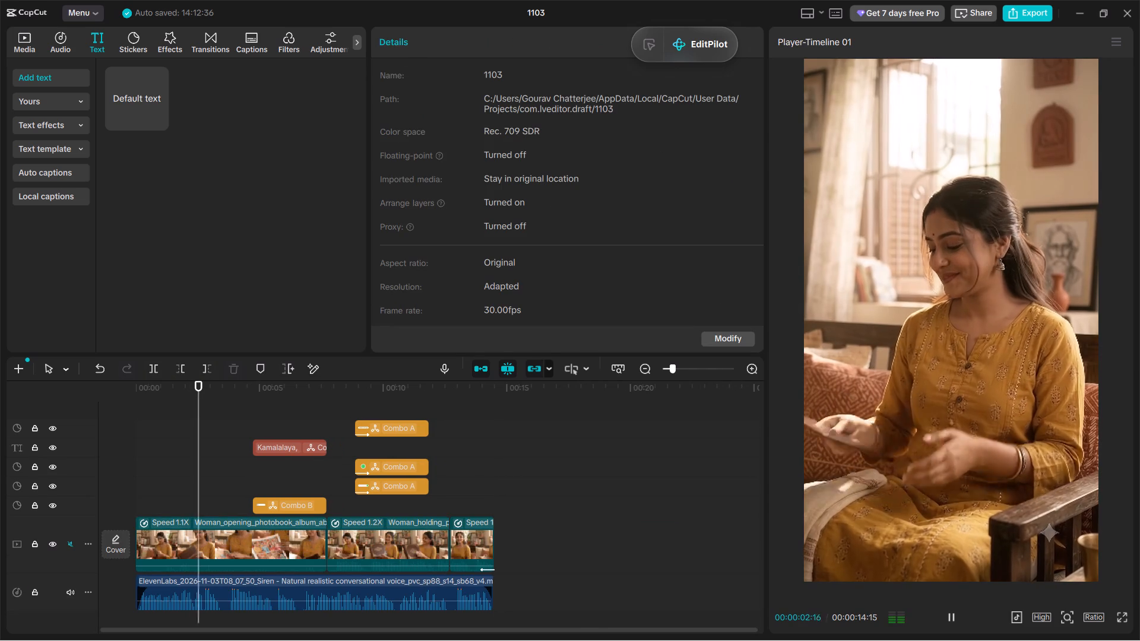
{"action": "key", "text": "space"}
{"action": "left_click", "coordinate": [163, 540]}
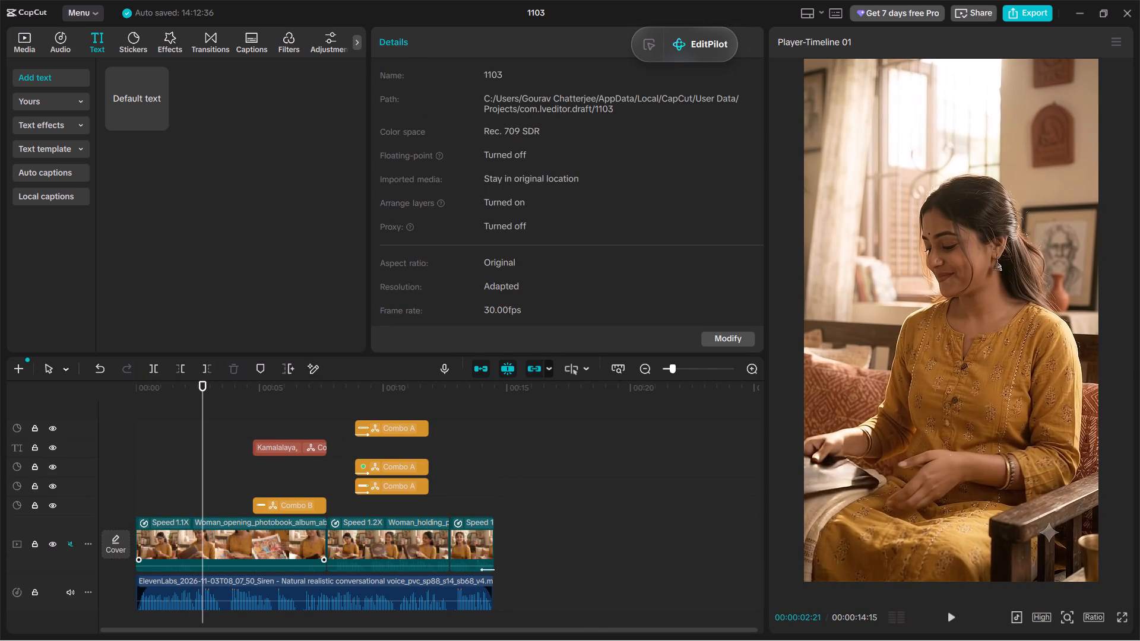
{"action": "left_click", "coordinate": [522, 40]}
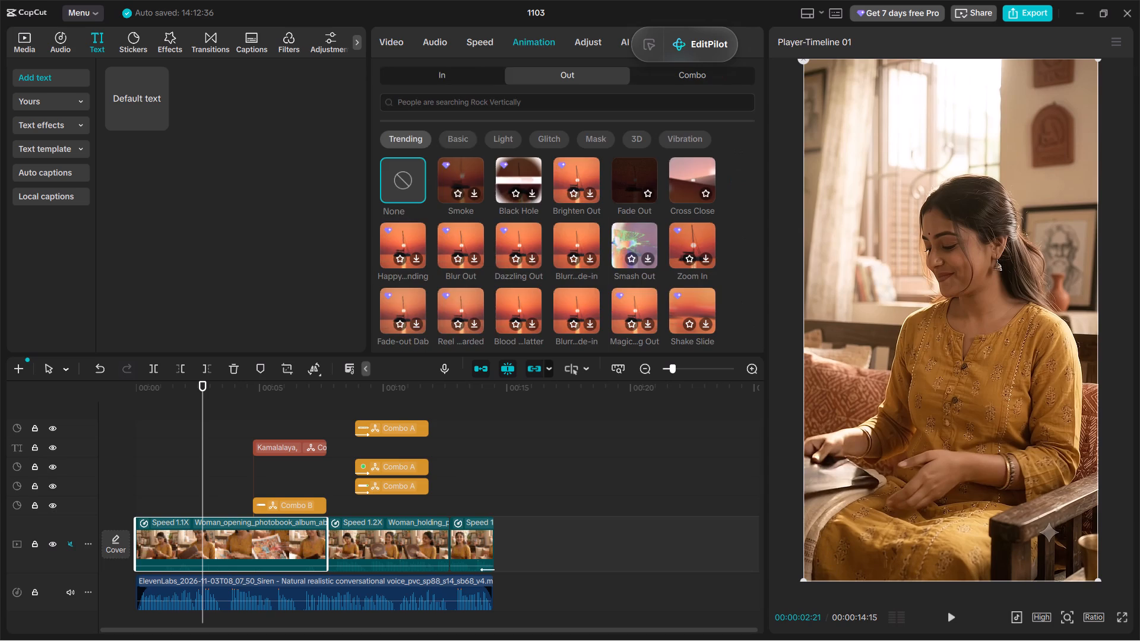
{"action": "left_click", "coordinate": [451, 69]}
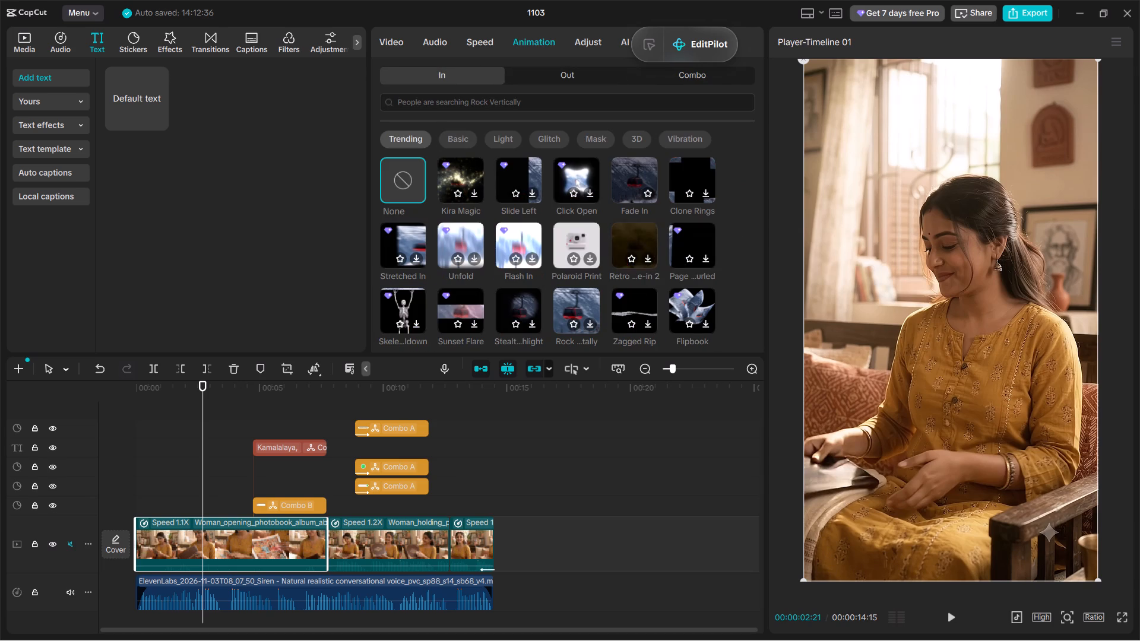
{"action": "left_click", "coordinate": [658, 167]}
{"action": "left_click", "coordinate": [653, 167]}
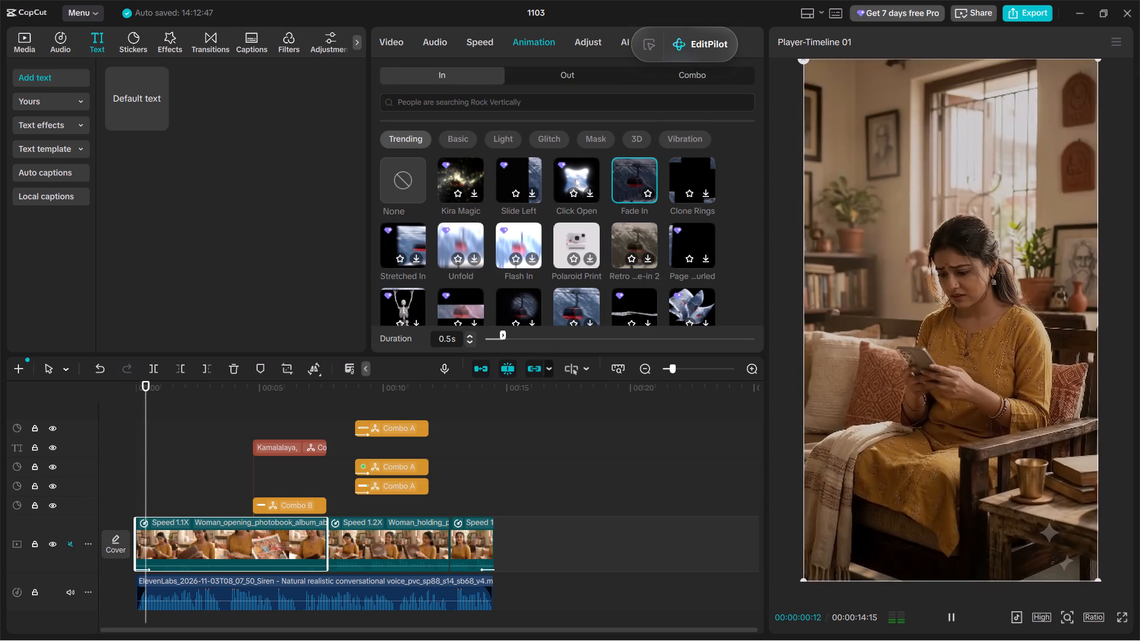
Play the whole commercial from the start to review its opening and ending, and examine the last main clip's exit animation.
{"action": "left_click", "coordinate": [292, 410]}
{"action": "left_click_drag", "start_coordinate": [290, 407], "coordinate": [70, 382]}
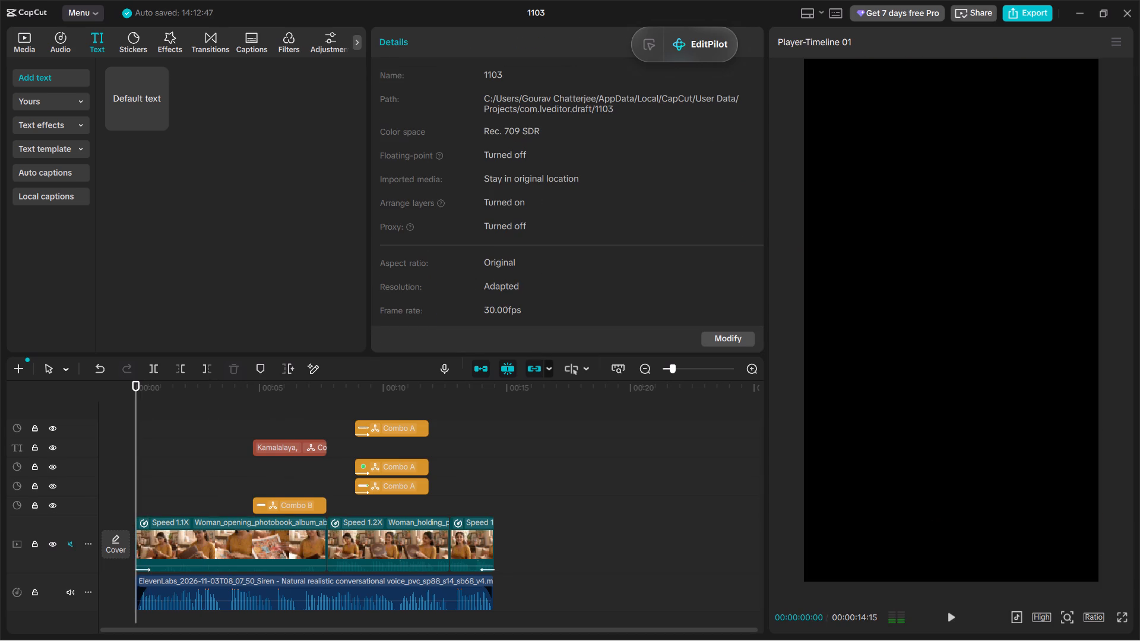
{"action": "key", "text": "space"}
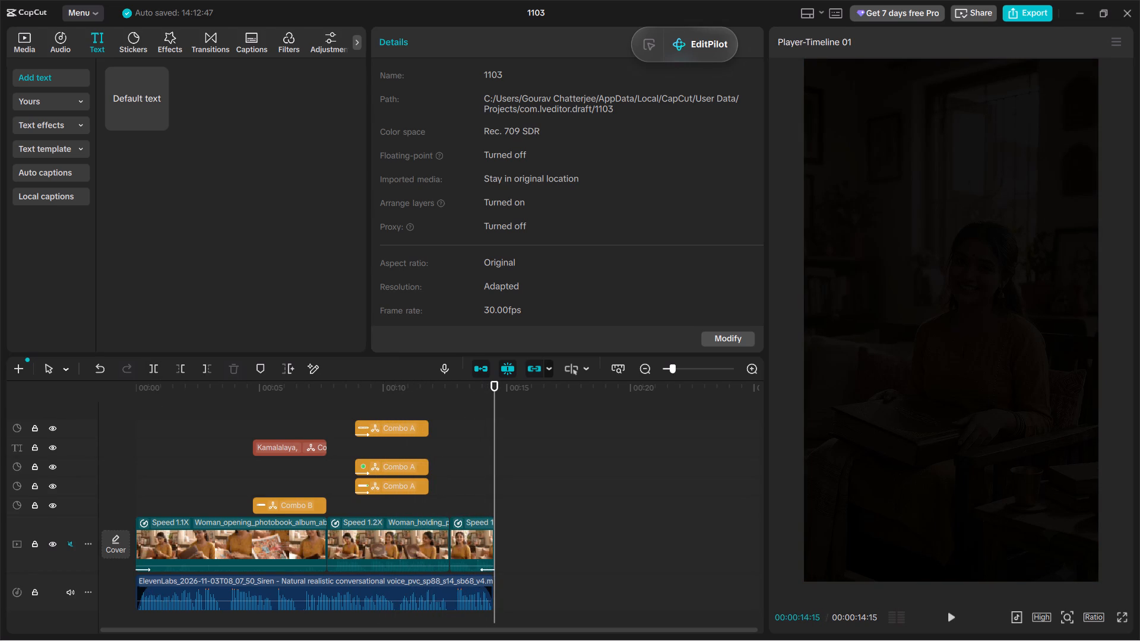
{"action": "left_click", "coordinate": [488, 548]}
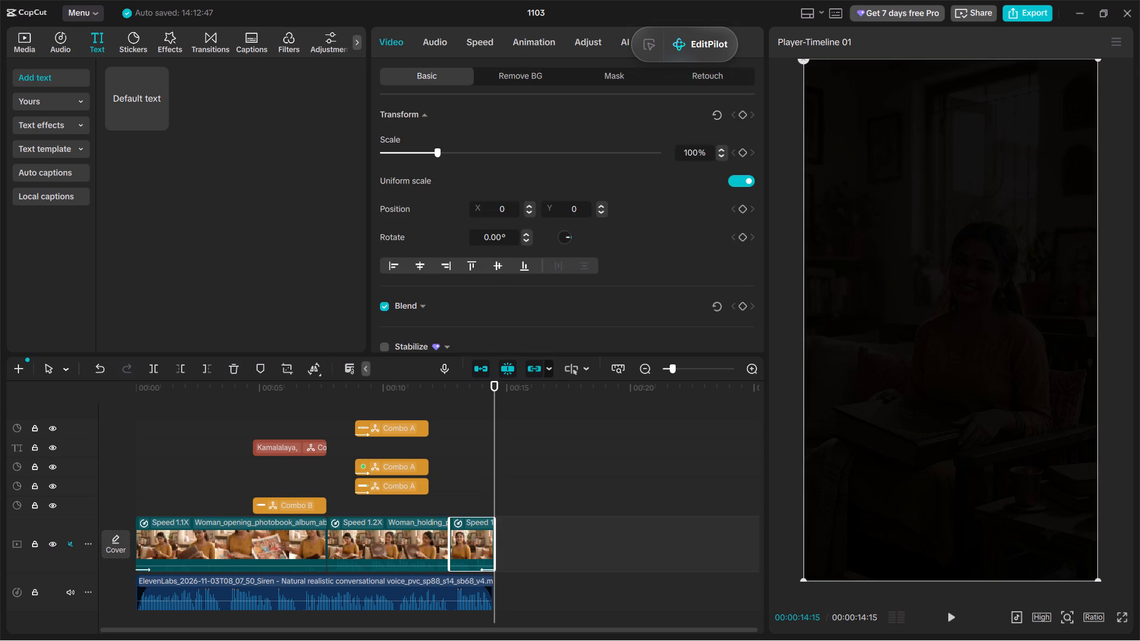
{"action": "left_click", "coordinate": [541, 50]}
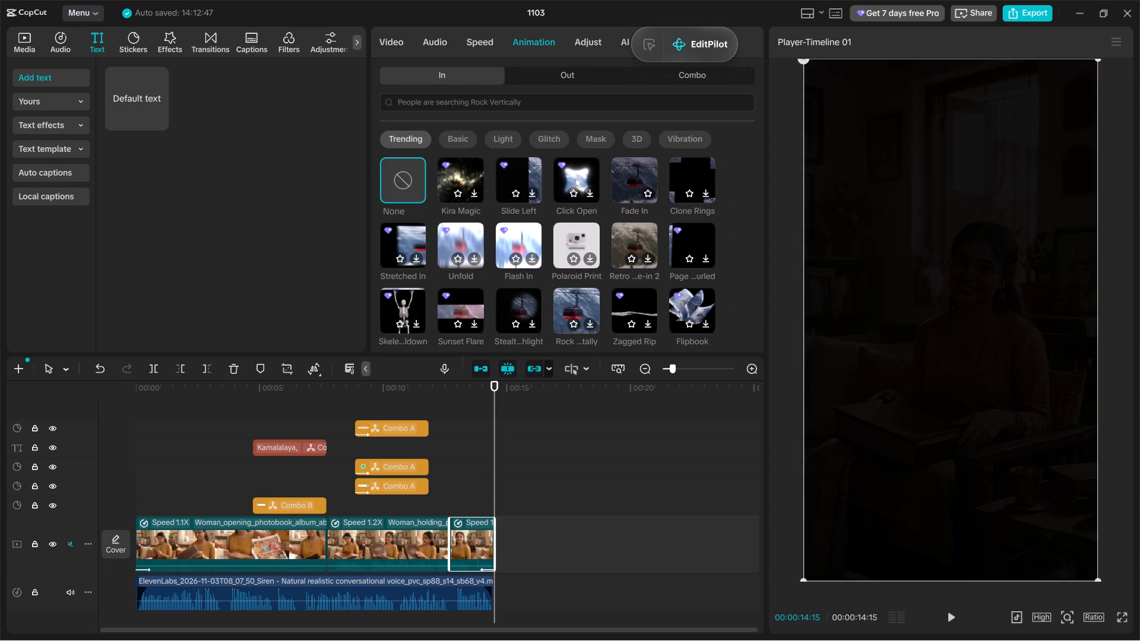
{"action": "left_click", "coordinate": [568, 72]}
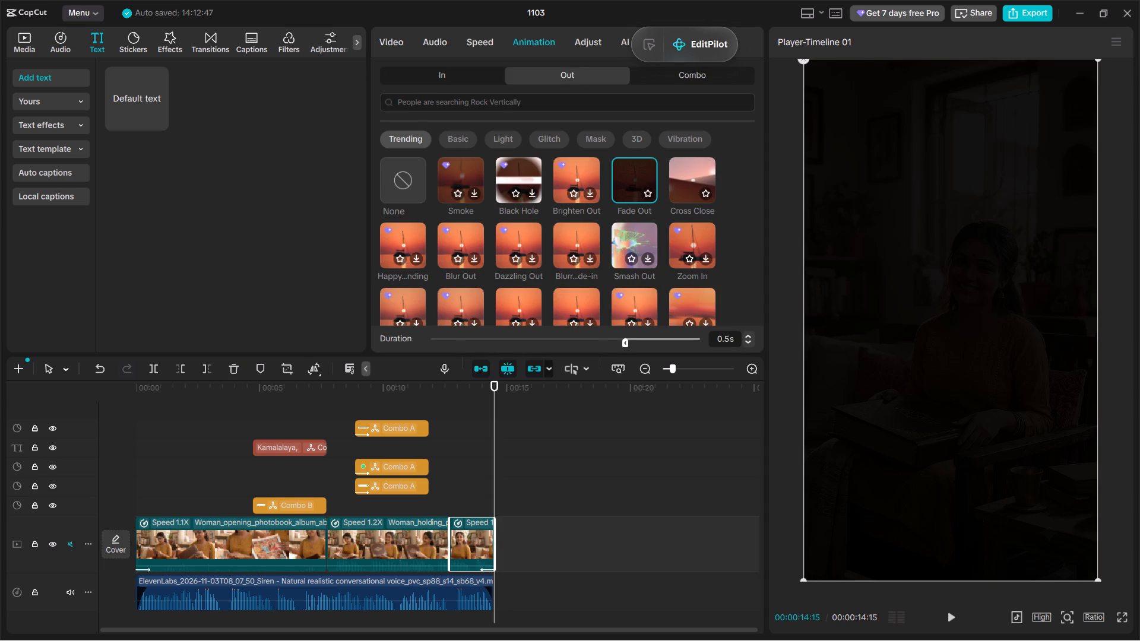
{"action": "left_click", "coordinate": [578, 401]}
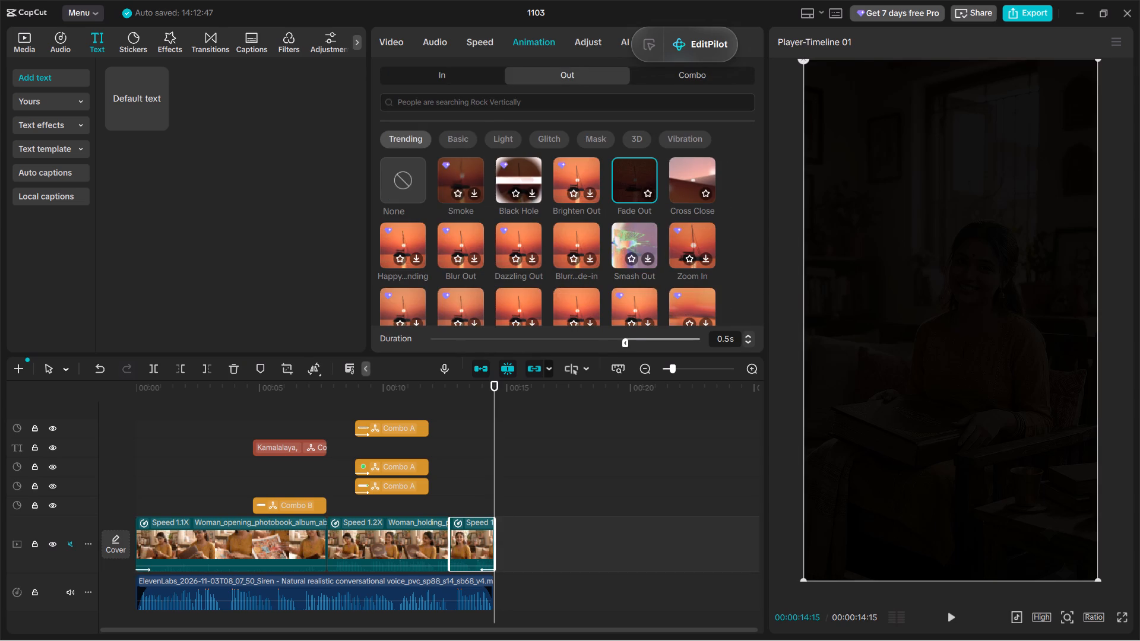
{"action": "left_click", "coordinate": [558, 405]}
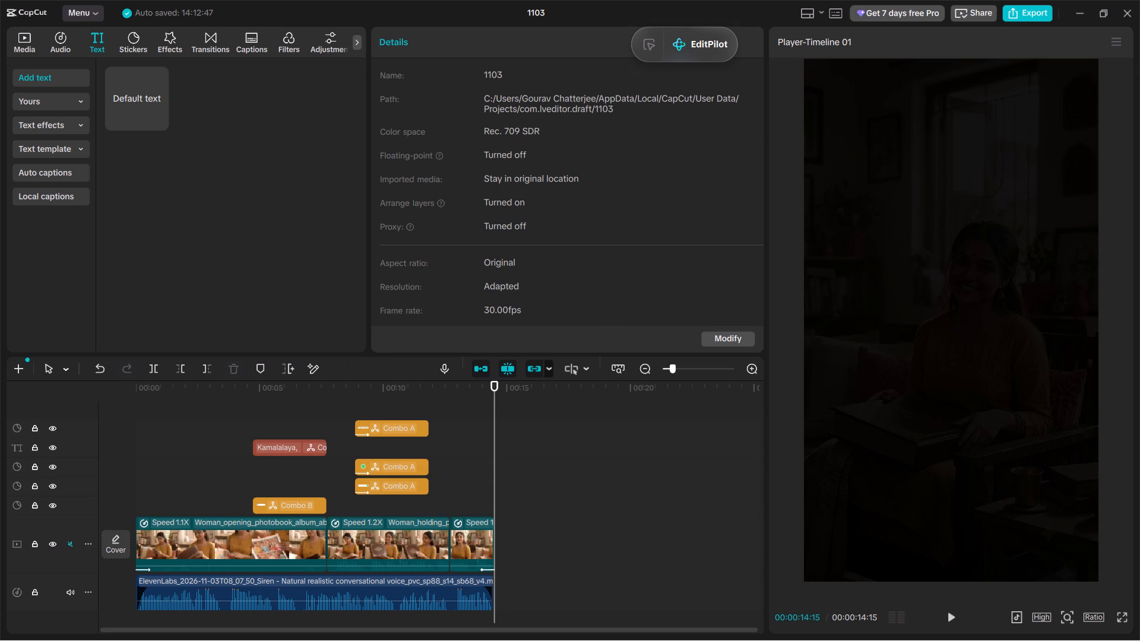
{"action": "left_click", "coordinate": [217, 407]}
{"action": "left_click_drag", "start_coordinate": [217, 407], "coordinate": [94, 424]}
{"action": "key", "text": "space"}
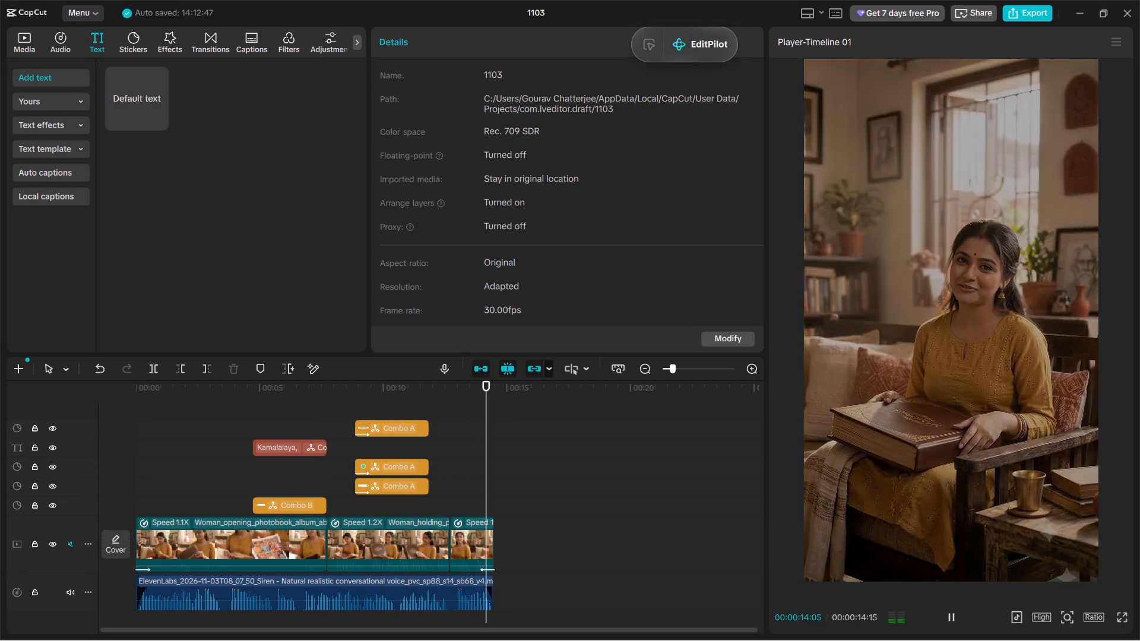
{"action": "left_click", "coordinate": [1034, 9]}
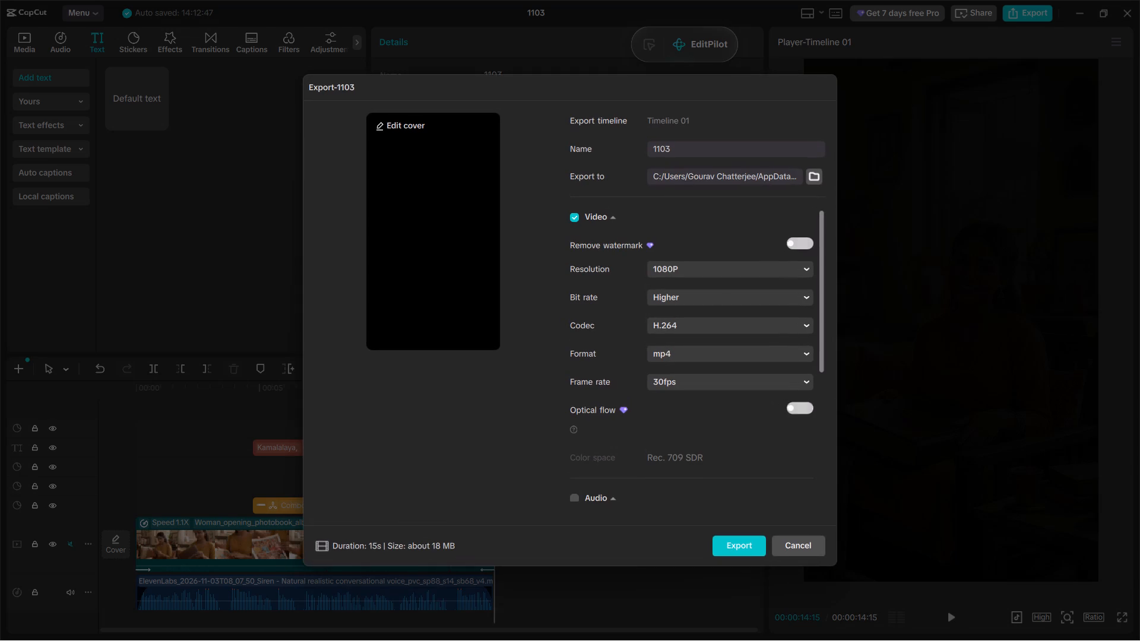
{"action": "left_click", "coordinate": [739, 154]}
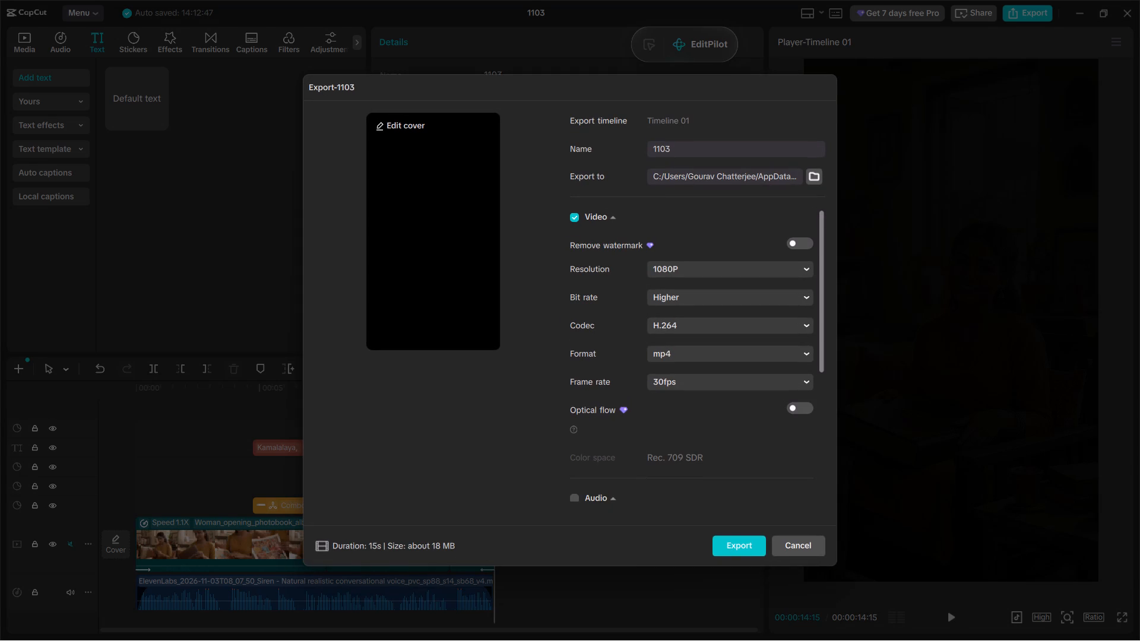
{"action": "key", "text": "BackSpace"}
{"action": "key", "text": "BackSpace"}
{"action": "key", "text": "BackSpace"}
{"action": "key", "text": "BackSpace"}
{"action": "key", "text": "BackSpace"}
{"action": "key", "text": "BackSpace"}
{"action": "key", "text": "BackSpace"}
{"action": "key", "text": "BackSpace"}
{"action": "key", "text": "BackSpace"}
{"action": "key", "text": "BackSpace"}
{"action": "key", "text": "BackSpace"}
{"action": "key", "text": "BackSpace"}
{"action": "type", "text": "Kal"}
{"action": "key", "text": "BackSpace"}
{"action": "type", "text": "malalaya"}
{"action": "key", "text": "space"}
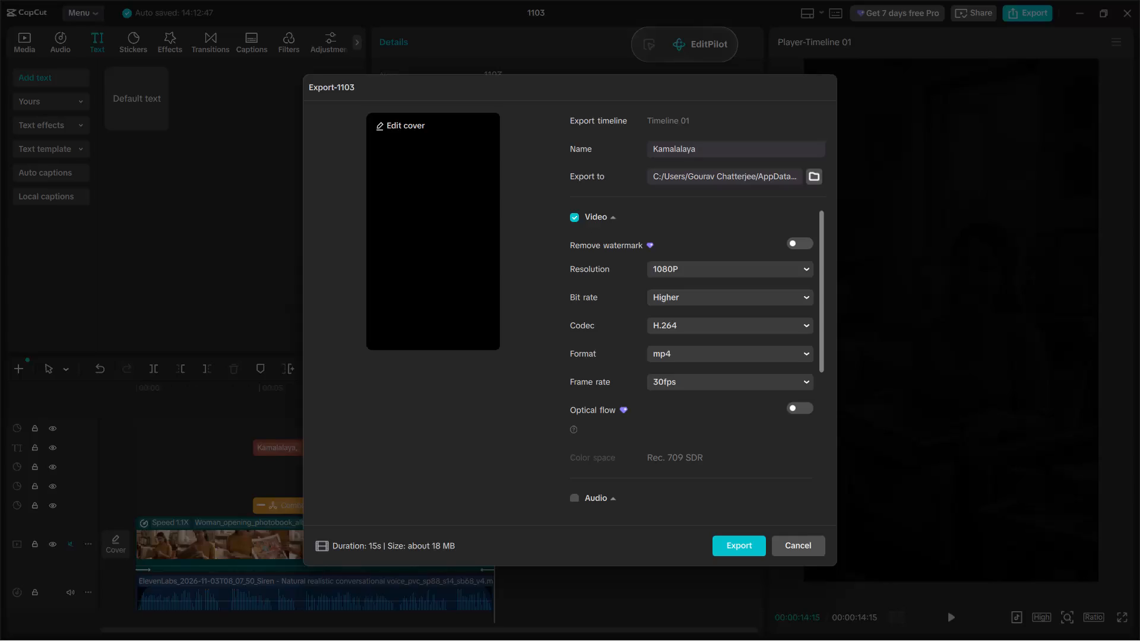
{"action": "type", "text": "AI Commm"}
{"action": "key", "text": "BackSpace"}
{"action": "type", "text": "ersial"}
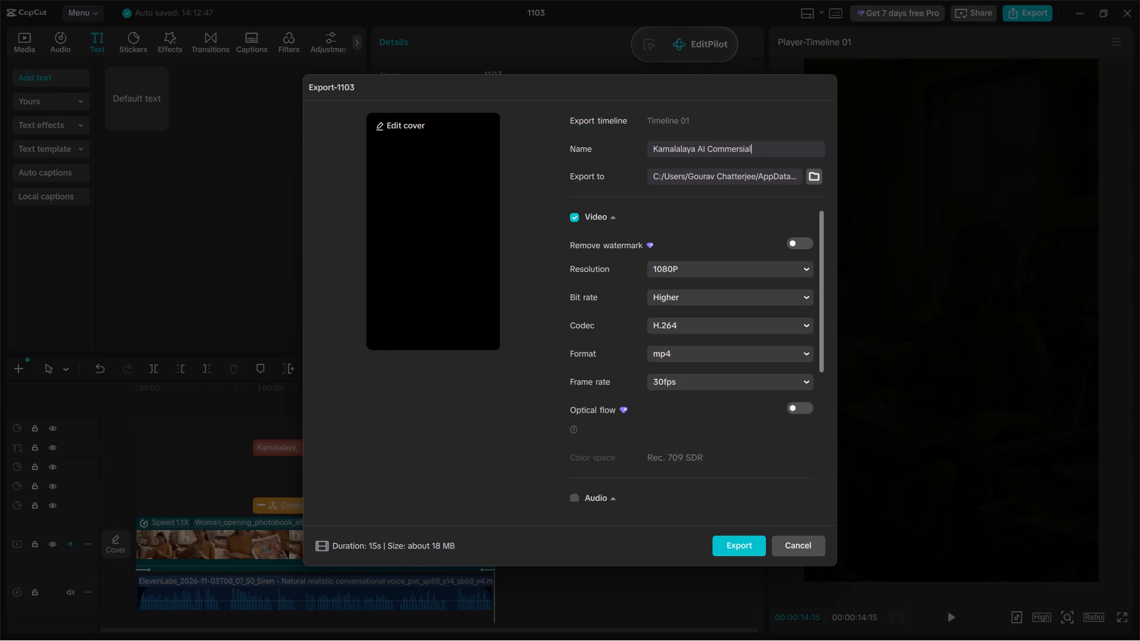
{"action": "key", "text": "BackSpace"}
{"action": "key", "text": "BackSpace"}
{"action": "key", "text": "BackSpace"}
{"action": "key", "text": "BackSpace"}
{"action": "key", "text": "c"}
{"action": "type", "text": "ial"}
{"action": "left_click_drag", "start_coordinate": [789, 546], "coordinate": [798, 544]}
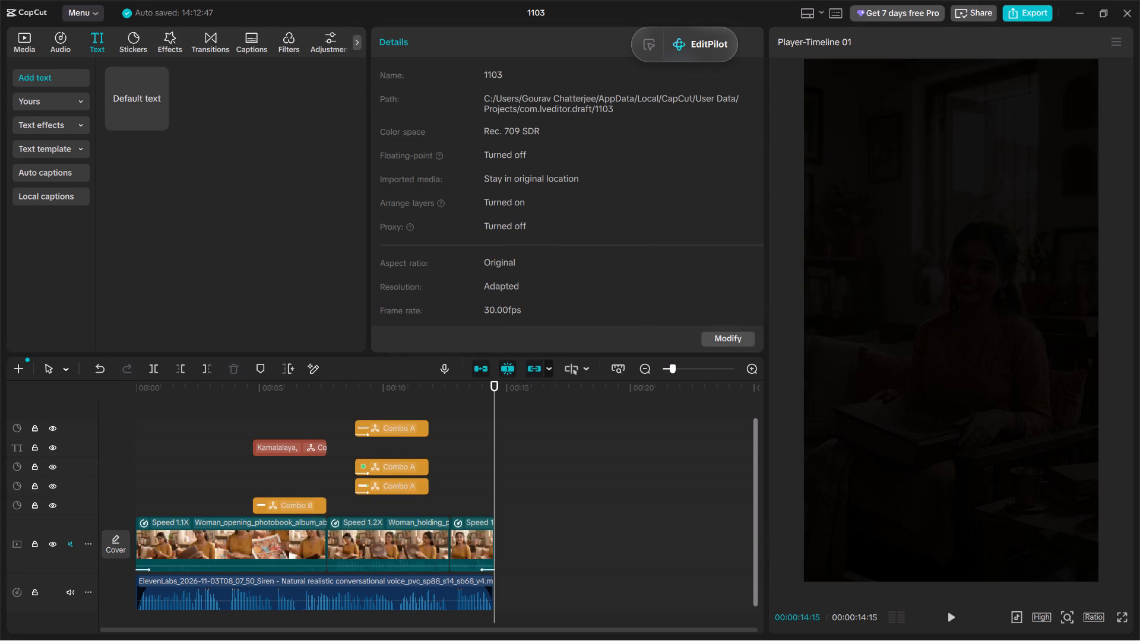
Set the project's aspect ratio to 9:16 and save the project settings.
{"action": "left_click", "coordinate": [724, 345]}
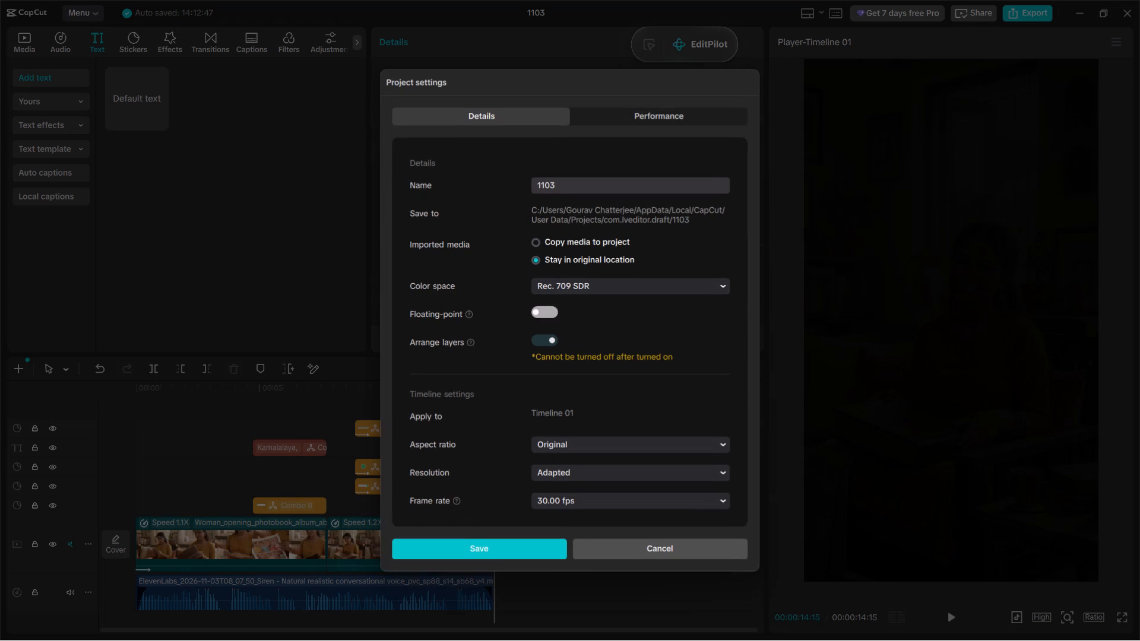
{"action": "left_click", "coordinate": [663, 449]}
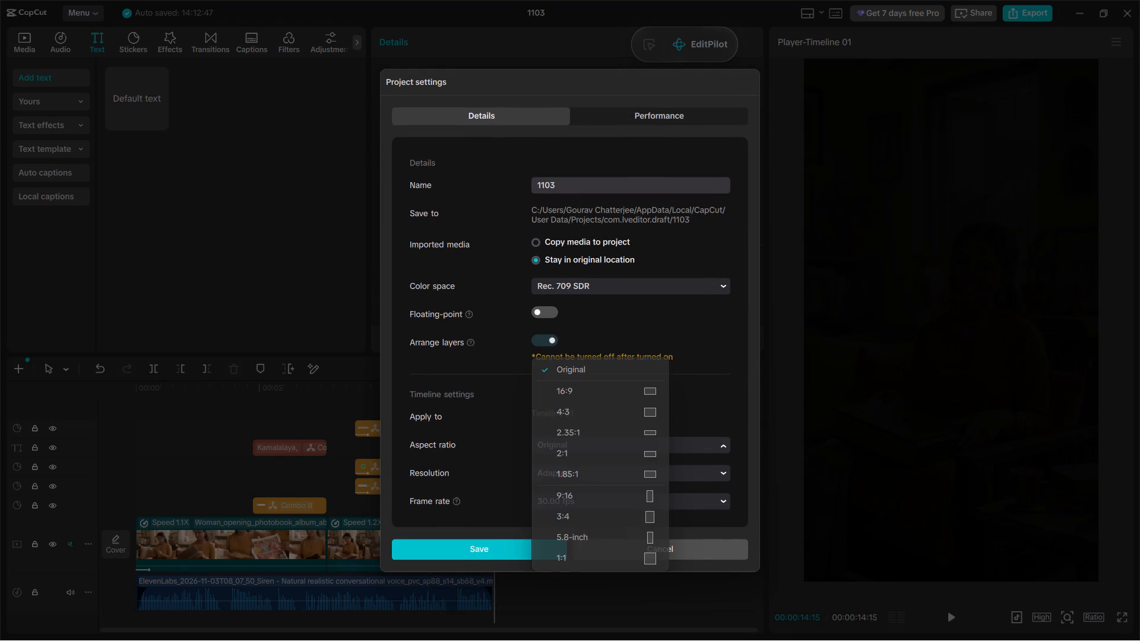
{"action": "left_click", "coordinate": [636, 492]}
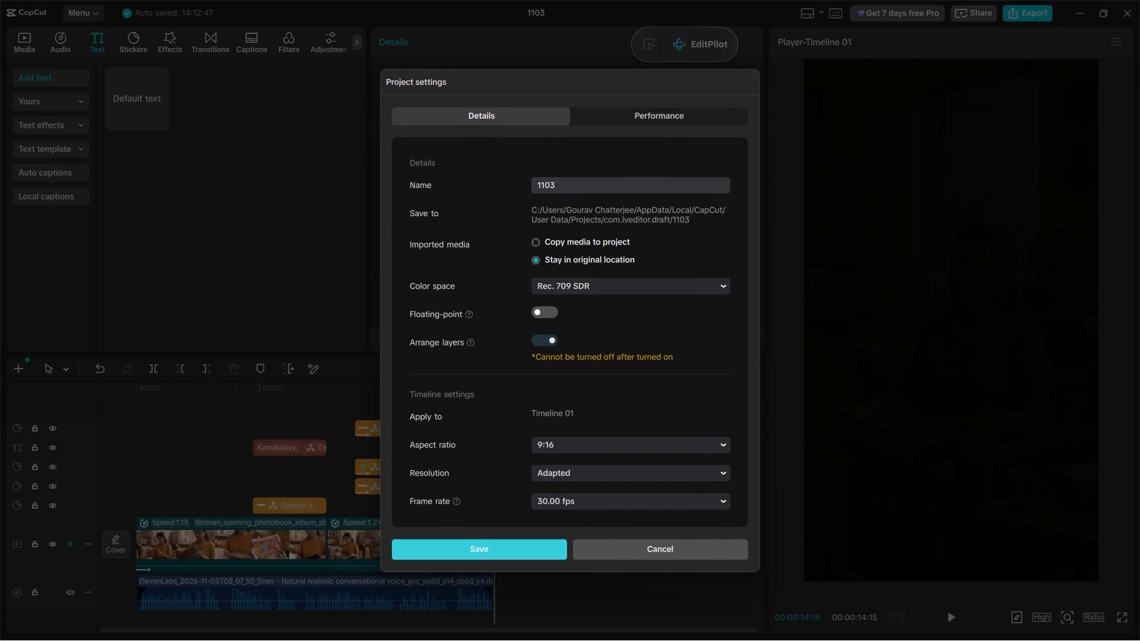
{"action": "left_click", "coordinate": [543, 545]}
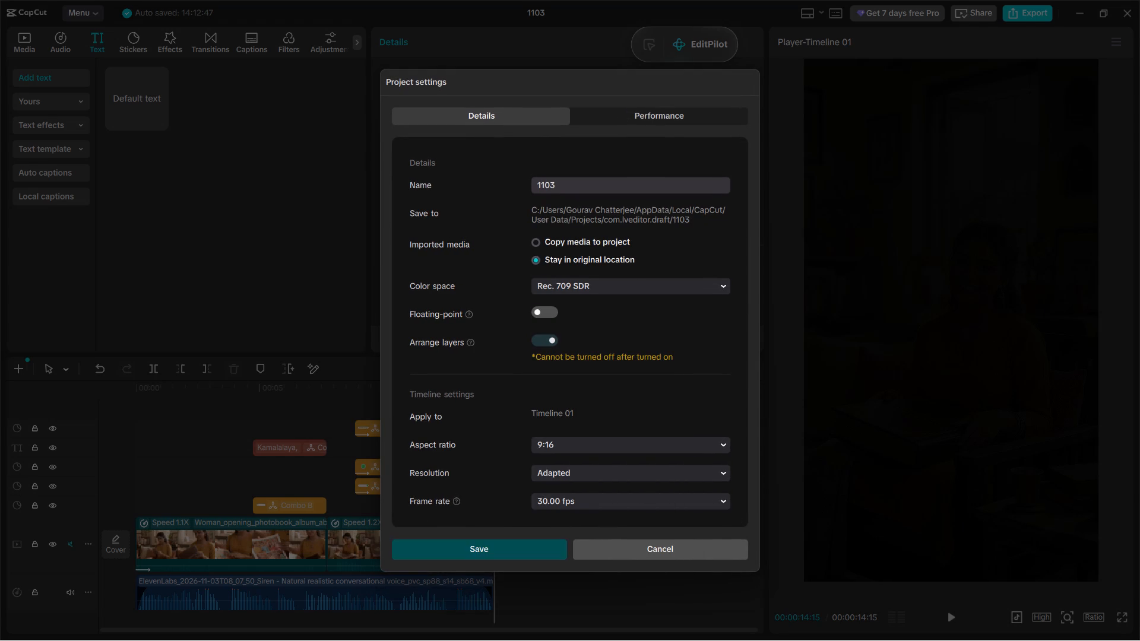
Begin exporting the video and name the export file "Kamalalaya AI Commercial".
{"action": "left_click", "coordinate": [1021, 15]}
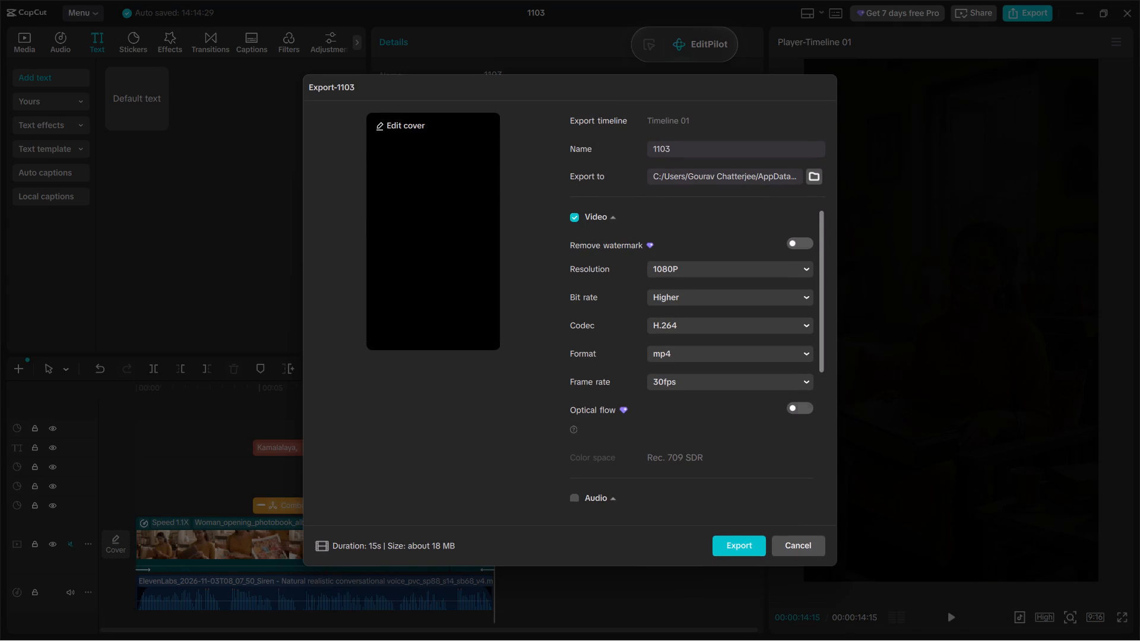
{"action": "left_click", "coordinate": [732, 150]}
{"action": "key", "text": "BackSpace"}
{"action": "key", "text": "BackSpace"}
{"action": "key", "text": "BackSpace"}
{"action": "key", "text": "BackSpace"}
{"action": "key", "text": "BackSpace"}
{"action": "key", "text": "BackSpace"}
{"action": "key", "text": "BackSpace"}
{"action": "key", "text": "BackSpace"}
{"action": "key", "text": "BackSpace"}
{"action": "key", "text": "BackSpace"}
{"action": "key", "text": "BackSpace"}
{"action": "type", "text": "Kamalalaya"}
{"action": "key", "text": "space"}
{"action": "type", "text": "AI Commercial"}
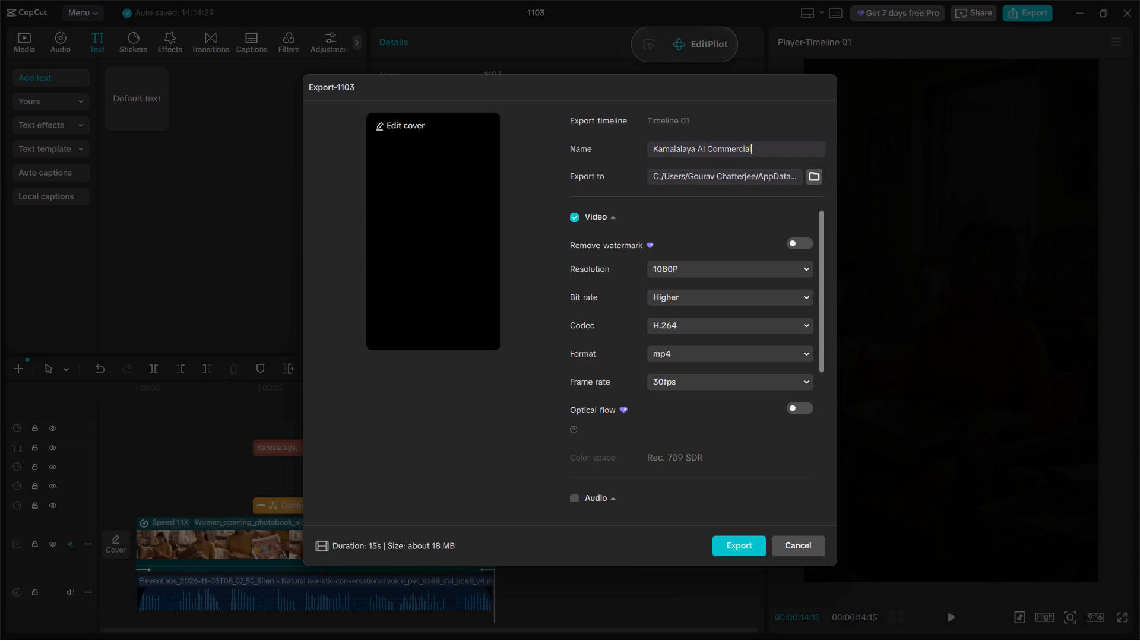
Open the cover selection for the exported video.
{"action": "left_click", "coordinate": [384, 131]}
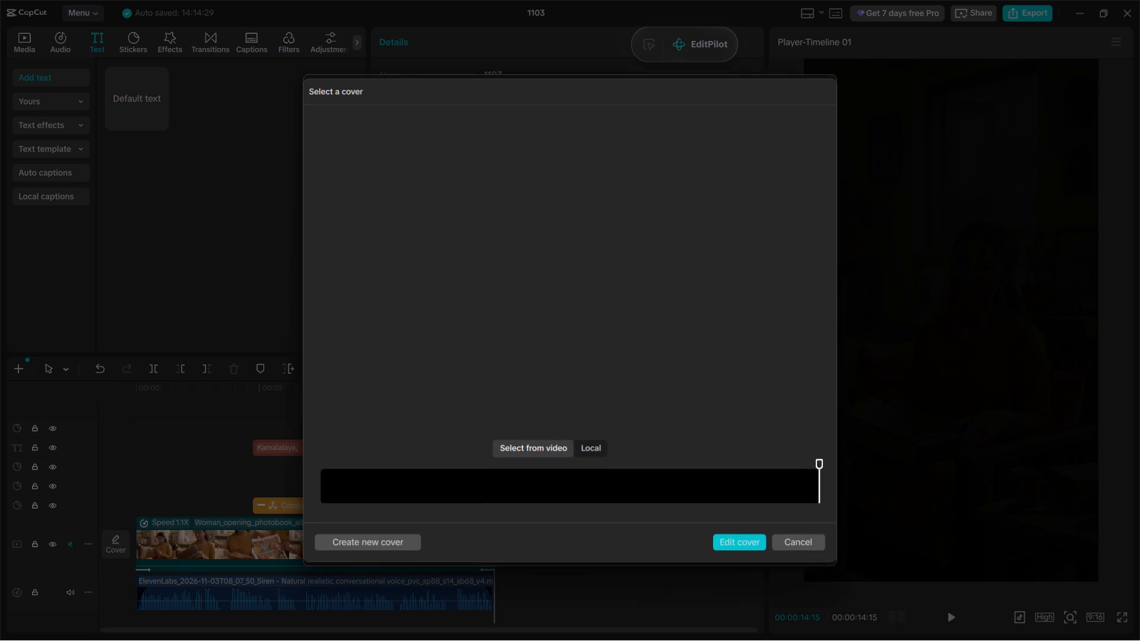
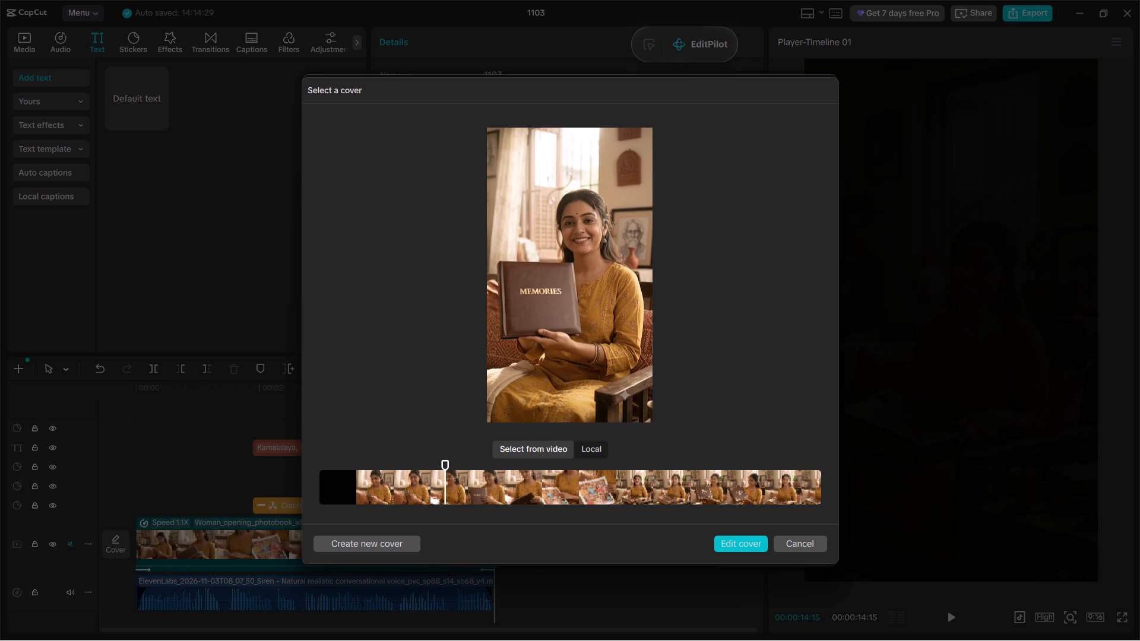
Use the frame of the woman holding the MEMORIES album as the video cover and save it without added design.
{"action": "left_click", "coordinate": [737, 540]}
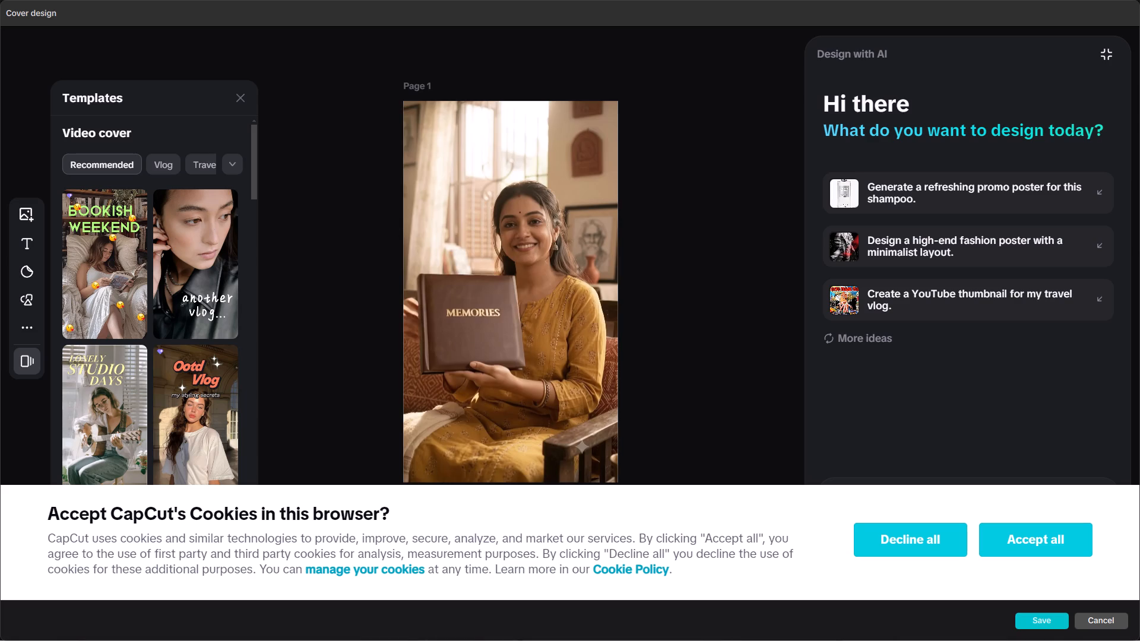
{"action": "left_click", "coordinate": [1034, 621]}
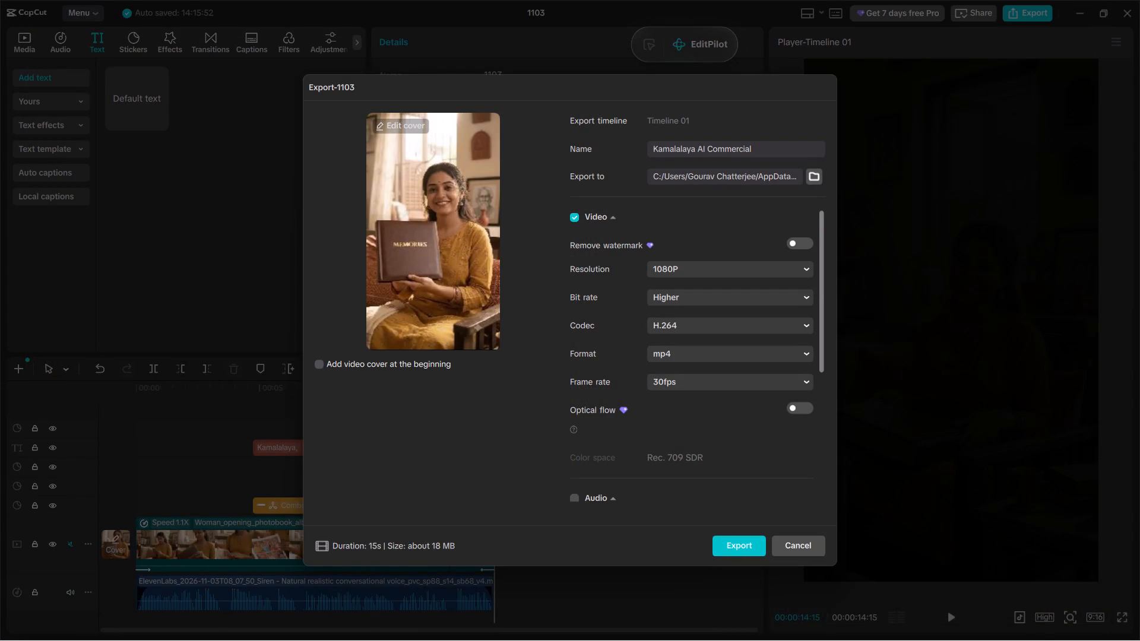
Export the commercial with the current export settings and open the folder containing the exported file.
{"action": "left_click", "coordinate": [746, 549]}
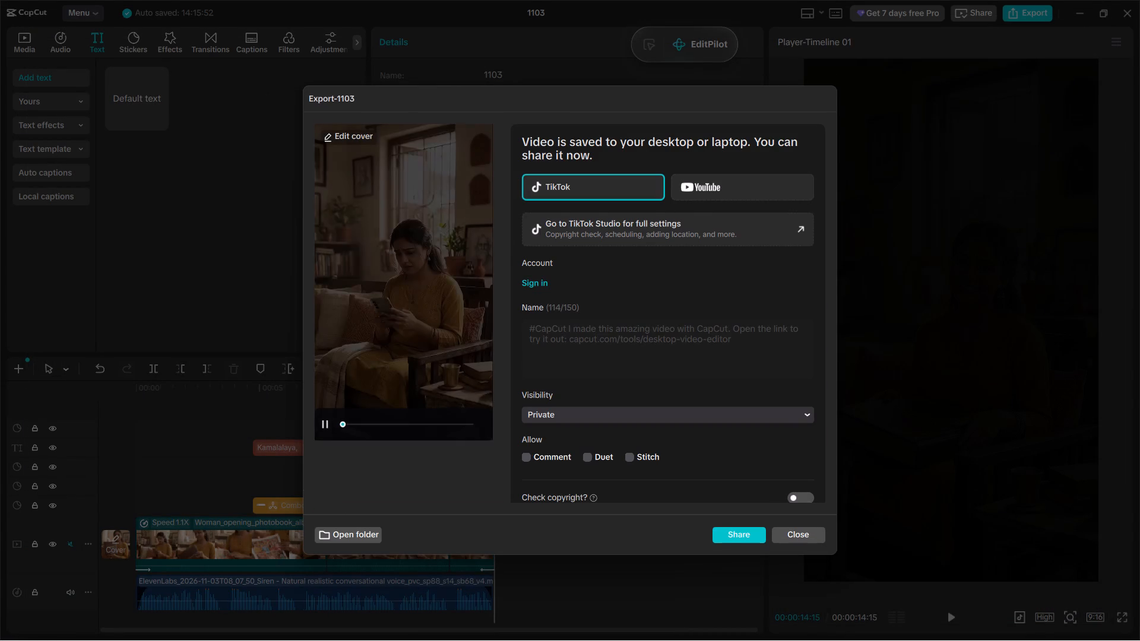
{"action": "left_click", "coordinate": [368, 531]}
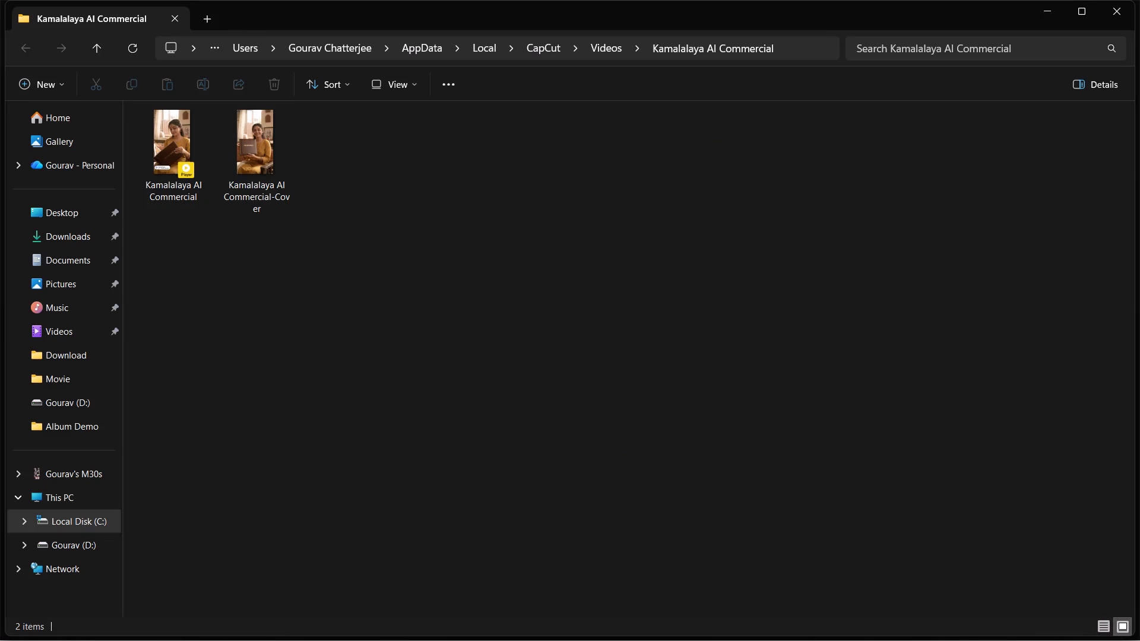
Return to CapCut, close the finished export dialog and minimize the editor to get back to the export folder.
{"action": "left_click", "coordinate": [809, 628]}
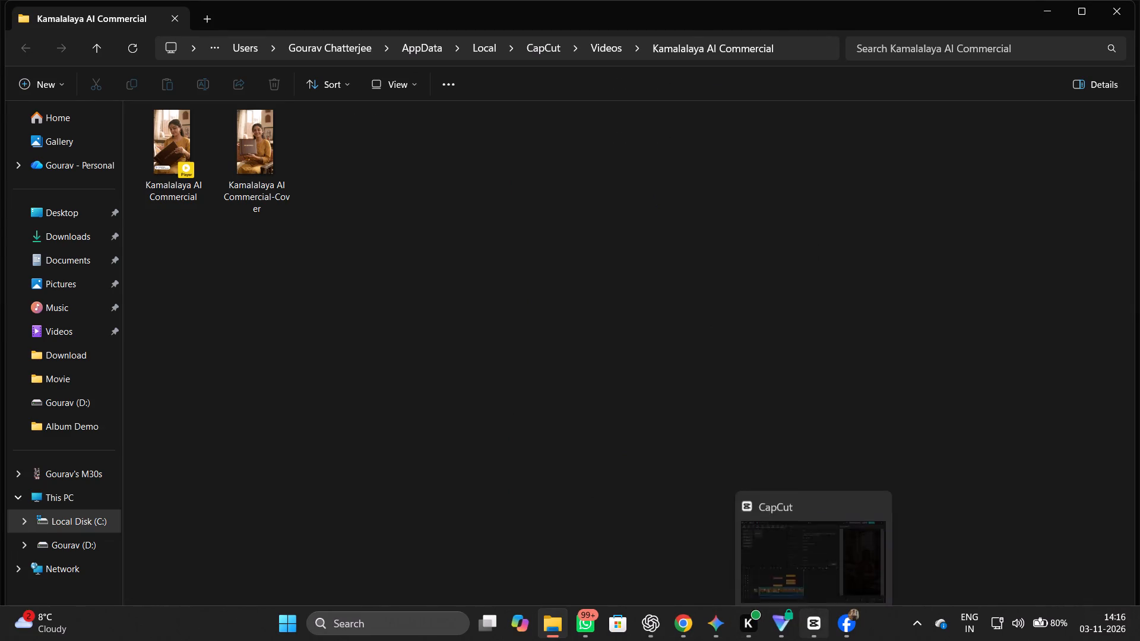
{"action": "left_click", "coordinate": [797, 535]}
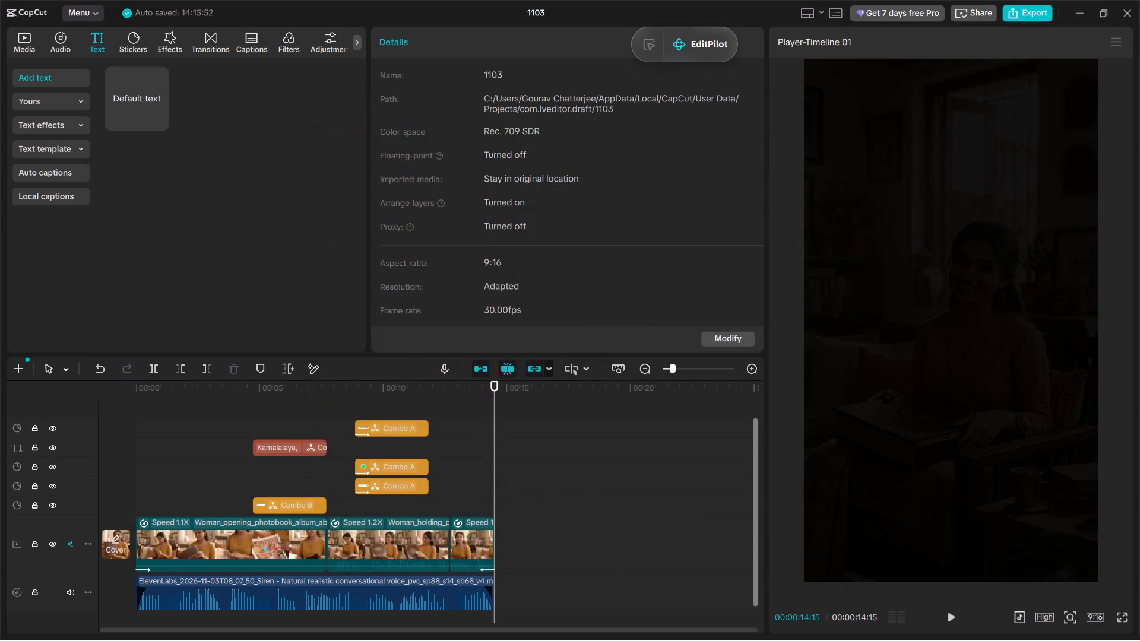
{"action": "left_click", "coordinate": [1086, 12]}
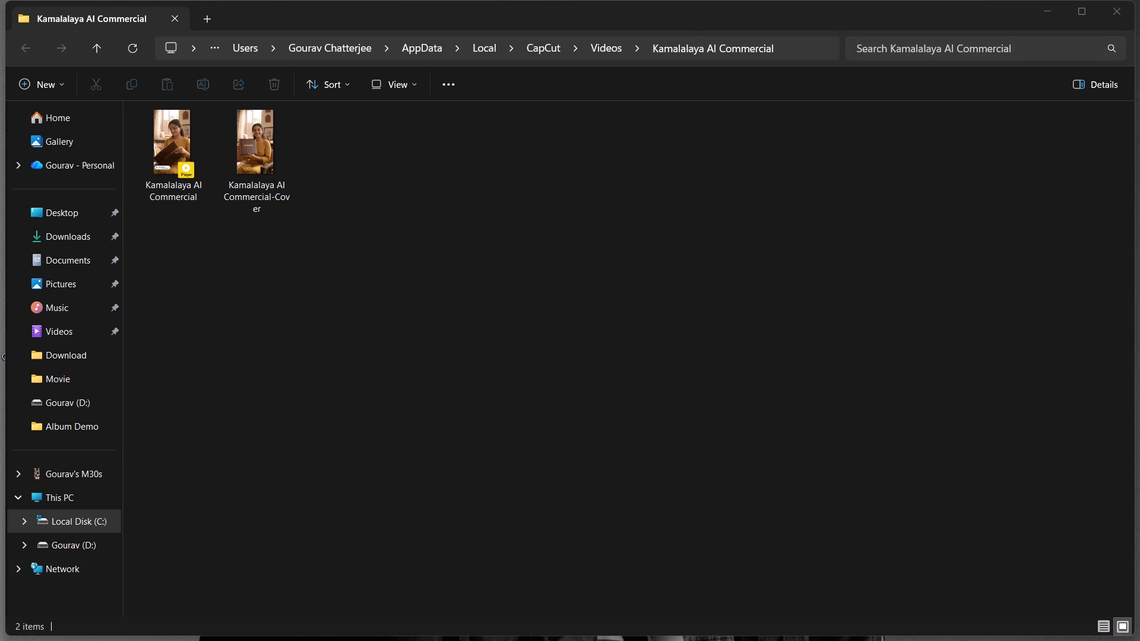
Move the Kamalalaya AI Commercial video file from the export folder into the CapCut Exports folder on the D: drive.
{"action": "right_click", "coordinate": [176, 148]}
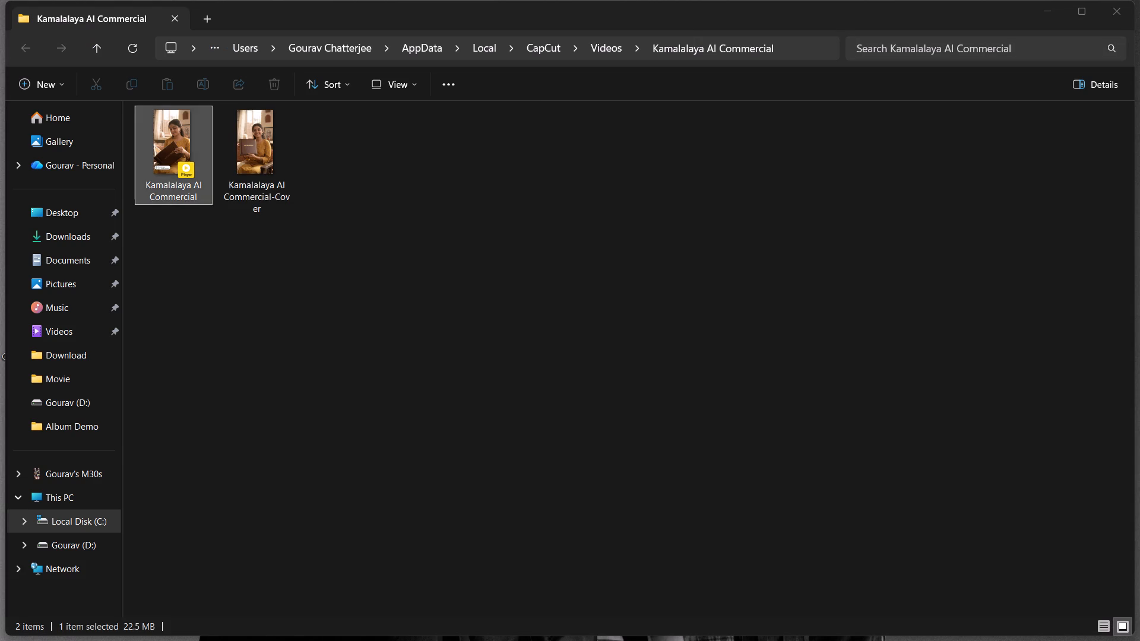
{"action": "left_click", "coordinate": [201, 175]}
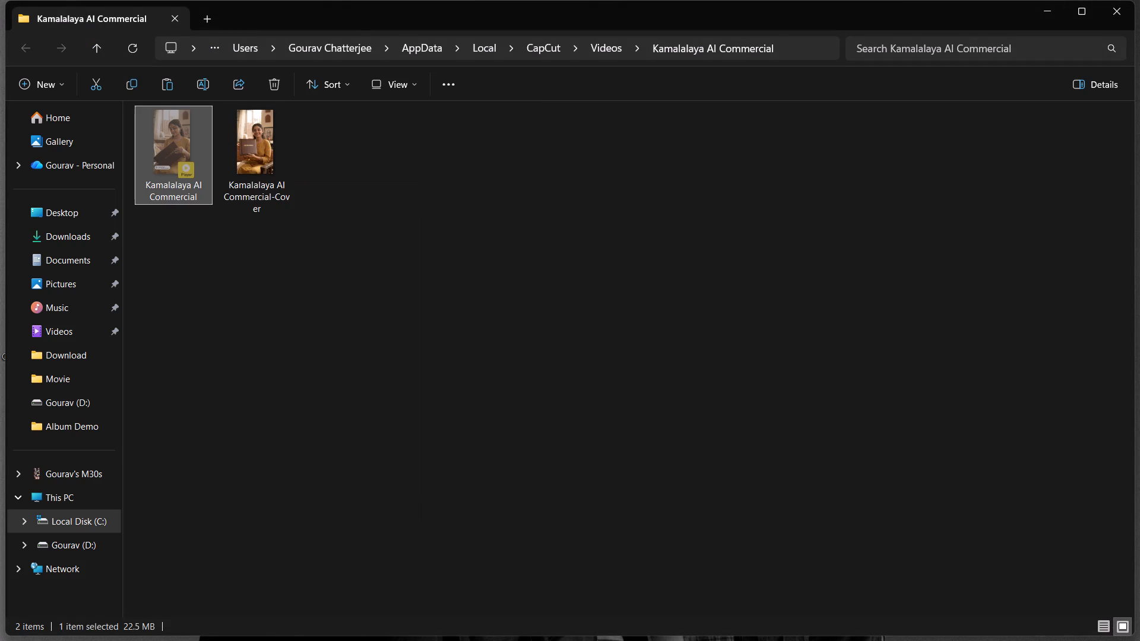
{"action": "left_click", "coordinate": [114, 532]}
{"action": "left_click", "coordinate": [103, 538]}
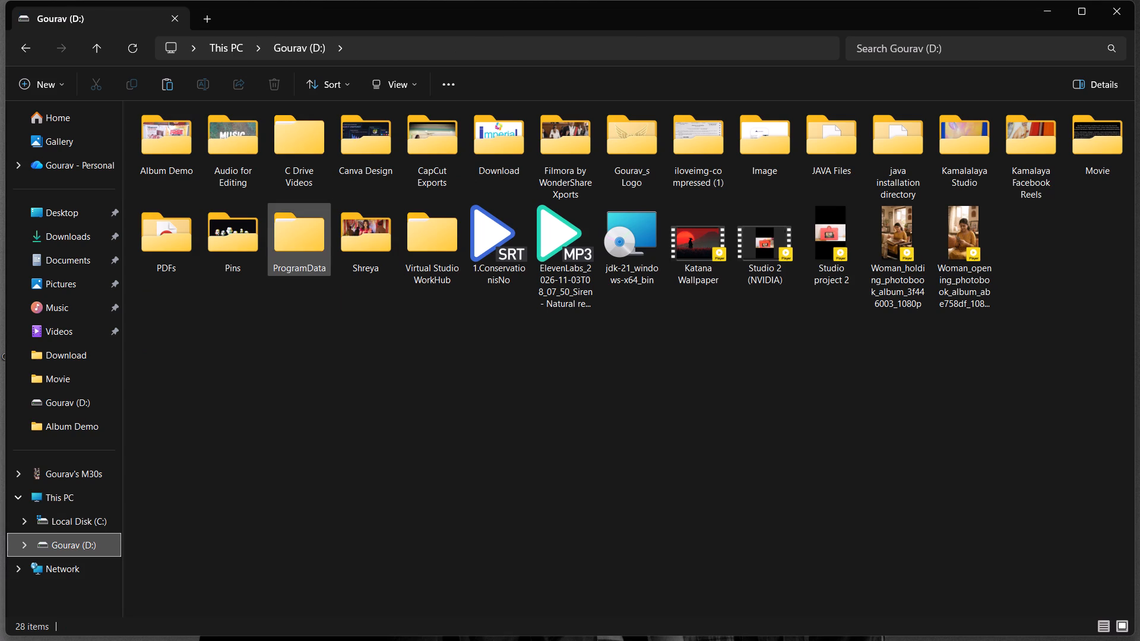
{"action": "double_click", "coordinate": [416, 136]}
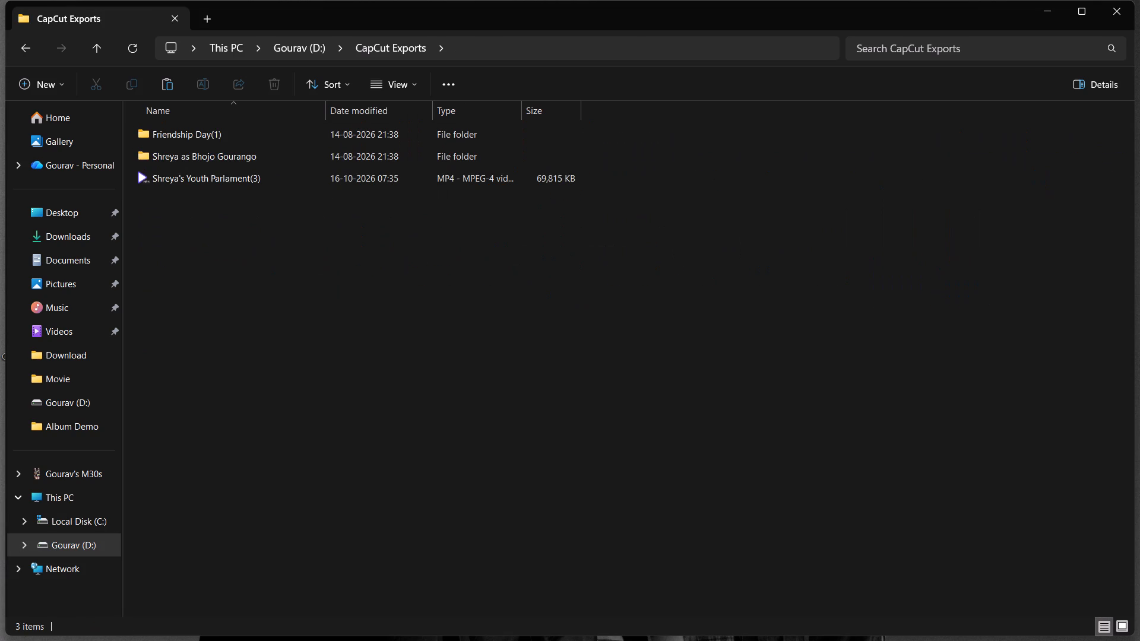
{"action": "left_click", "coordinate": [419, 285]}
{"action": "key", "text": "ctrl+v"}
{"action": "left_click", "coordinate": [436, 308]}
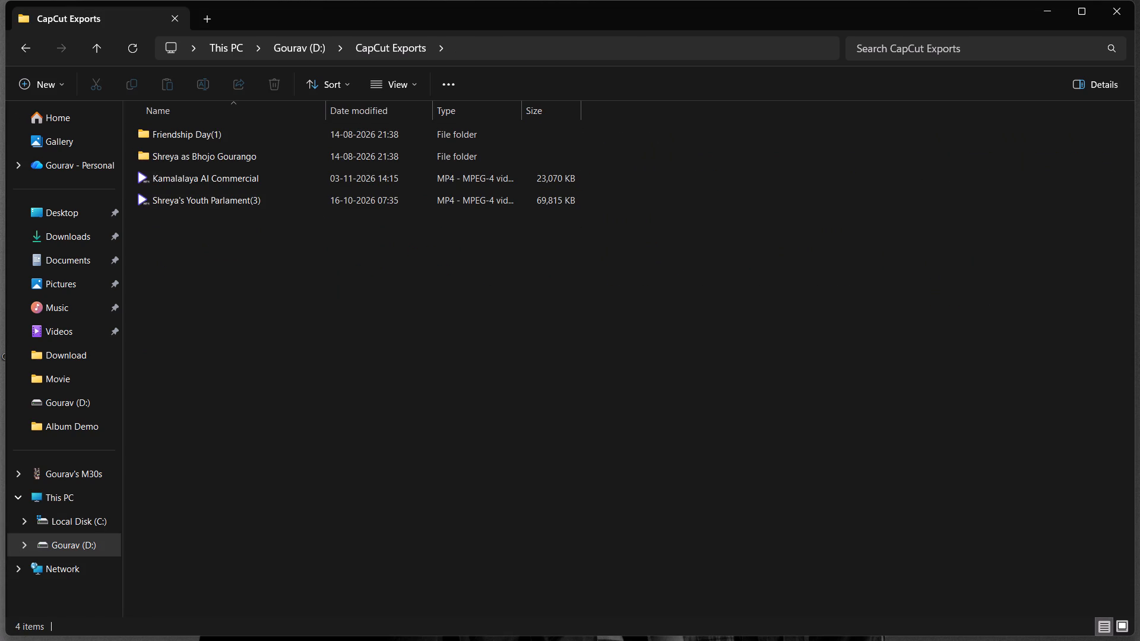
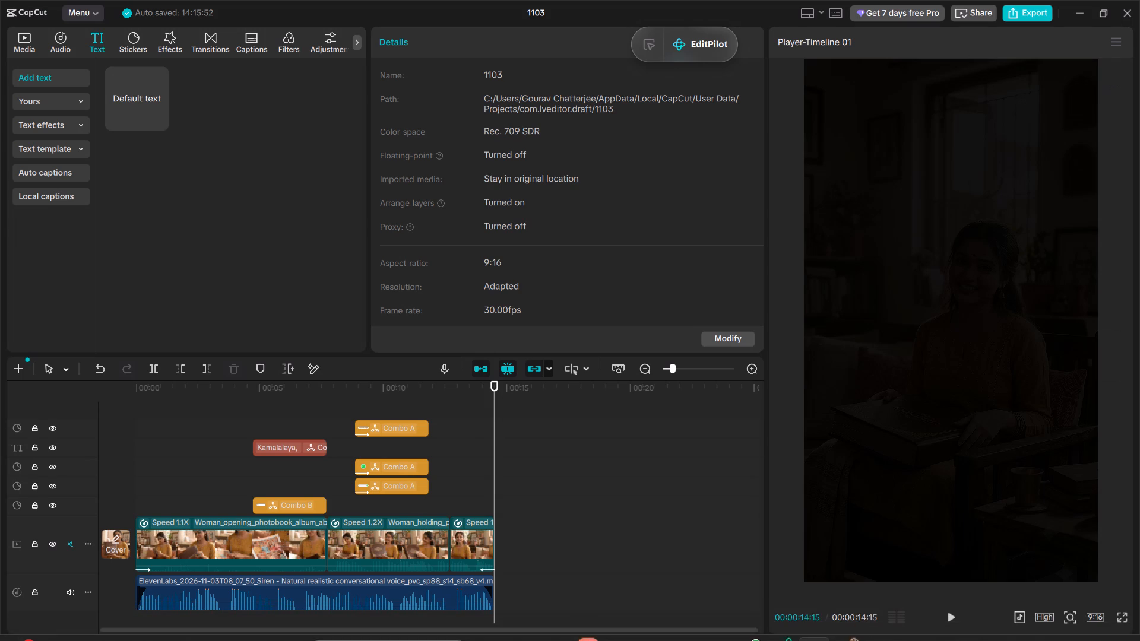
Add the Imperial Wedding Album logo image on its own overlay track above the opening clip and shorten it to under four seconds.
{"action": "scroll", "coordinate": [205, 228], "scroll_direction": "up", "scroll_amount": 2}
{"action": "left_click", "coordinate": [24, 47]}
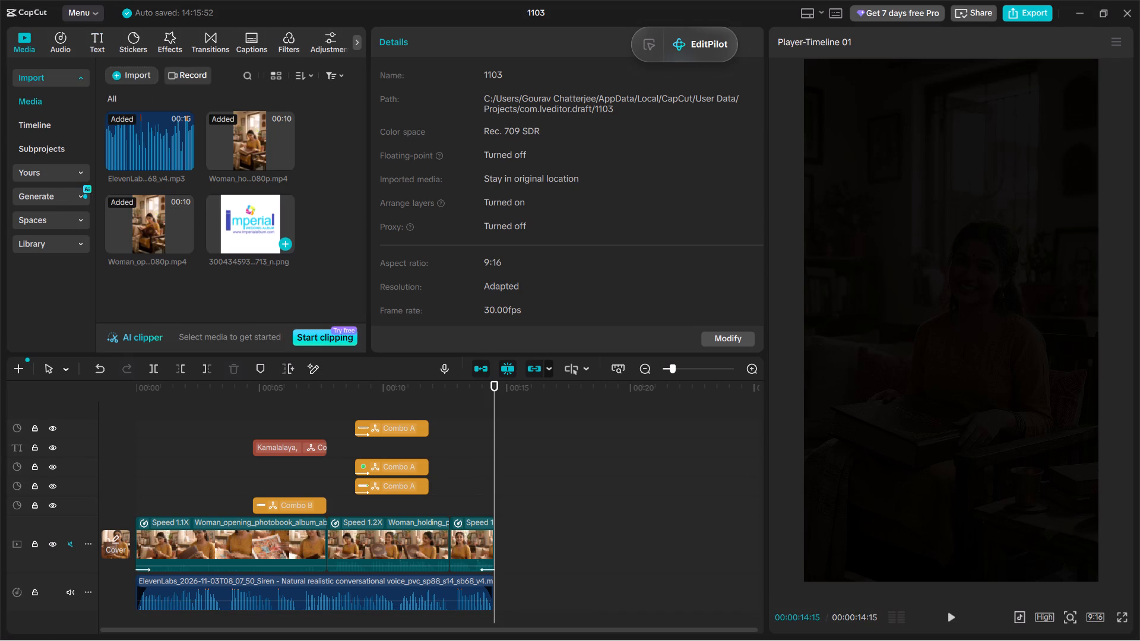
{"action": "left_click_drag", "start_coordinate": [273, 234], "coordinate": [306, 411]}
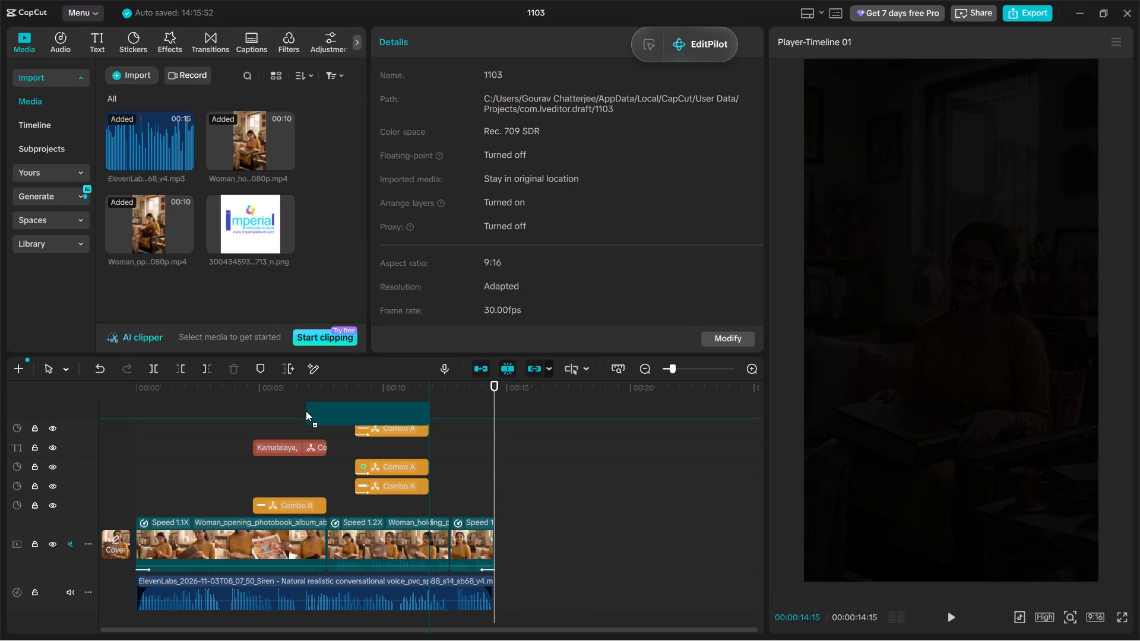
{"action": "left_click_drag", "start_coordinate": [306, 411], "coordinate": [236, 417]}
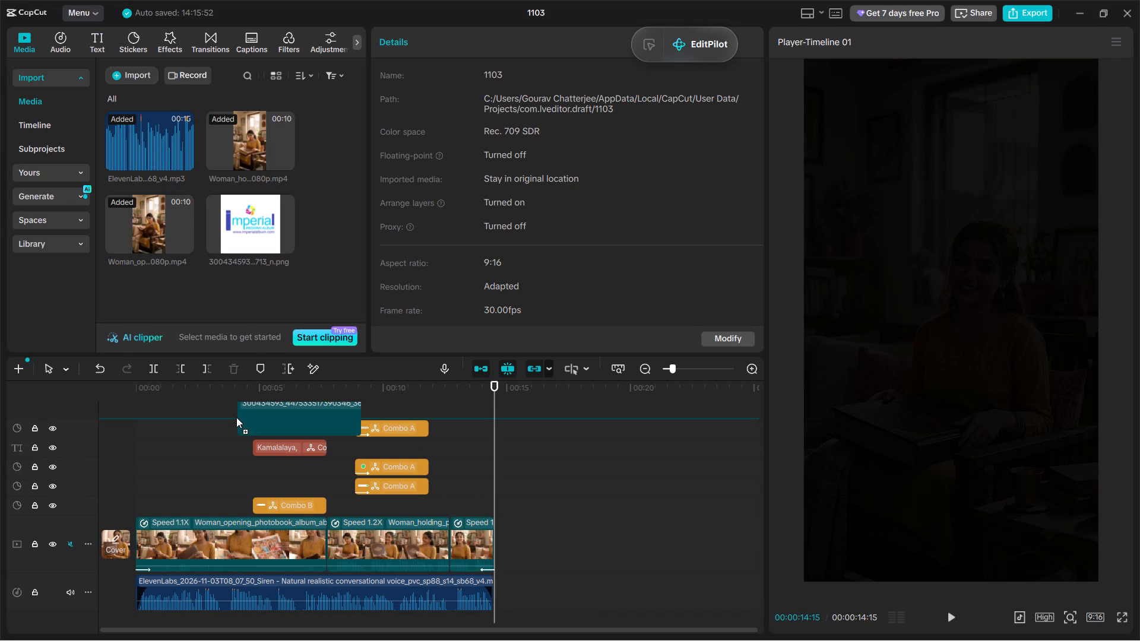
{"action": "left_click_drag", "start_coordinate": [236, 417], "coordinate": [217, 463]}
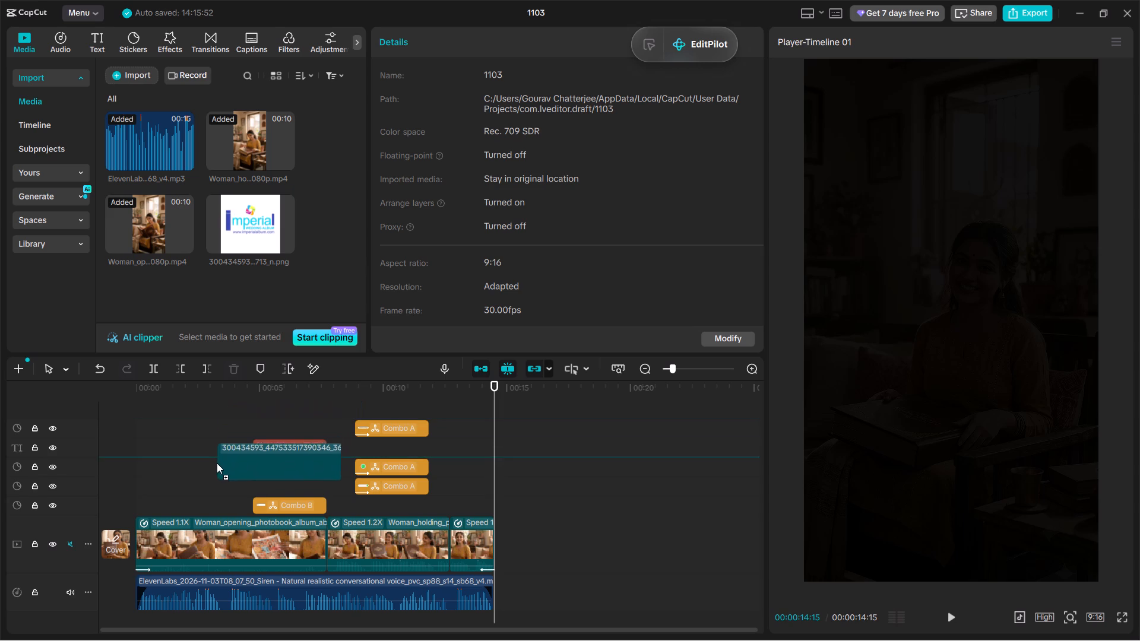
{"action": "left_click_drag", "start_coordinate": [217, 463], "coordinate": [214, 478]}
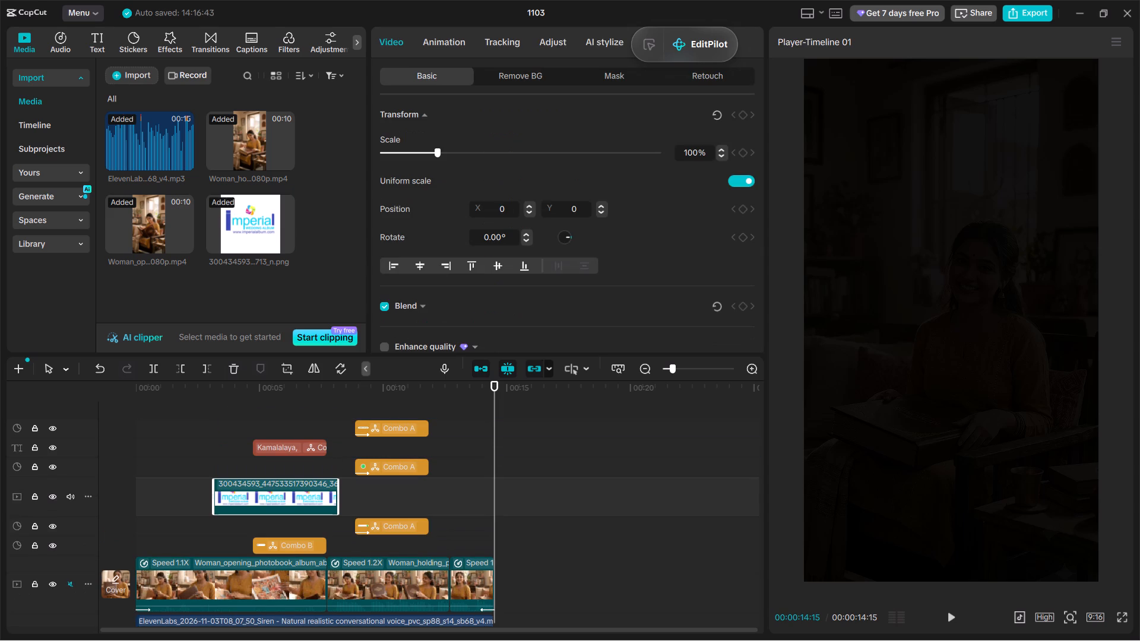
{"action": "left_click_drag", "start_coordinate": [338, 504], "coordinate": [312, 496]}
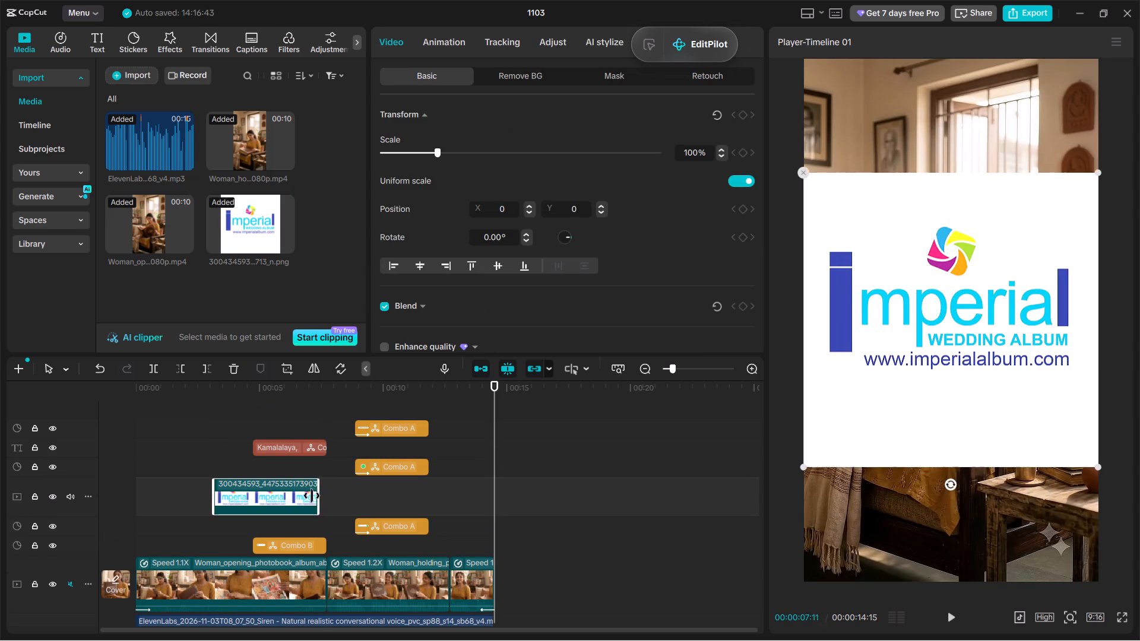
{"action": "left_click_drag", "start_coordinate": [312, 496], "coordinate": [300, 494]}
Scale the logo to 70% and crop away the blank white areas above the emblem and below the web address.
{"action": "left_click", "coordinate": [273, 402]}
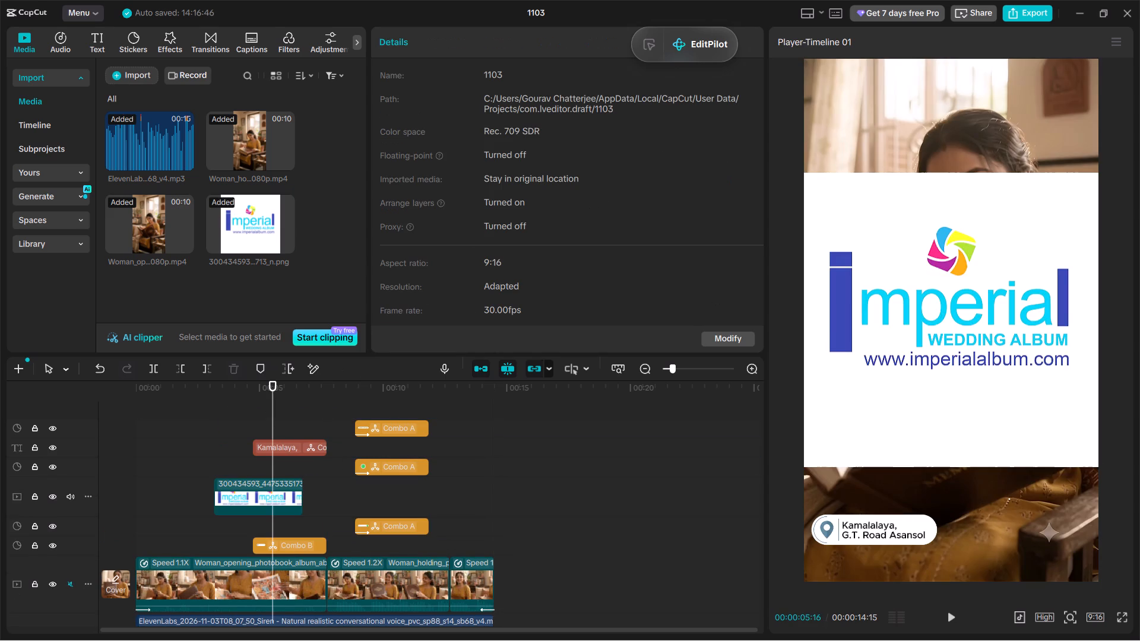
{"action": "left_click", "coordinate": [939, 342]}
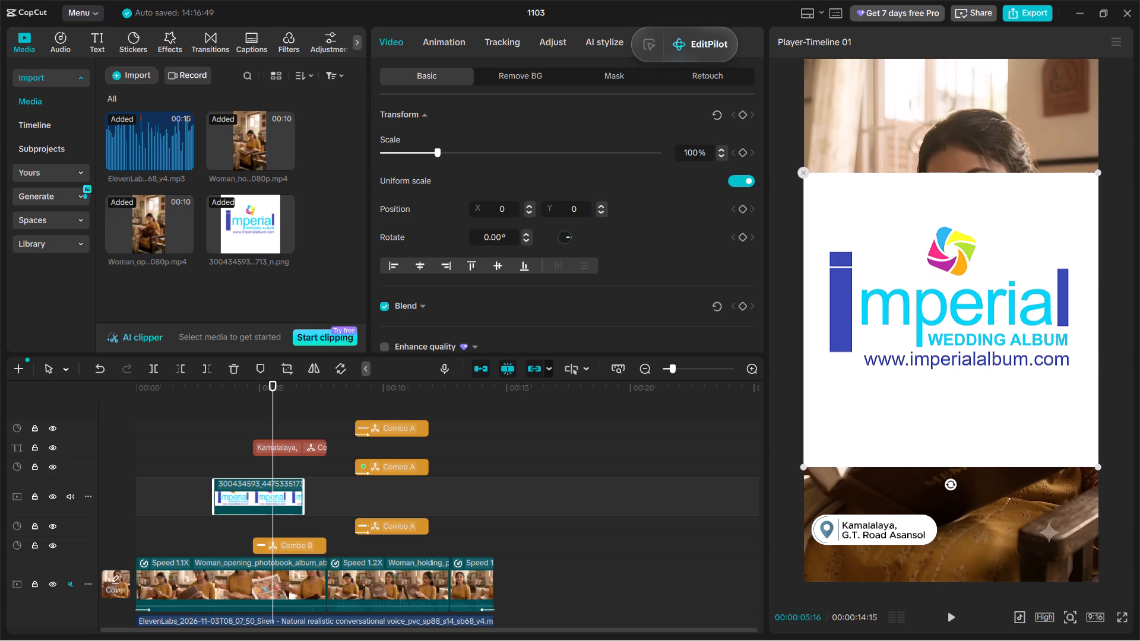
{"action": "left_click_drag", "start_coordinate": [1095, 170], "coordinate": [1046, 247]}
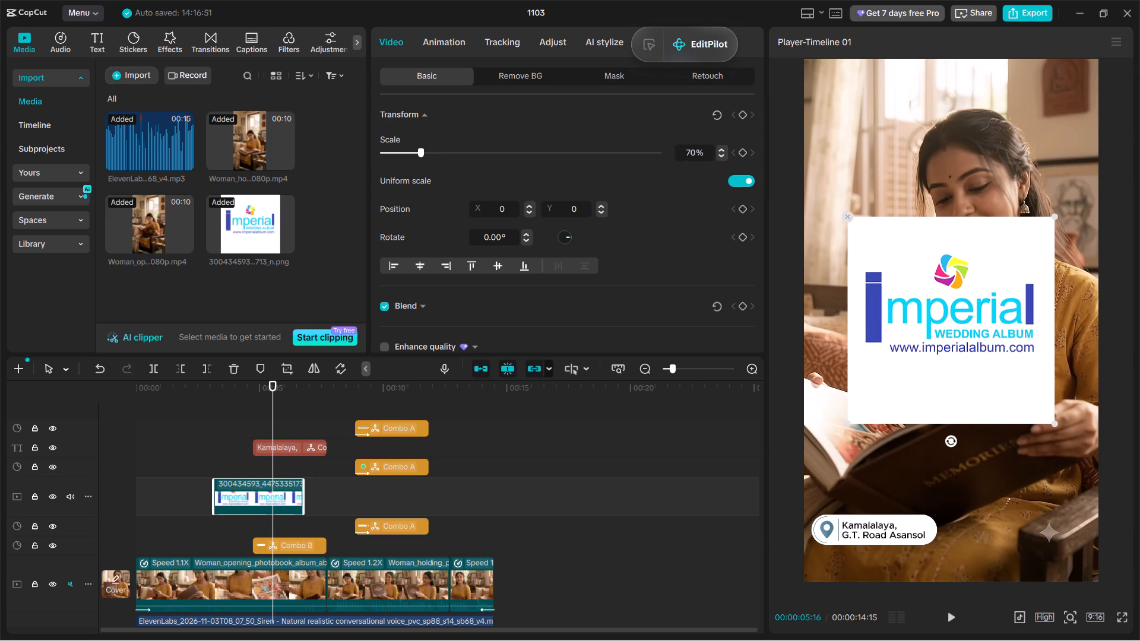
{"action": "left_click", "coordinate": [299, 375]}
{"action": "left_click", "coordinate": [294, 370]}
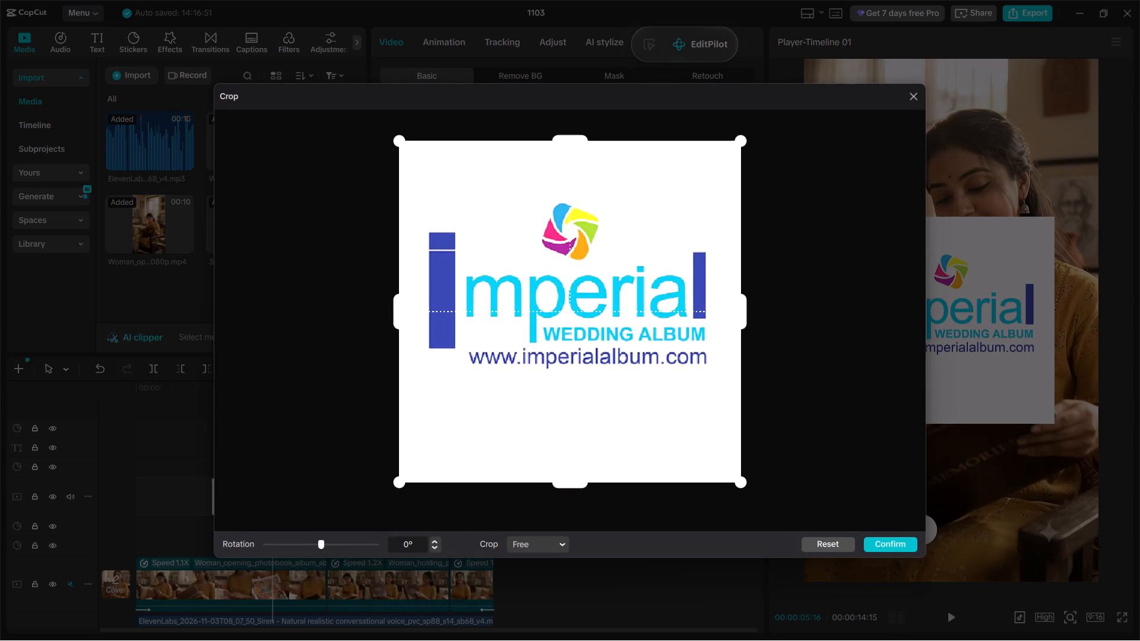
{"action": "left_click_drag", "start_coordinate": [563, 132], "coordinate": [559, 167]}
{"action": "left_click_drag", "start_coordinate": [577, 138], "coordinate": [577, 197]}
{"action": "left_click", "coordinate": [577, 197]}
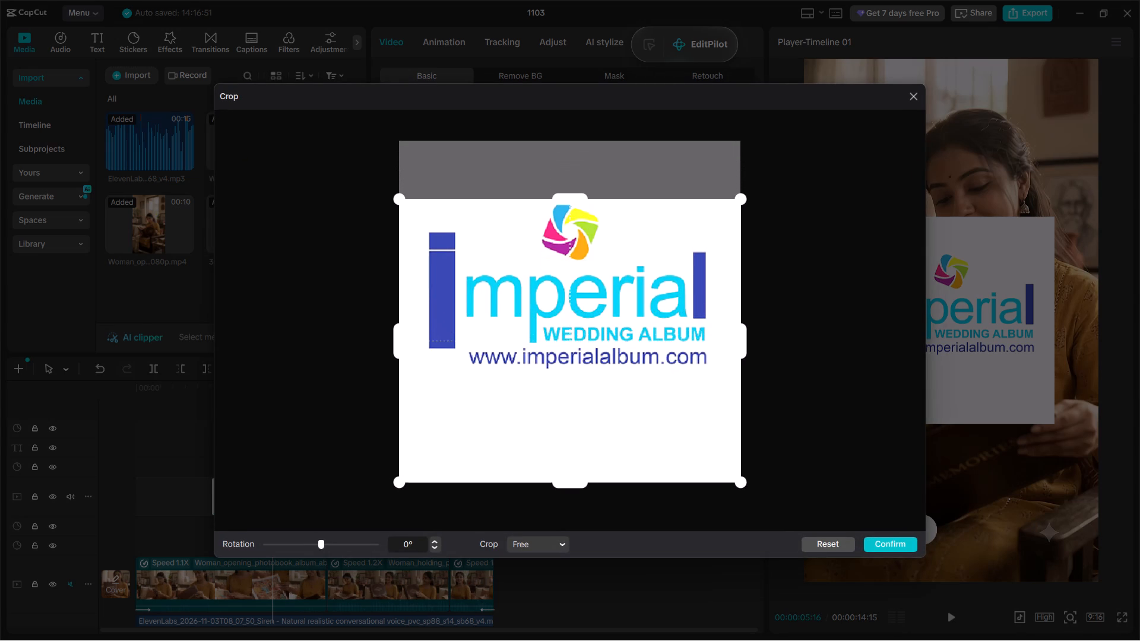
{"action": "left_click_drag", "start_coordinate": [572, 483], "coordinate": [592, 367]}
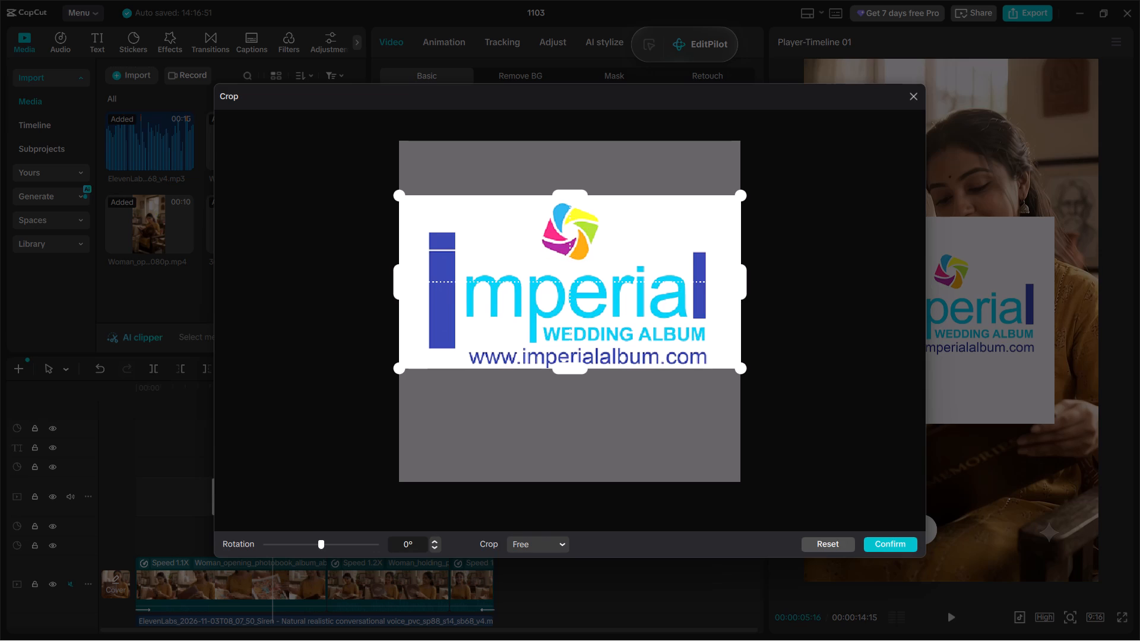
{"action": "left_click_drag", "start_coordinate": [592, 367], "coordinate": [592, 370]}
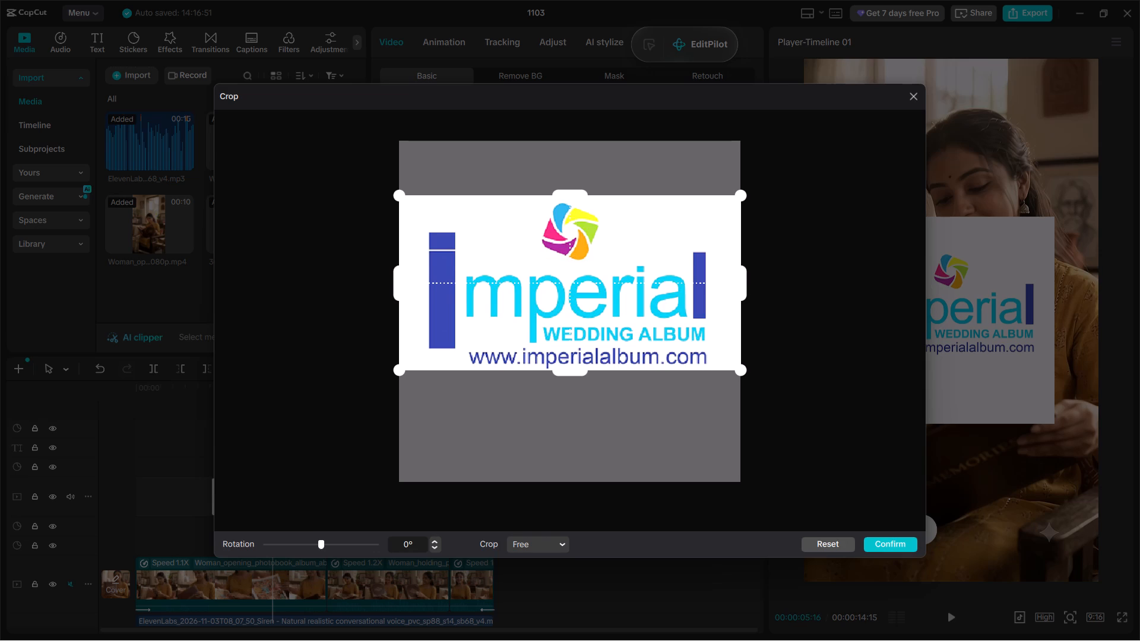
{"action": "left_click", "coordinate": [883, 544]}
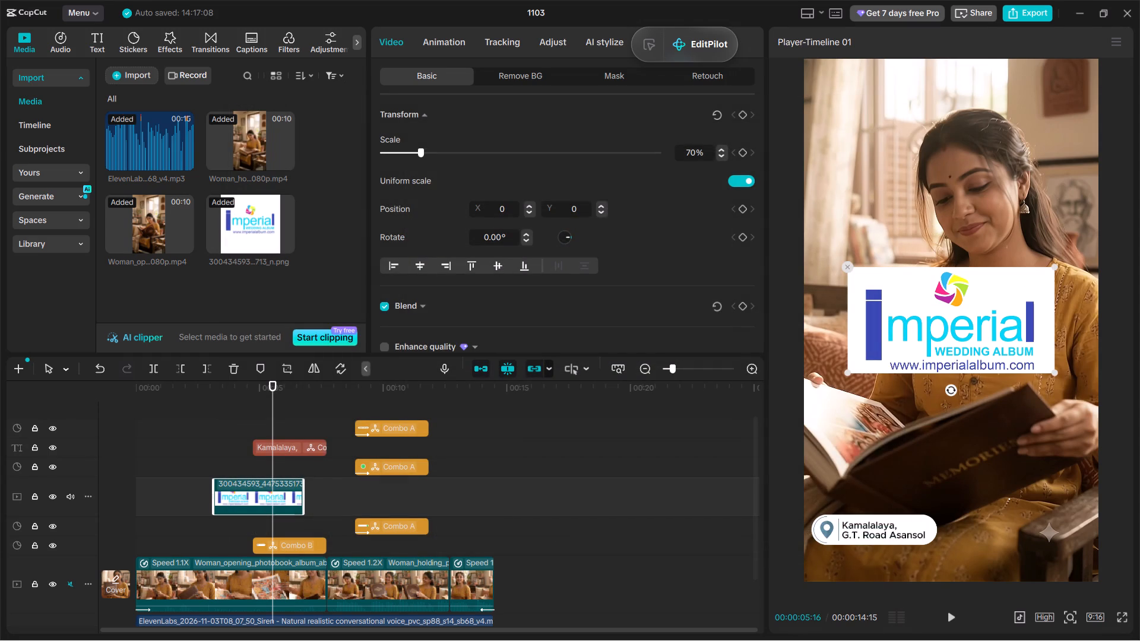
Shrink the logo to 38% and place it just above the Kamalalaya address label, at about X -574, Y -1185.
{"action": "left_click_drag", "start_coordinate": [1001, 341], "coordinate": [977, 456]}
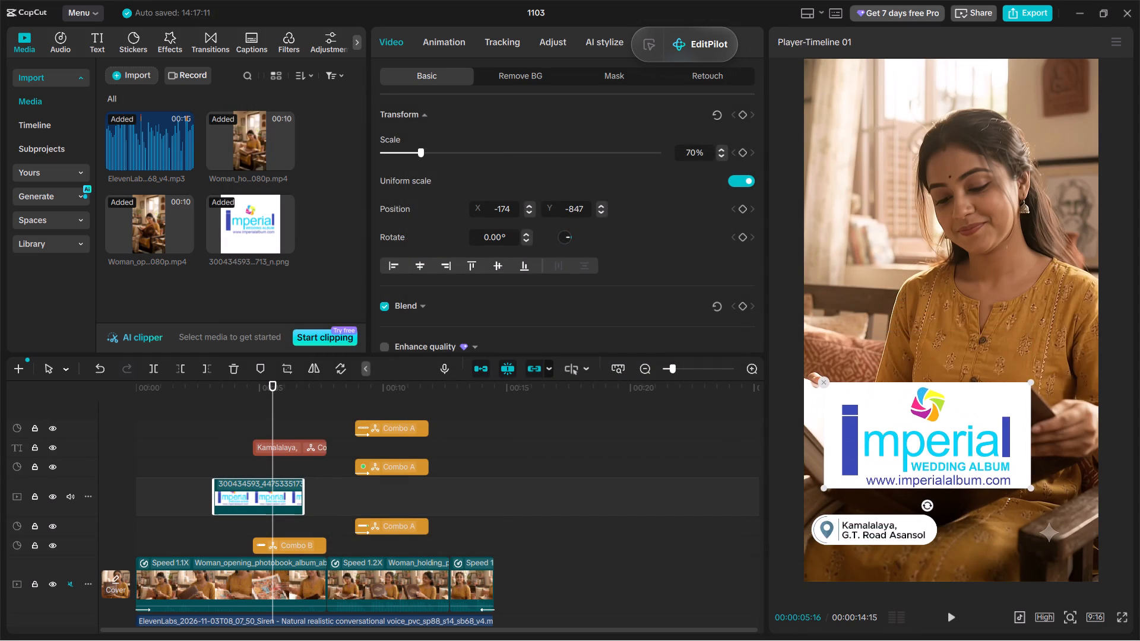
{"action": "left_click_drag", "start_coordinate": [1030, 383], "coordinate": [983, 421]}
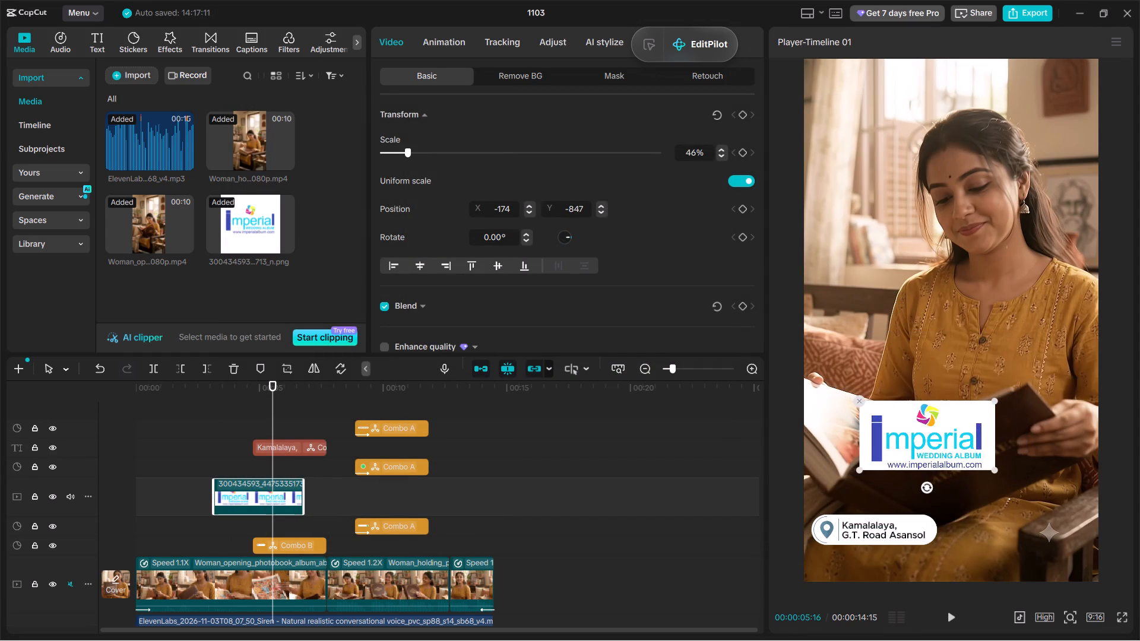
{"action": "left_click_drag", "start_coordinate": [947, 439], "coordinate": [905, 474]}
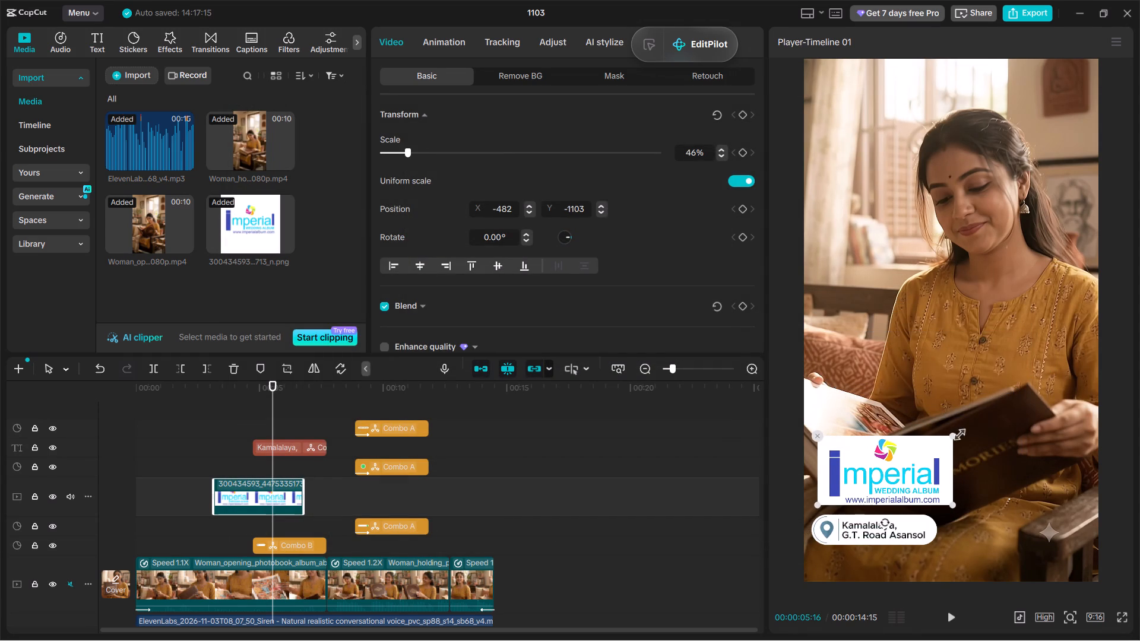
{"action": "left_click_drag", "start_coordinate": [946, 434], "coordinate": [933, 448]}
{"action": "left_click_drag", "start_coordinate": [919, 458], "coordinate": [910, 467]}
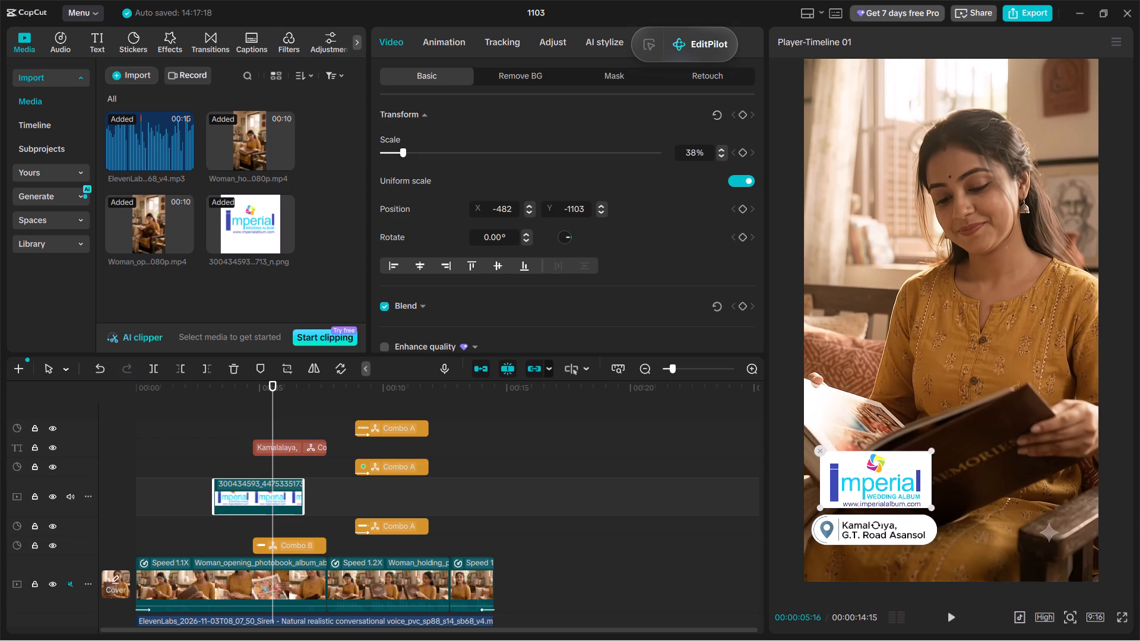
{"action": "left_click_drag", "start_coordinate": [910, 467], "coordinate": [902, 467]}
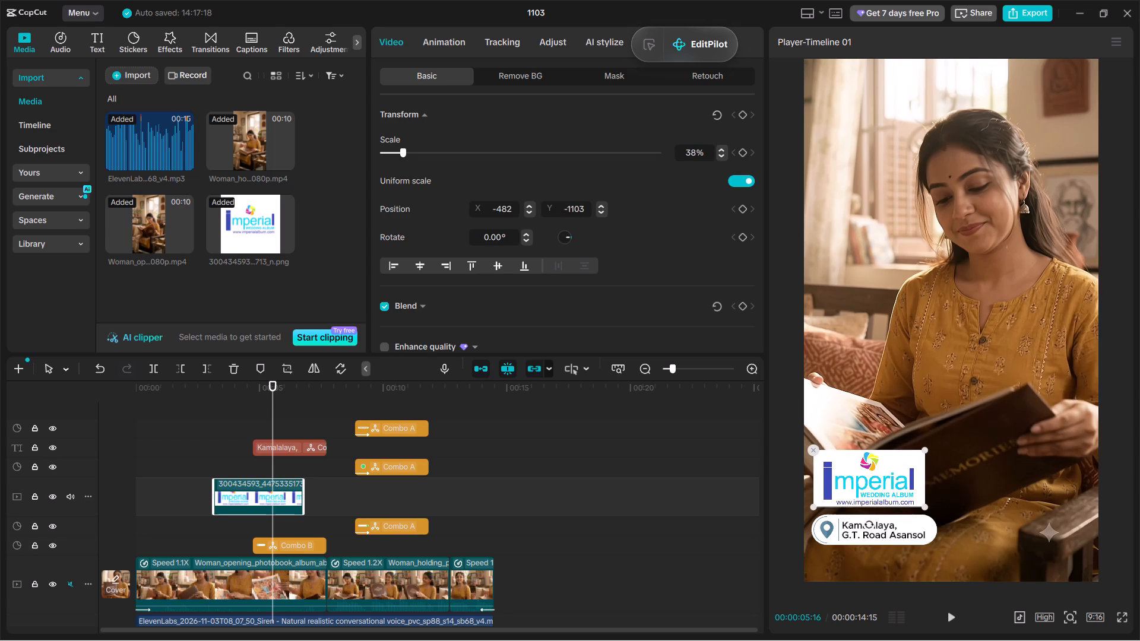
{"action": "left_click_drag", "start_coordinate": [902, 467], "coordinate": [906, 472]}
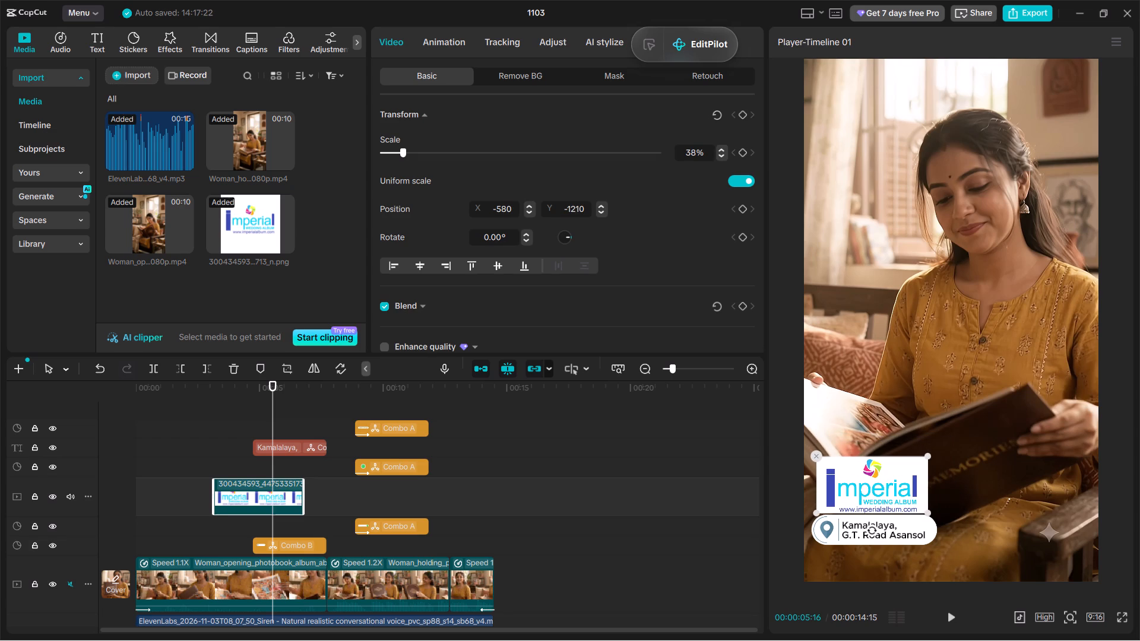
{"action": "left_click", "coordinate": [862, 485]}
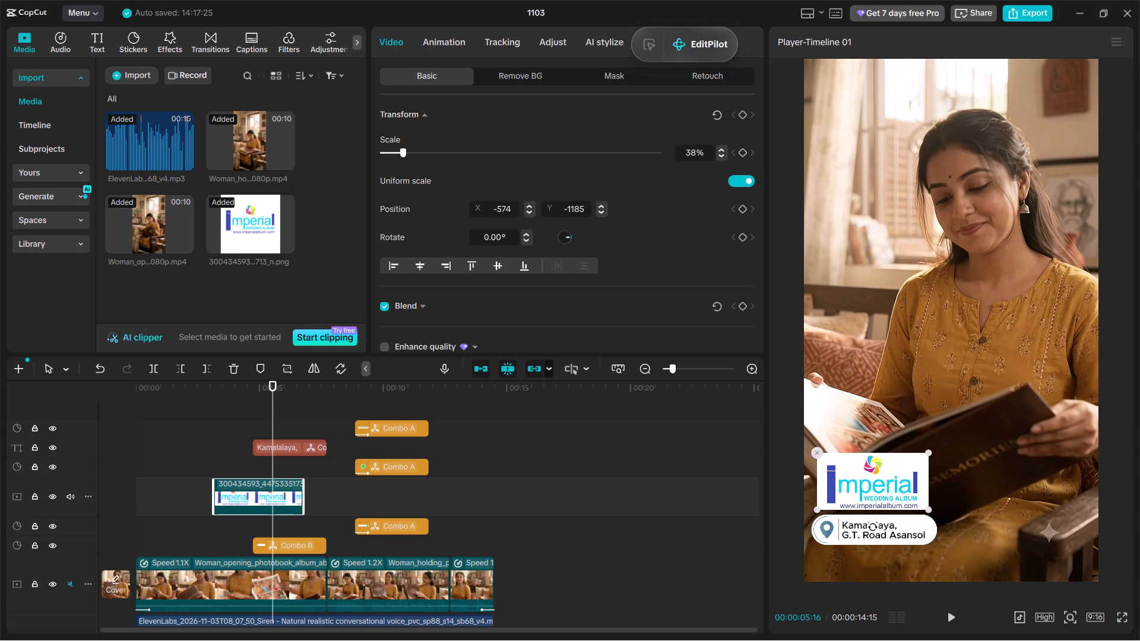
Move and trim the logo clip so its start and end line up with the Kamalalaya address text clip.
{"action": "left_click_drag", "start_coordinate": [243, 492], "coordinate": [264, 488]}
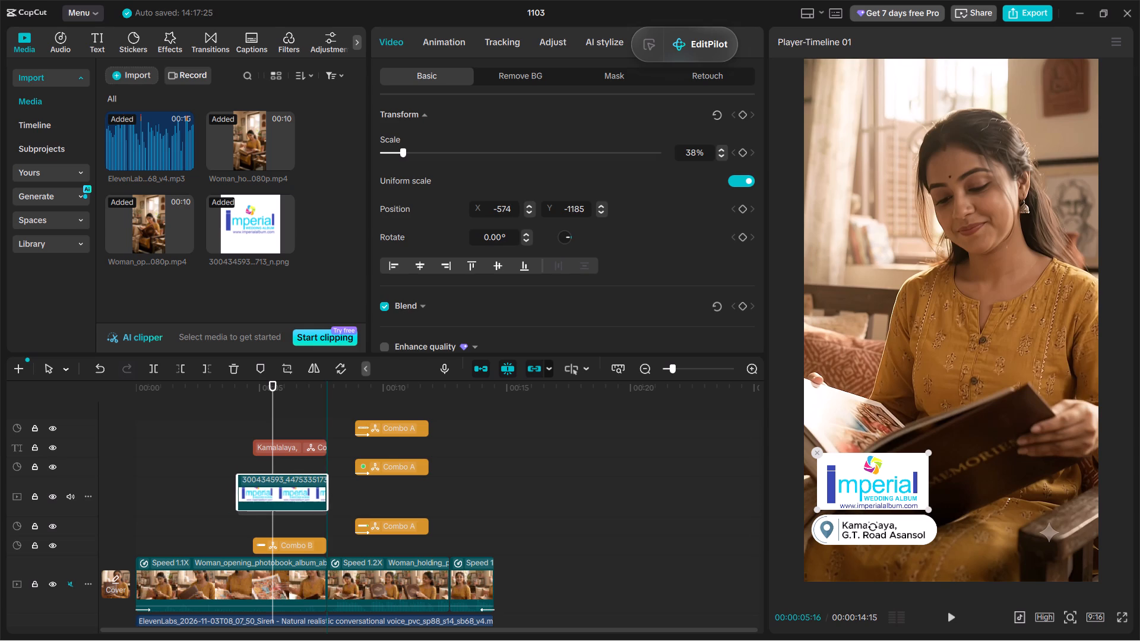
{"action": "left_click_drag", "start_coordinate": [264, 488], "coordinate": [284, 499]}
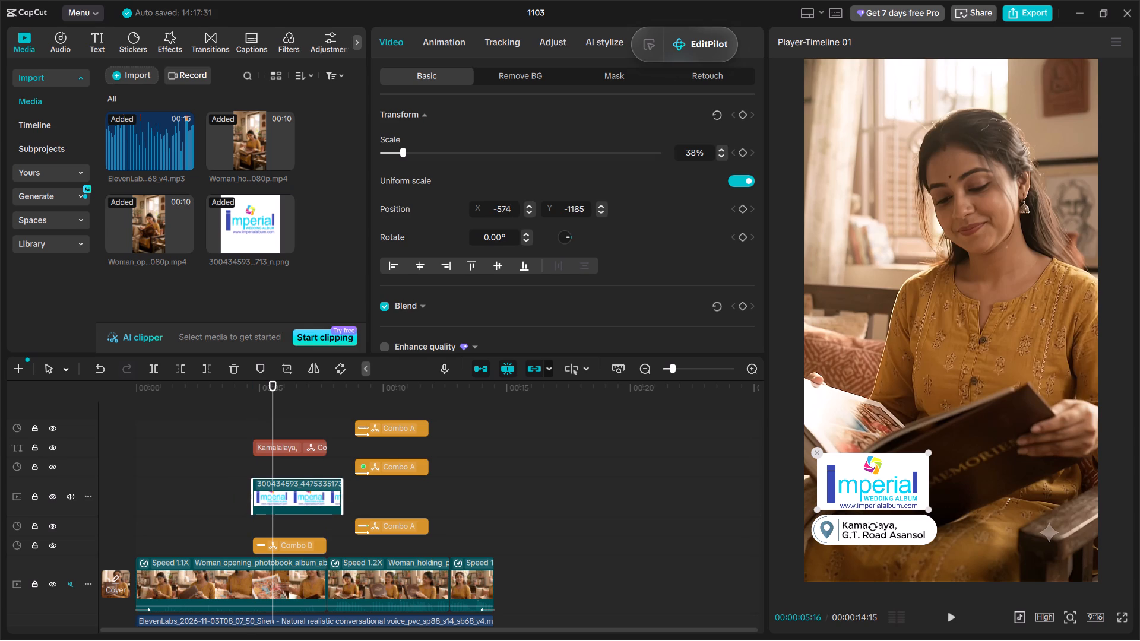
{"action": "left_click_drag", "start_coordinate": [344, 500], "coordinate": [330, 497]}
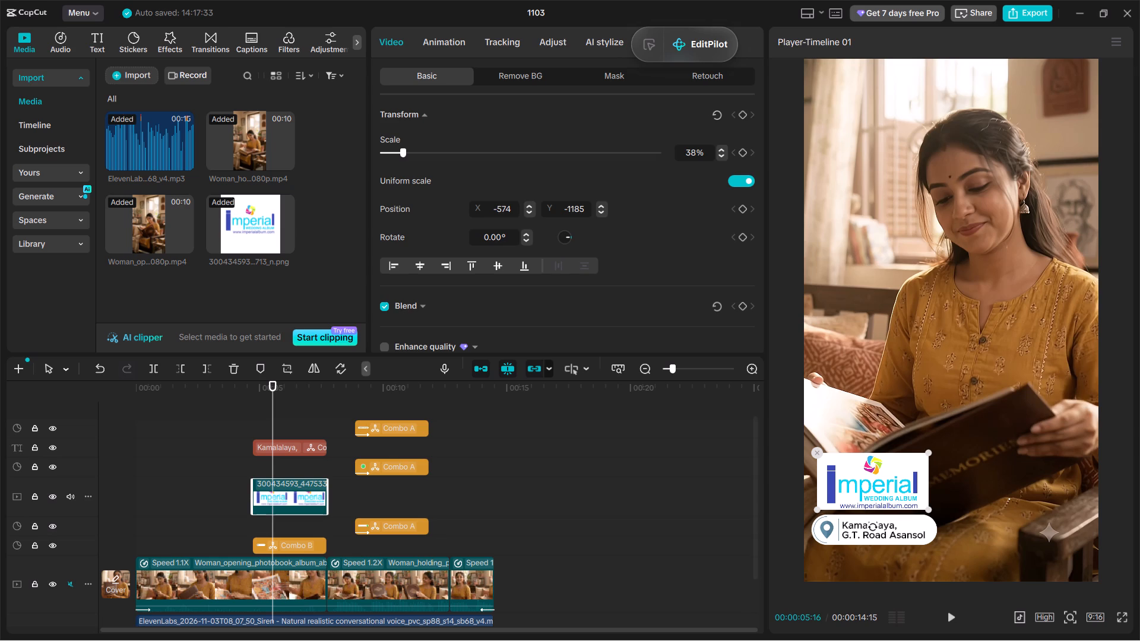
Try the Retro fade-in 2 entrance on the logo clip, and settle on the Polaroid Print In animation.
{"action": "left_click", "coordinate": [435, 45]}
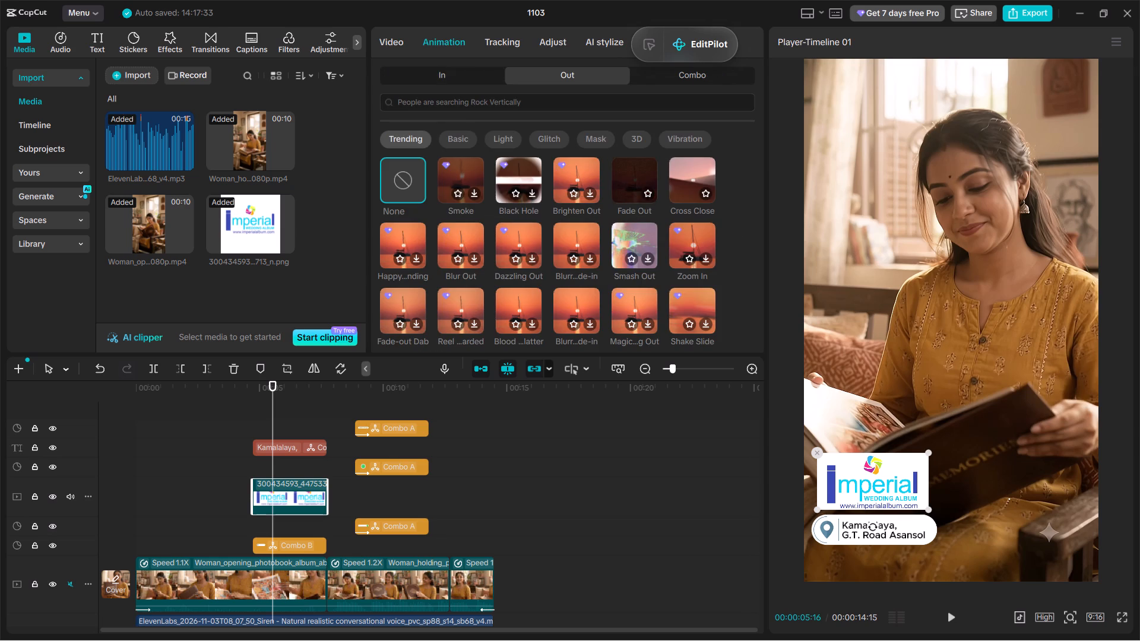
{"action": "left_click", "coordinate": [464, 80]}
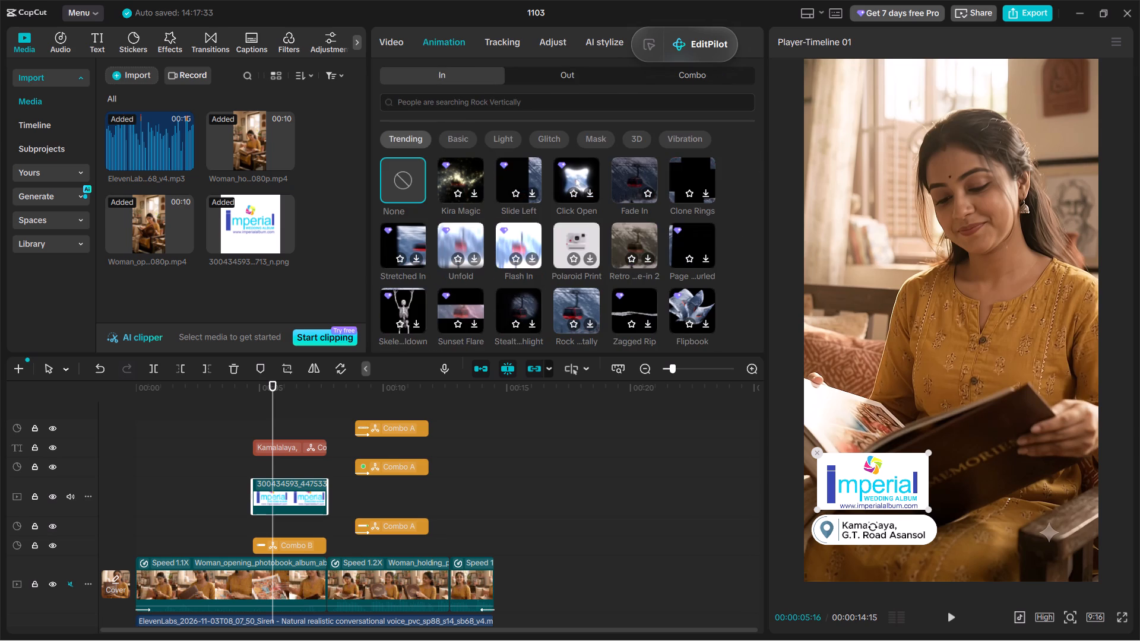
{"action": "left_click", "coordinate": [628, 242]}
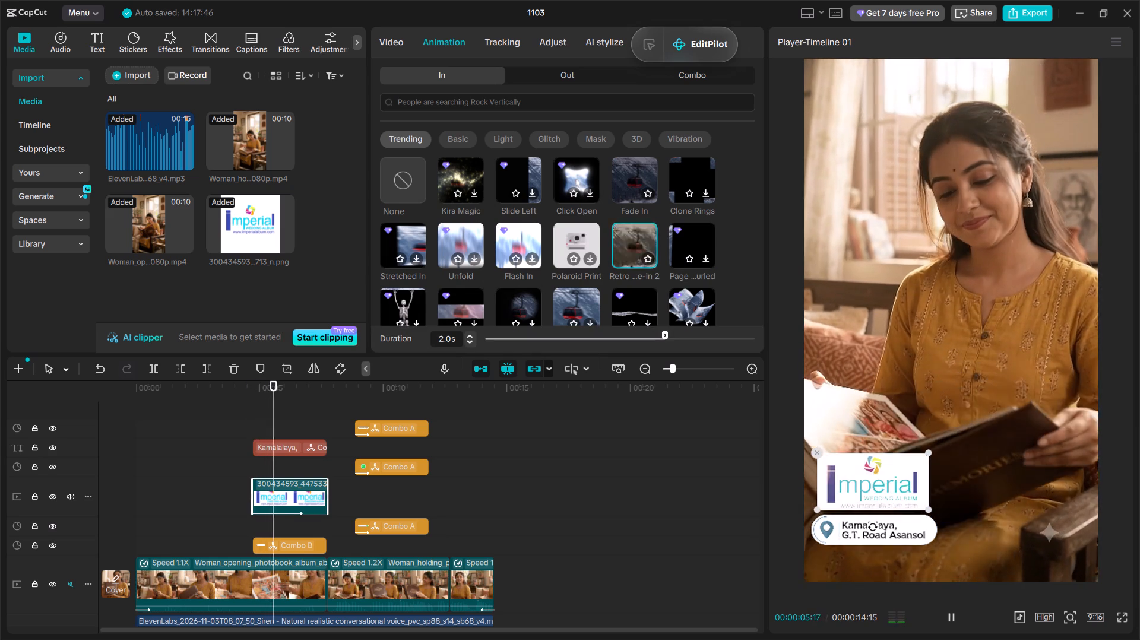
{"action": "left_click", "coordinate": [572, 241]}
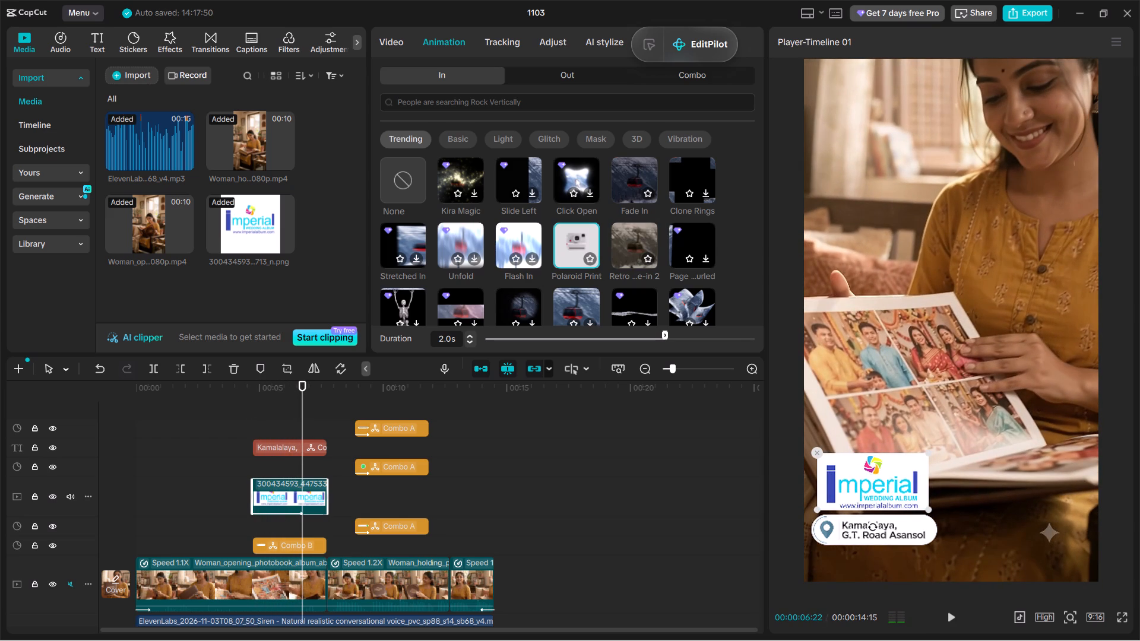
Try a blurred exit animation on the logo clip, browse the trending exits and settle on the Stretched Out one.
{"action": "left_click", "coordinate": [574, 80]}
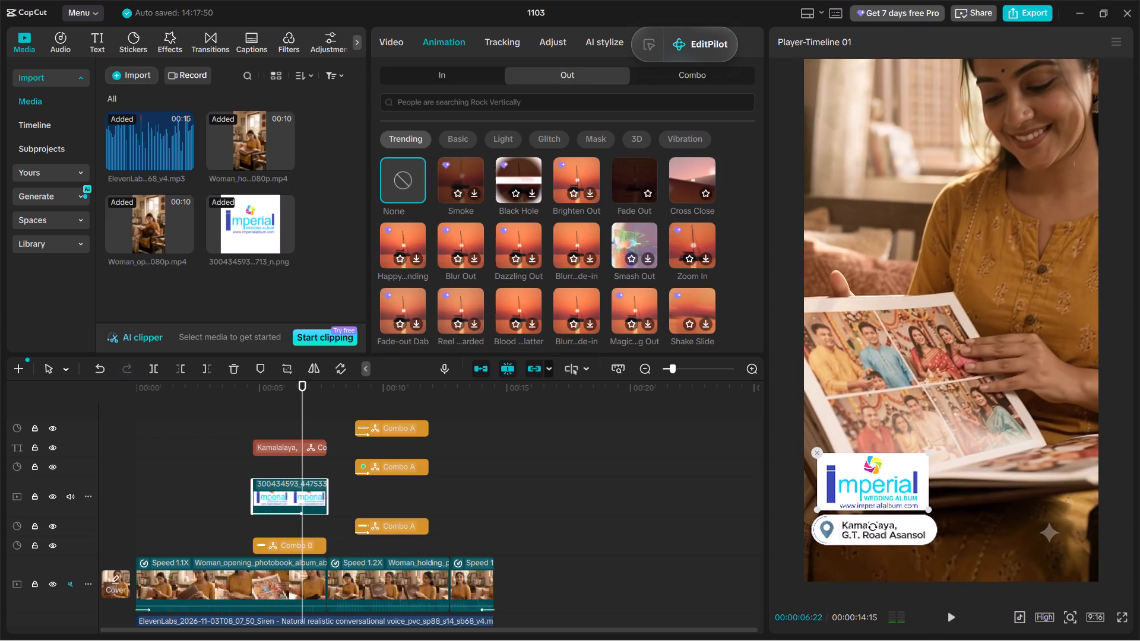
{"action": "left_click", "coordinate": [583, 240]}
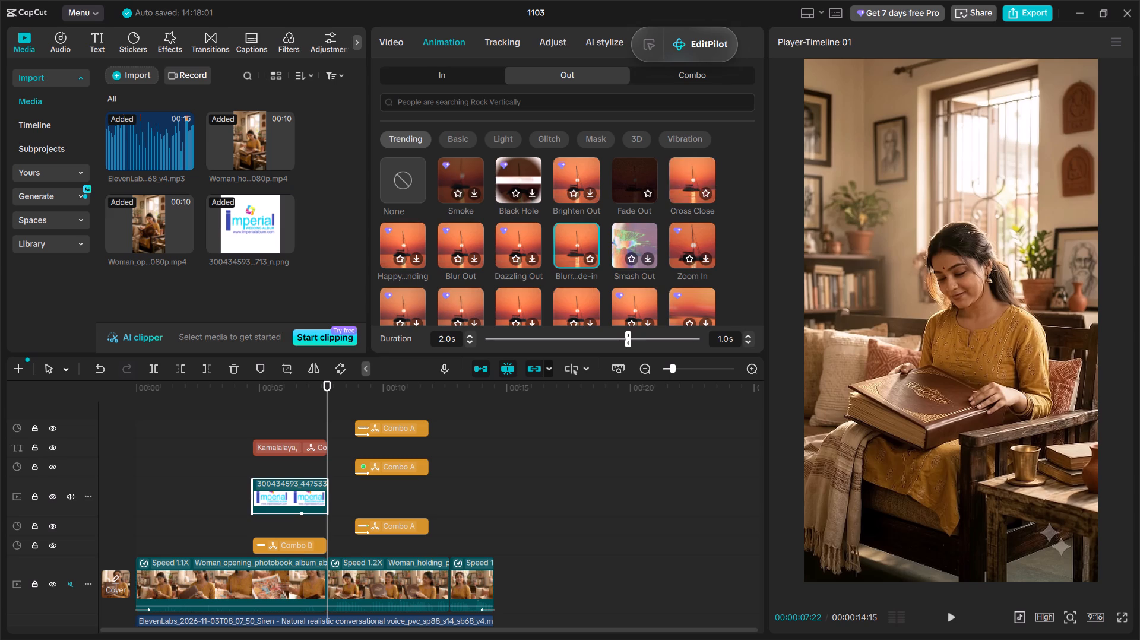
{"action": "scroll", "coordinate": [748, 227], "scroll_direction": "down", "scroll_amount": 1}
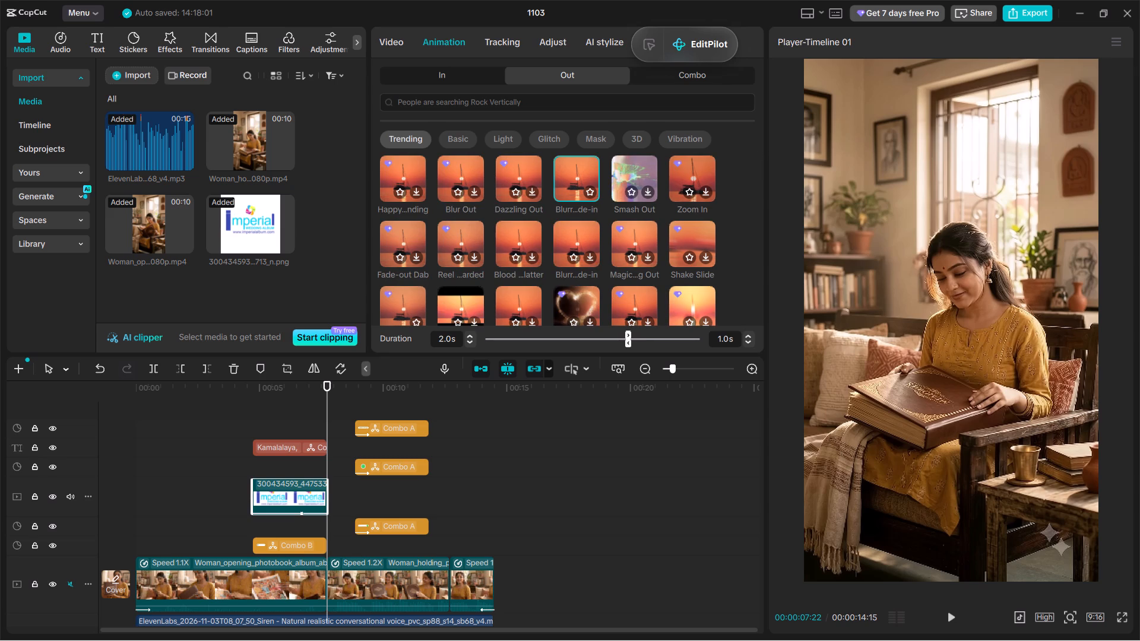
{"action": "scroll", "coordinate": [718, 230], "scroll_direction": "down", "scroll_amount": 2}
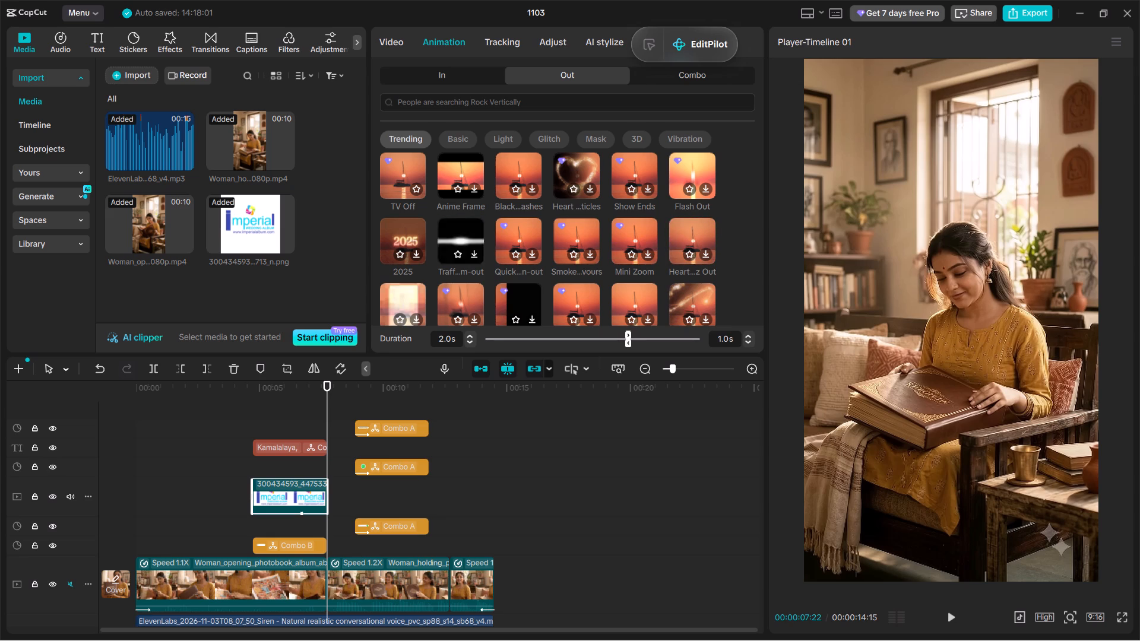
{"action": "scroll", "coordinate": [727, 230], "scroll_direction": "down", "scroll_amount": 1}
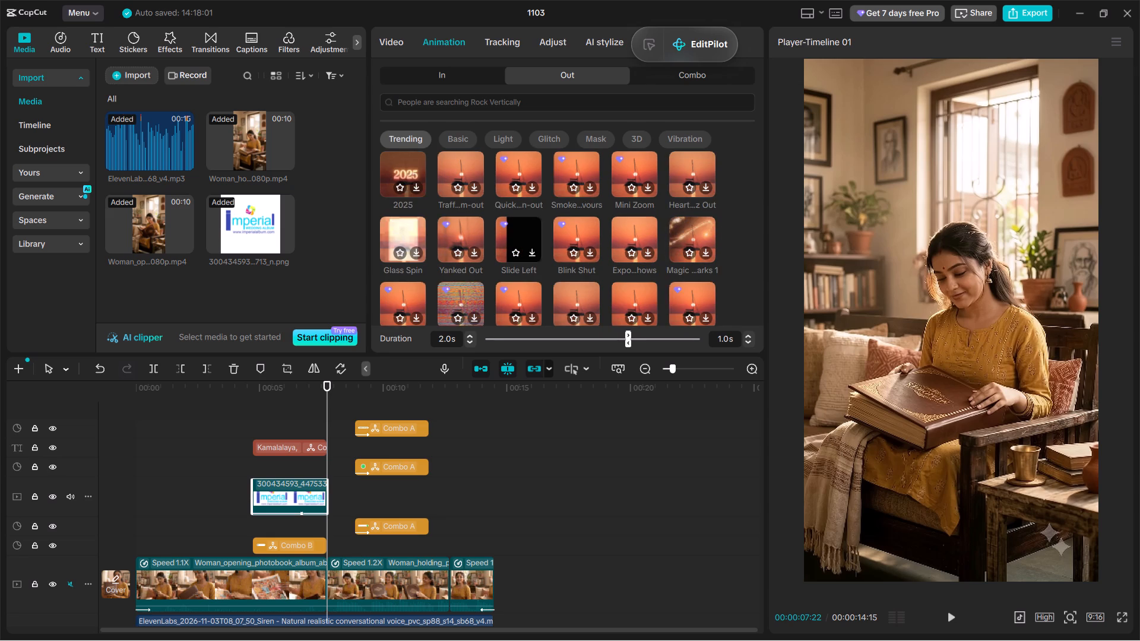
{"action": "scroll", "coordinate": [689, 224], "scroll_direction": "down", "scroll_amount": 1}
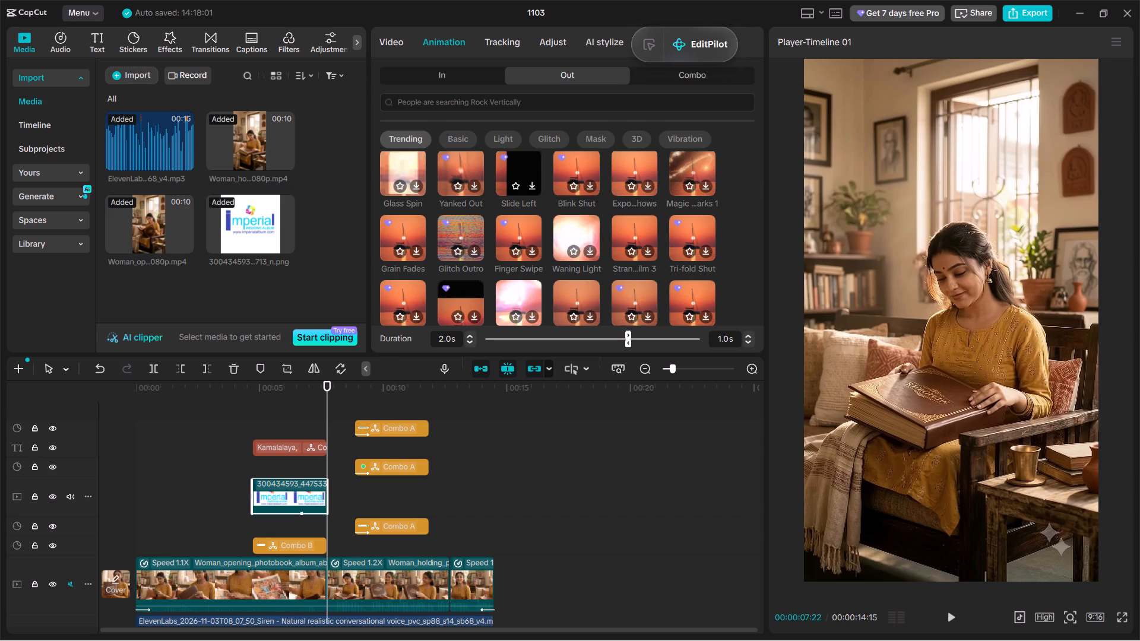
{"action": "scroll", "coordinate": [697, 235], "scroll_direction": "down", "scroll_amount": 1}
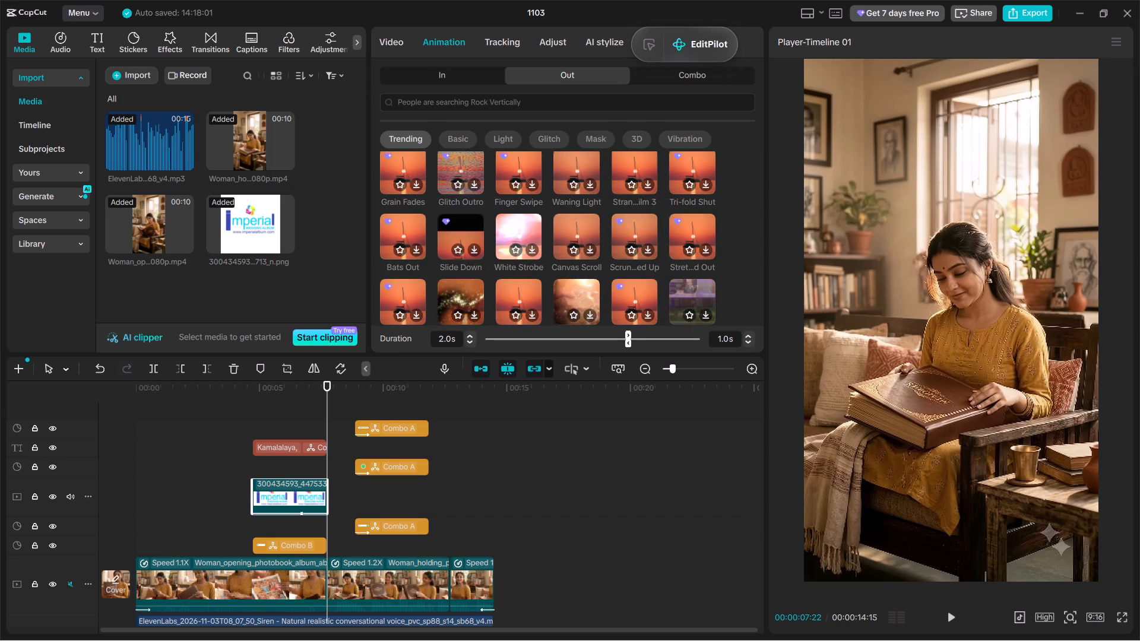
{"action": "left_click", "coordinate": [696, 239]}
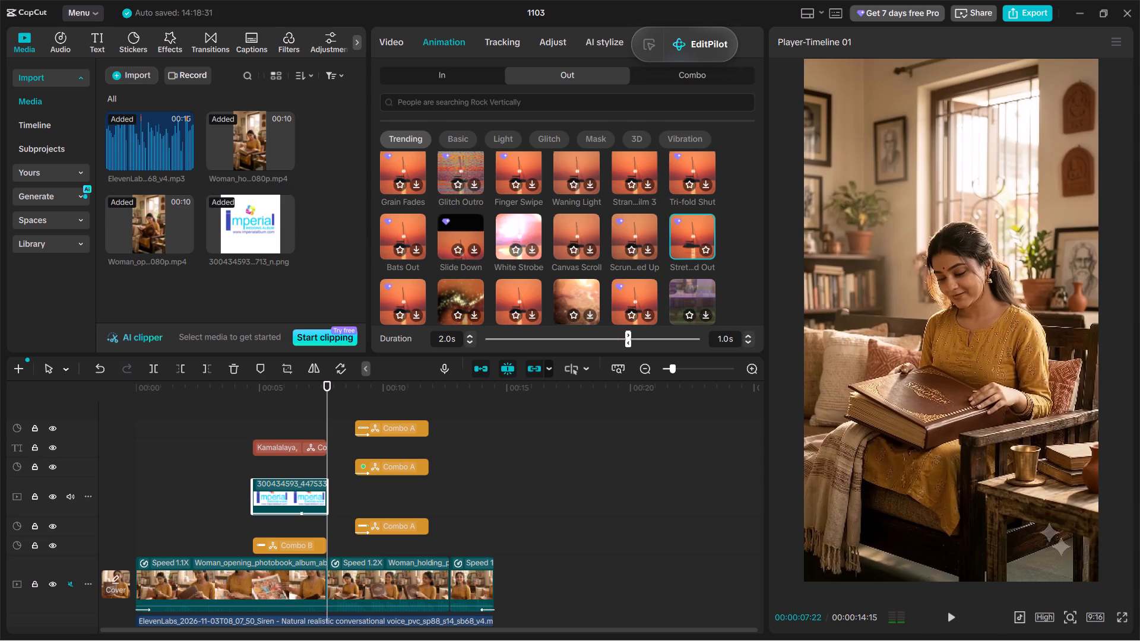
{"action": "left_click", "coordinate": [742, 256]}
Play the section containing the logo twice to check its entrance and exit animations alongside the address label.
{"action": "left_click", "coordinate": [221, 394]}
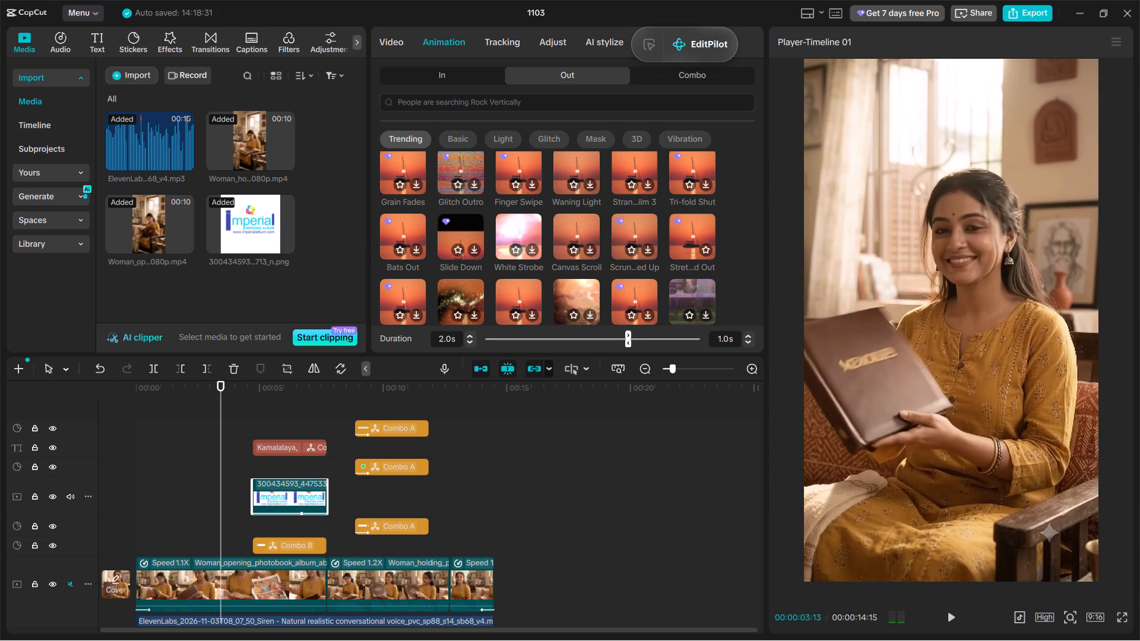
{"action": "key", "text": "space"}
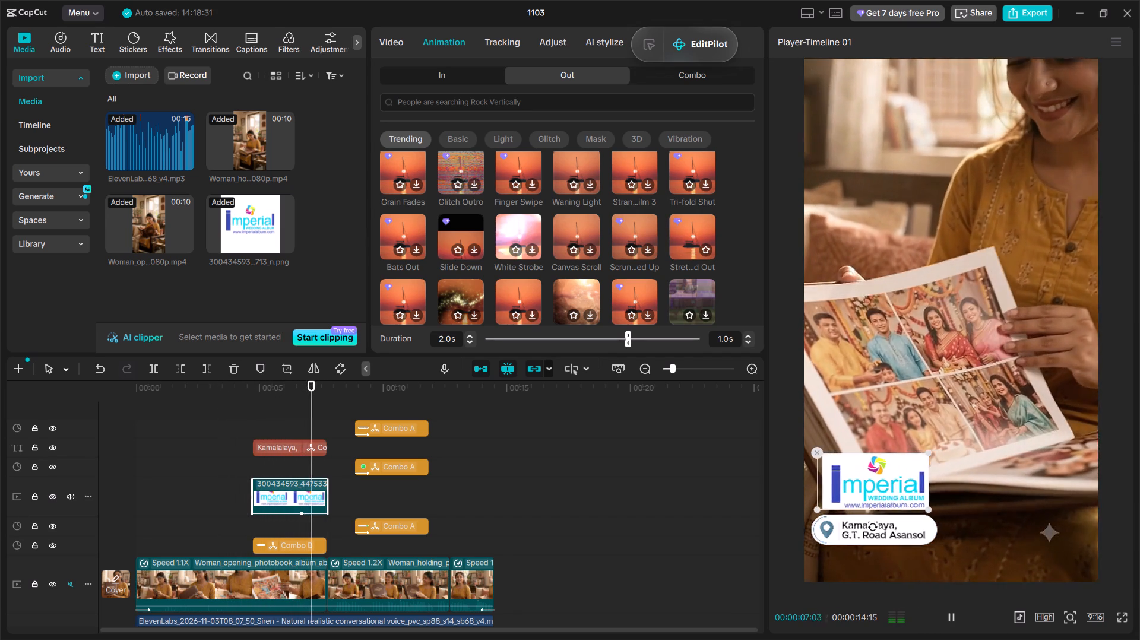
{"action": "key", "text": "space"}
{"action": "left_click", "coordinate": [308, 407]}
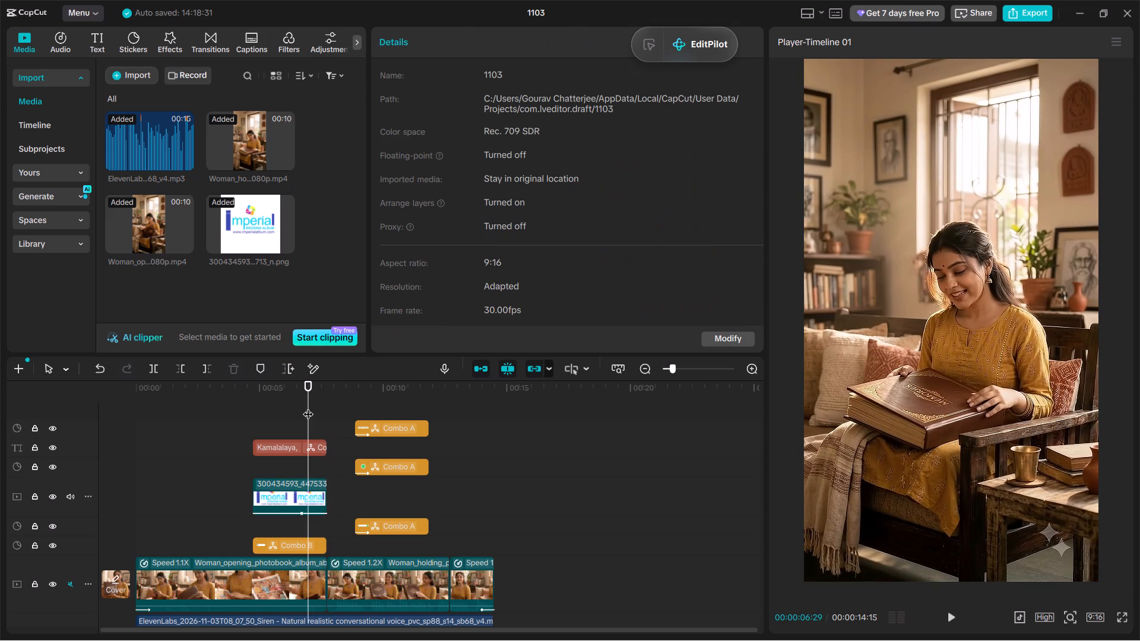
{"action": "left_click", "coordinate": [236, 409]}
{"action": "key", "text": "space"}
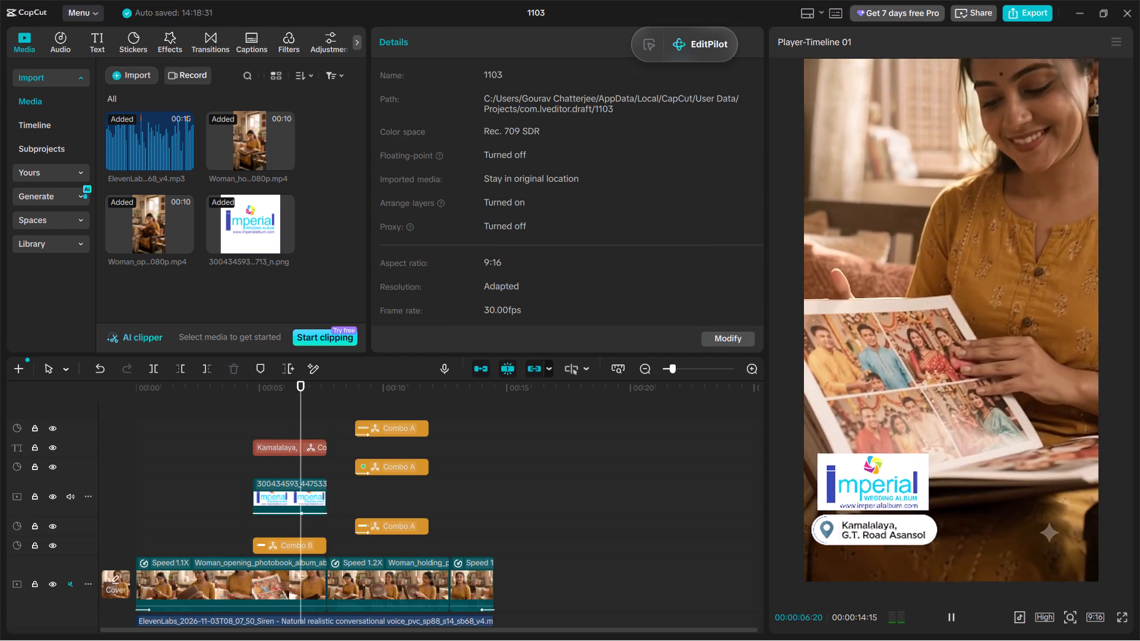
{"action": "key", "text": "space"}
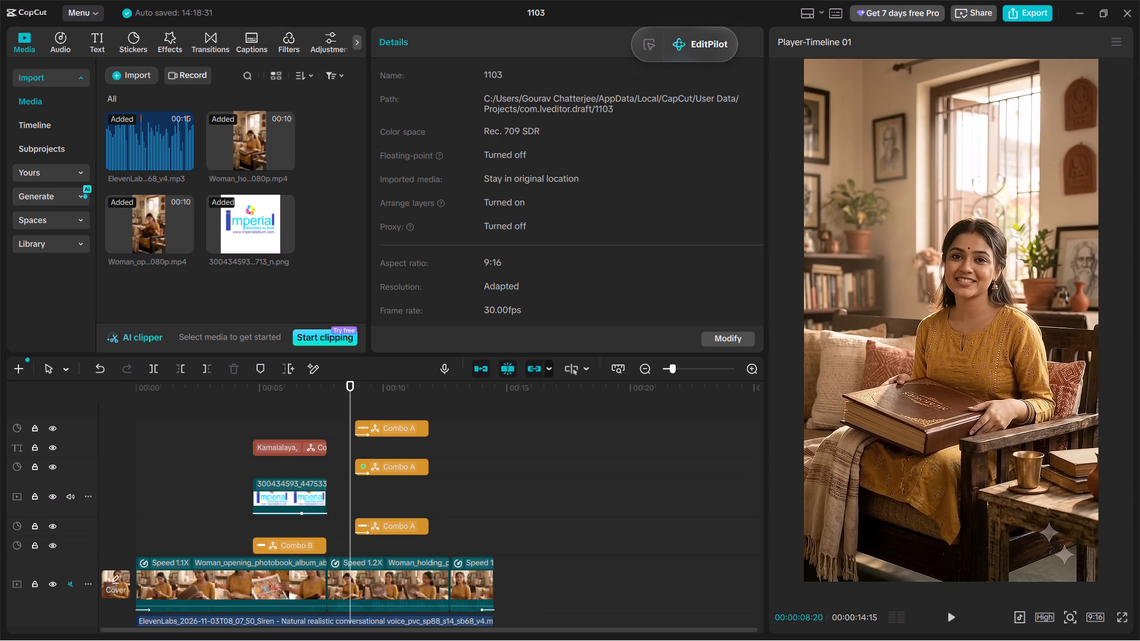
Ungroup the Kamalalaya address text and its label sticker, and regroup both together with the logo clip.
{"action": "left_click", "coordinate": [290, 441]}
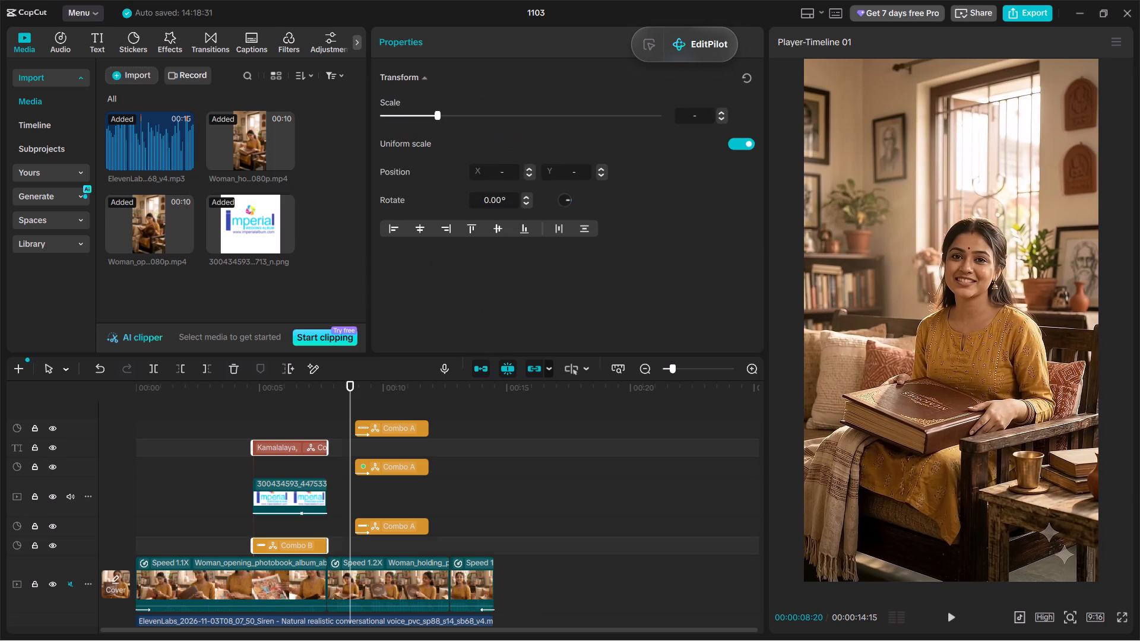
{"action": "right_click", "coordinate": [290, 441]}
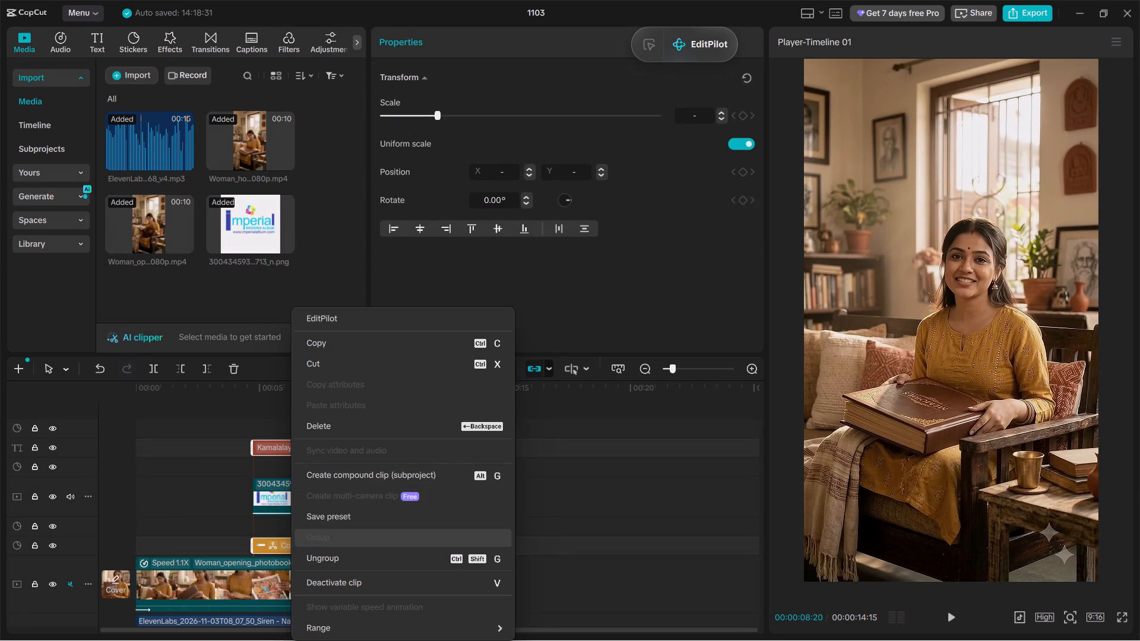
{"action": "left_click", "coordinate": [347, 557]}
{"action": "left_click_drag", "start_coordinate": [292, 427], "coordinate": [247, 548]}
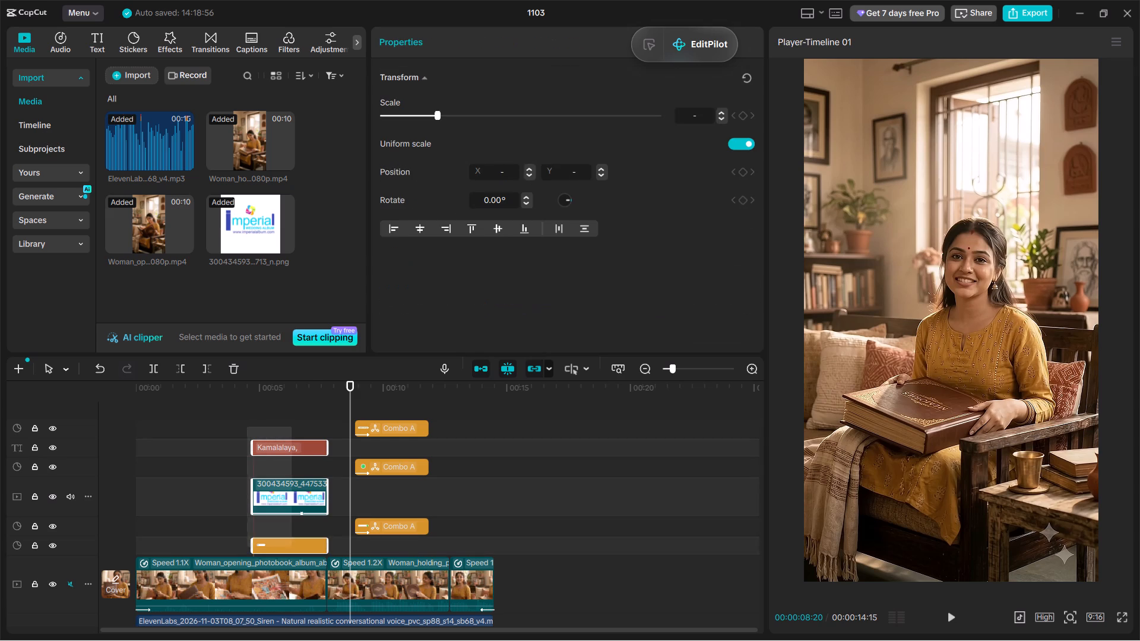
{"action": "left_click_drag", "start_coordinate": [247, 548], "coordinate": [266, 542]}
{"action": "right_click", "coordinate": [289, 493]}
{"action": "left_click", "coordinate": [318, 516]}
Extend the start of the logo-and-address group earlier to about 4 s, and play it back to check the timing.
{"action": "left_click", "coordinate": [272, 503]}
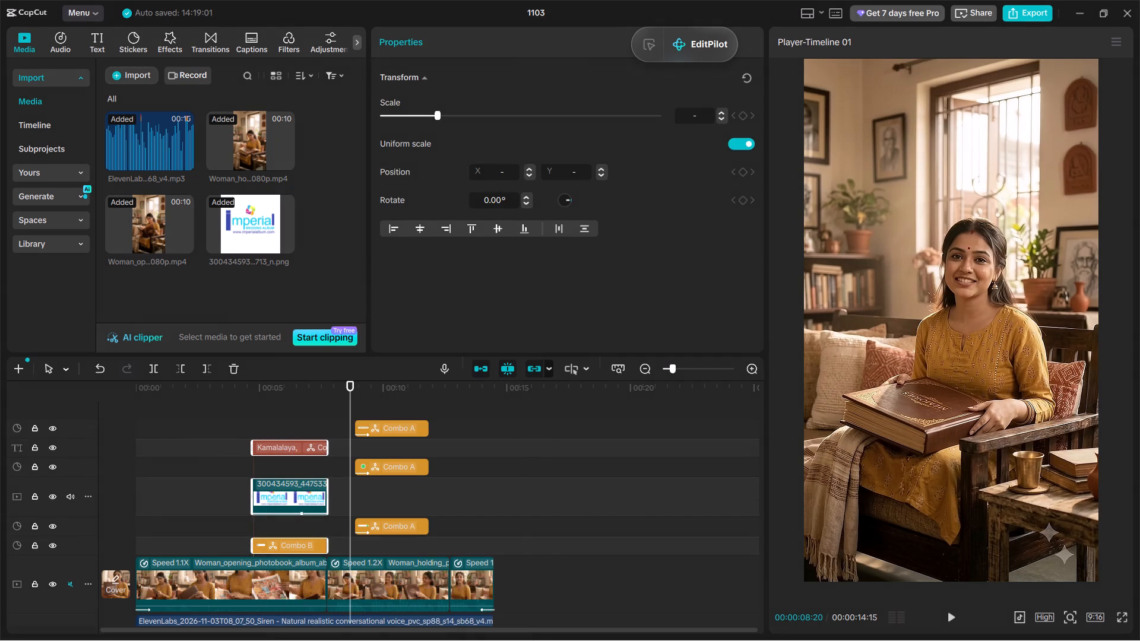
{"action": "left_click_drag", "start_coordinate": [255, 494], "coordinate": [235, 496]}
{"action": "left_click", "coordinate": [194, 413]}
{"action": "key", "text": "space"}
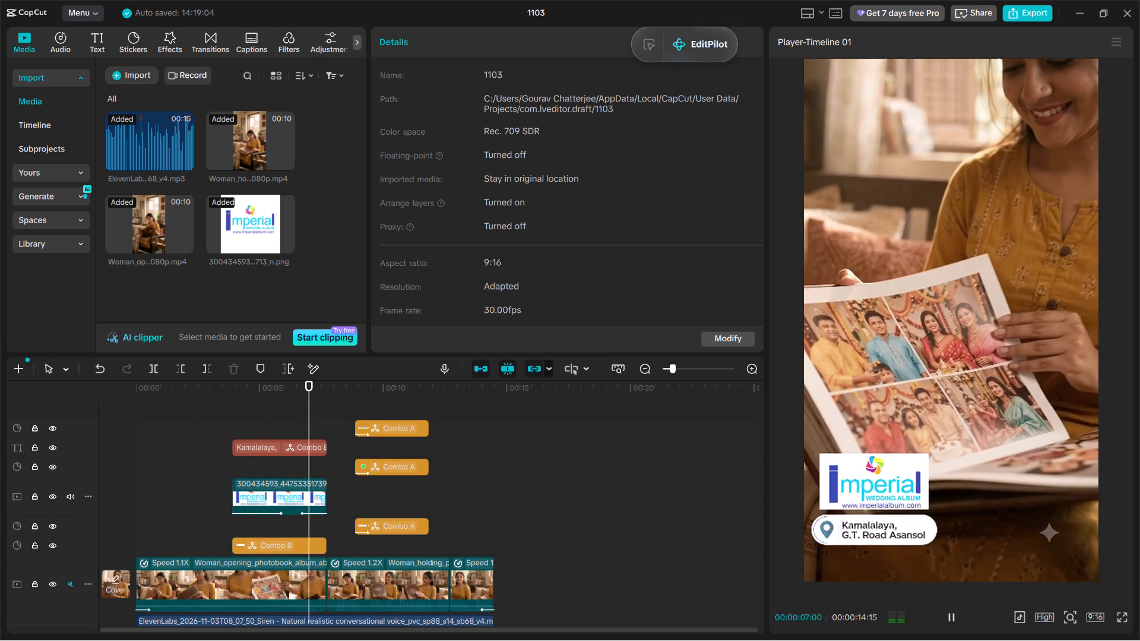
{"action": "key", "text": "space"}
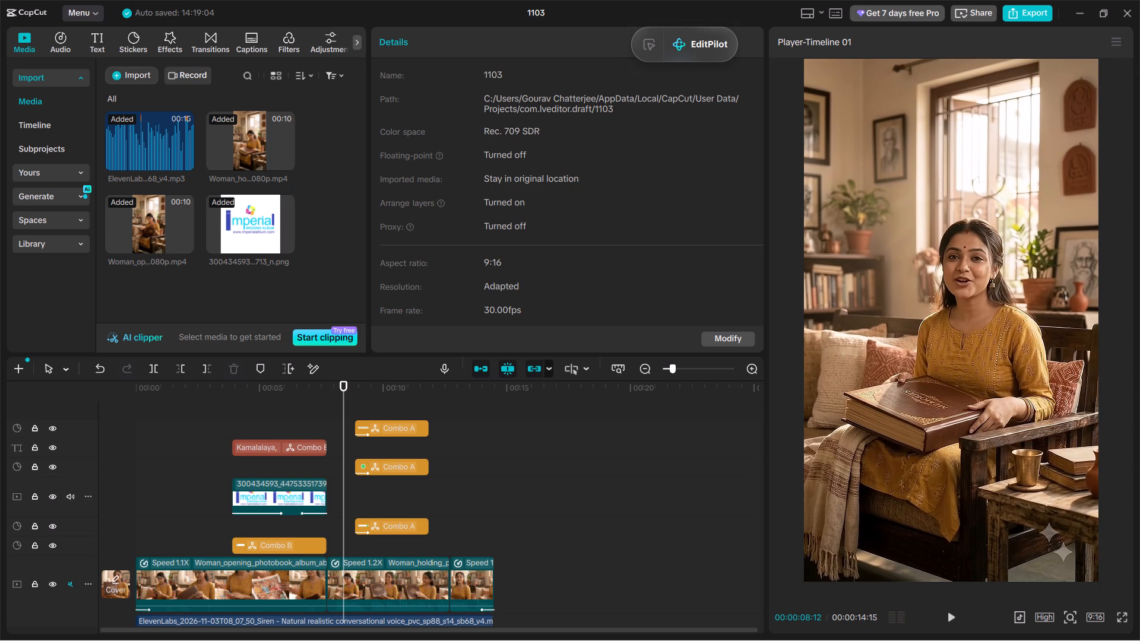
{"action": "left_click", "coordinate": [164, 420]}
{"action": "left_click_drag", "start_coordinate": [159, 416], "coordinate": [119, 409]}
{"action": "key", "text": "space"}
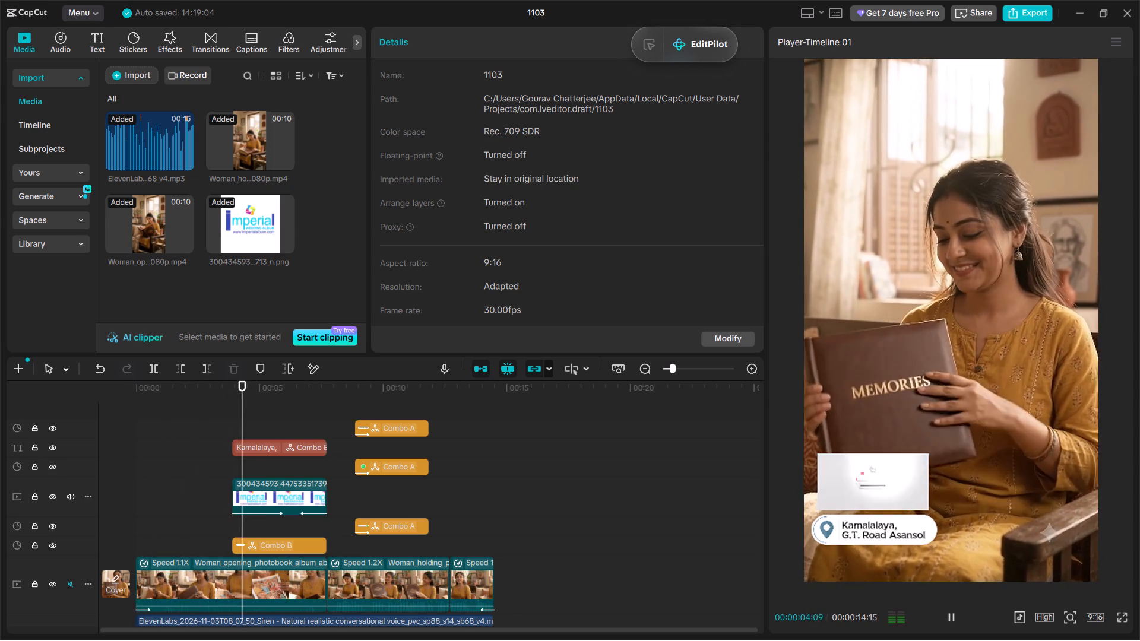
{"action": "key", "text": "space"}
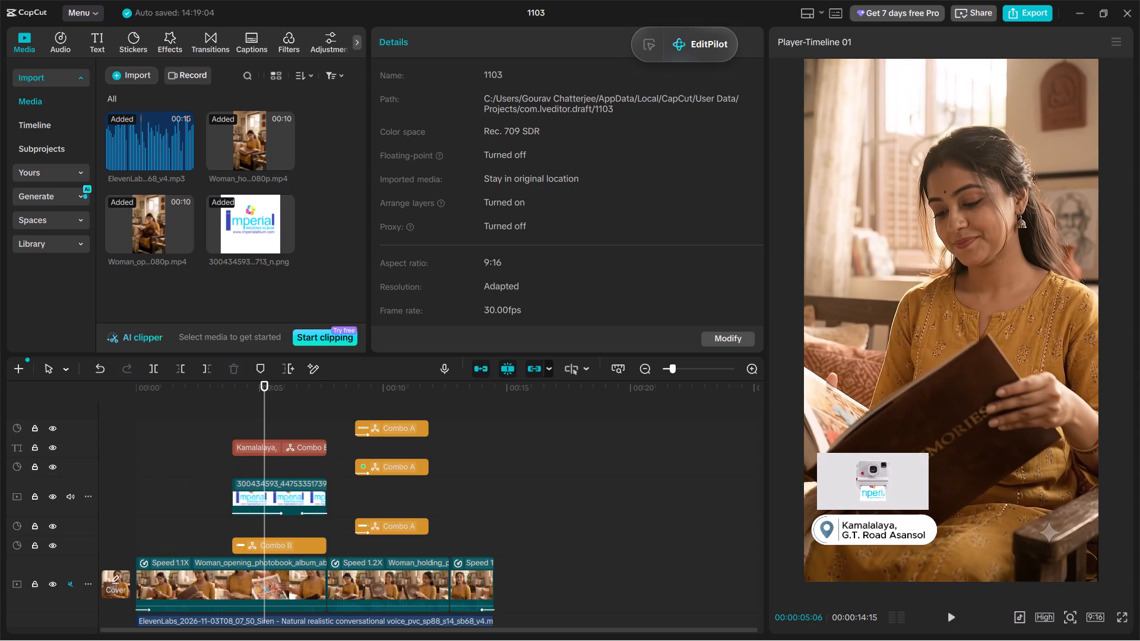
Extend the start of the logo-and-address group earlier to about 3 s, and play the video through to the end.
{"action": "left_click", "coordinate": [256, 443]}
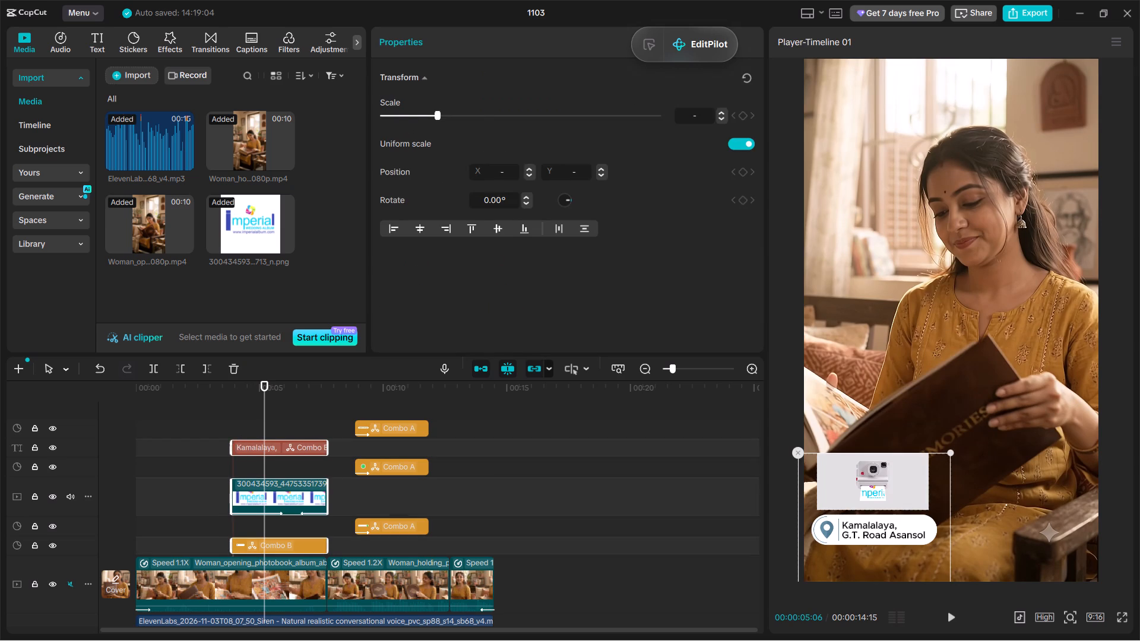
{"action": "left_click", "coordinate": [227, 450]}
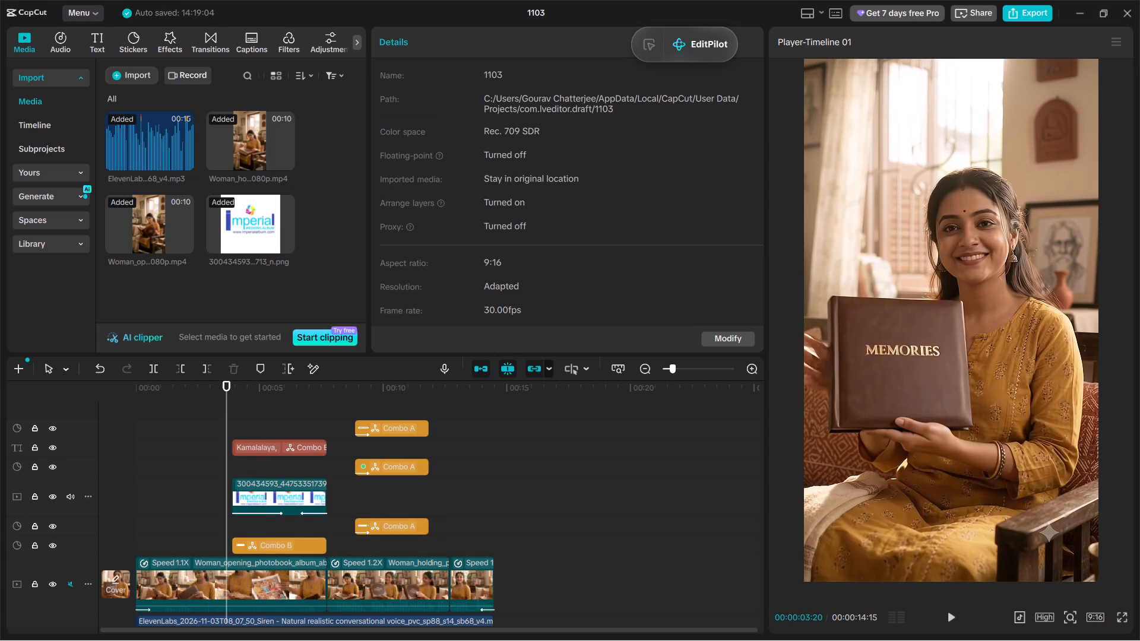
{"action": "left_click", "coordinate": [245, 452]}
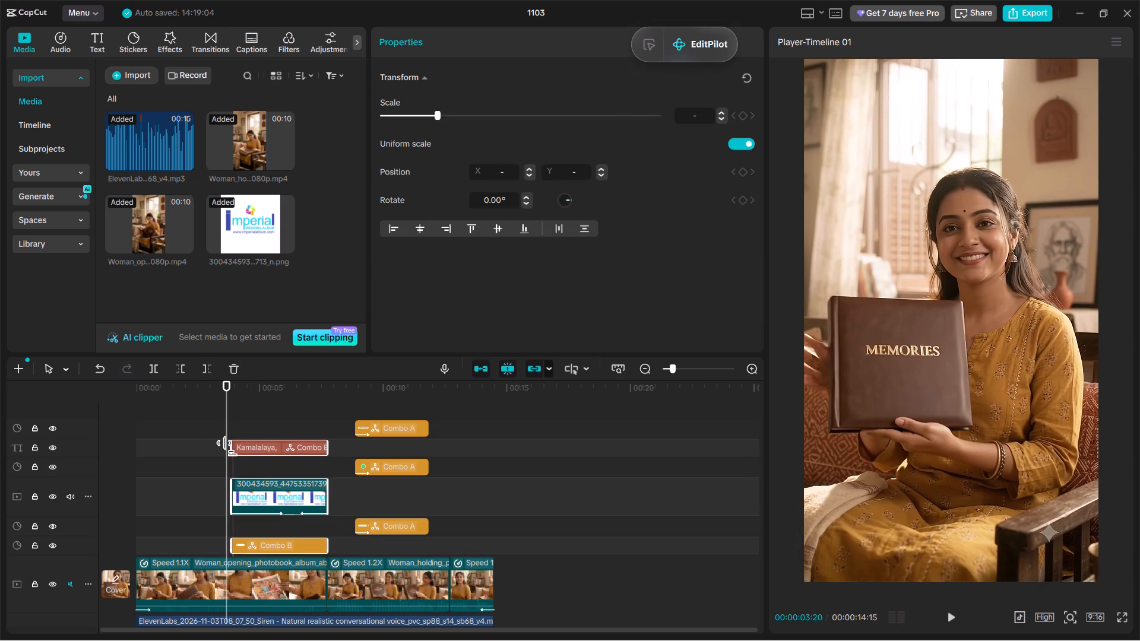
{"action": "left_click_drag", "start_coordinate": [229, 449], "coordinate": [211, 450]}
{"action": "left_click", "coordinate": [192, 405]}
{"action": "key", "text": "space"}
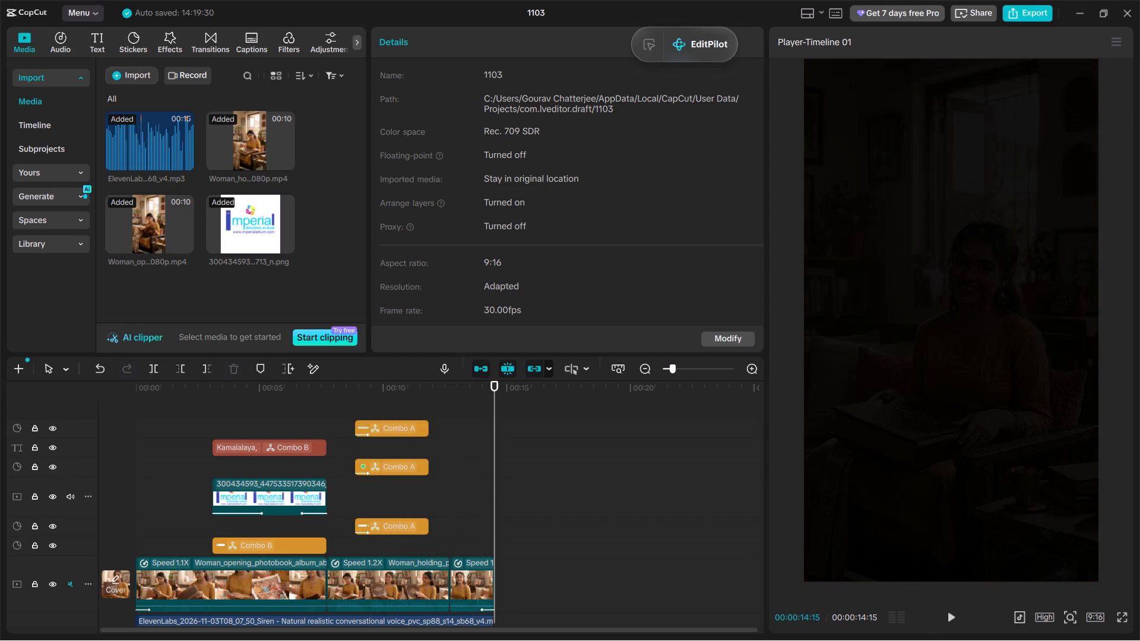
Move the three grouped WhatsApp and Order Now sticker clips later so they start at about 10.5 s.
{"action": "left_click_drag", "start_coordinate": [395, 403], "coordinate": [406, 516]}
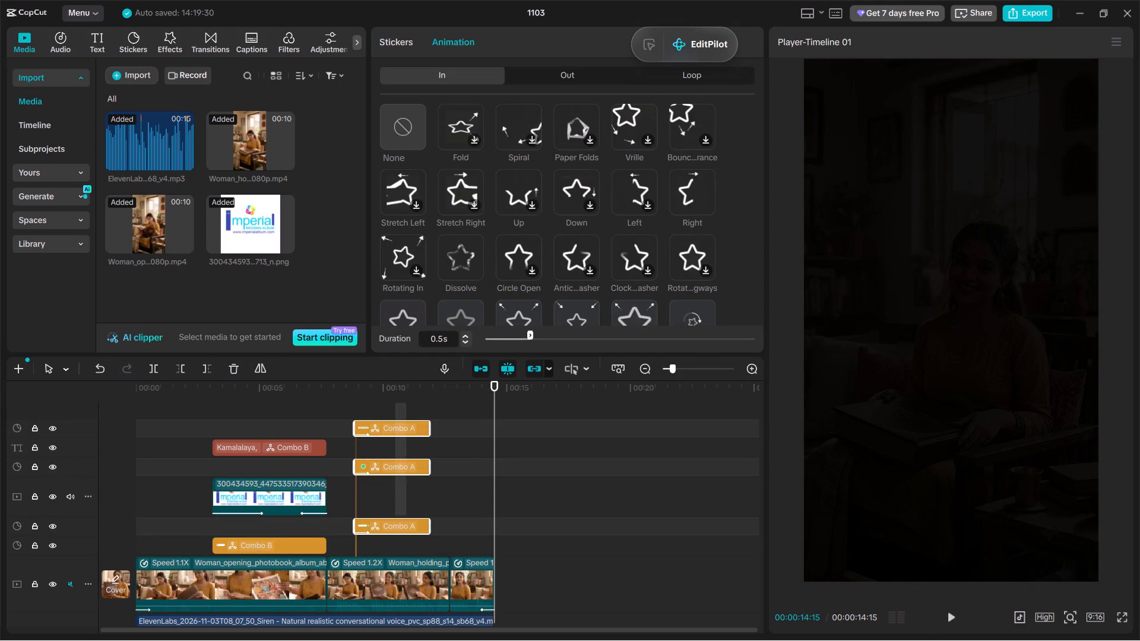
{"action": "left_click_drag", "start_coordinate": [406, 516], "coordinate": [406, 521]}
{"action": "left_click", "coordinate": [411, 410]}
{"action": "left_click", "coordinate": [412, 430]}
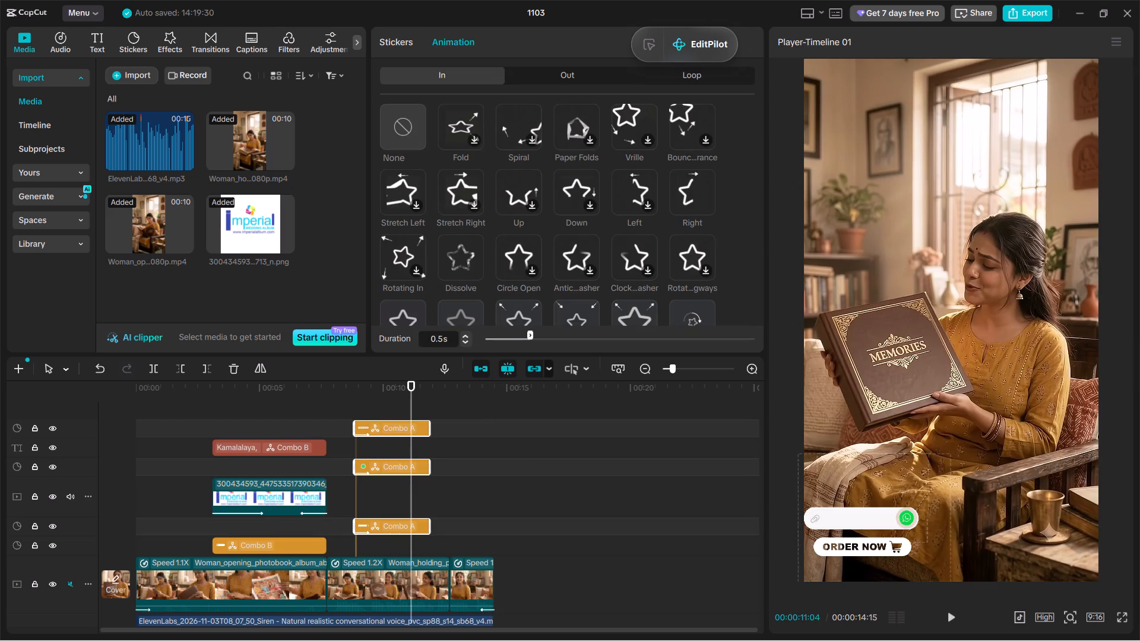
{"action": "left_click_drag", "start_coordinate": [399, 431], "coordinate": [426, 435]}
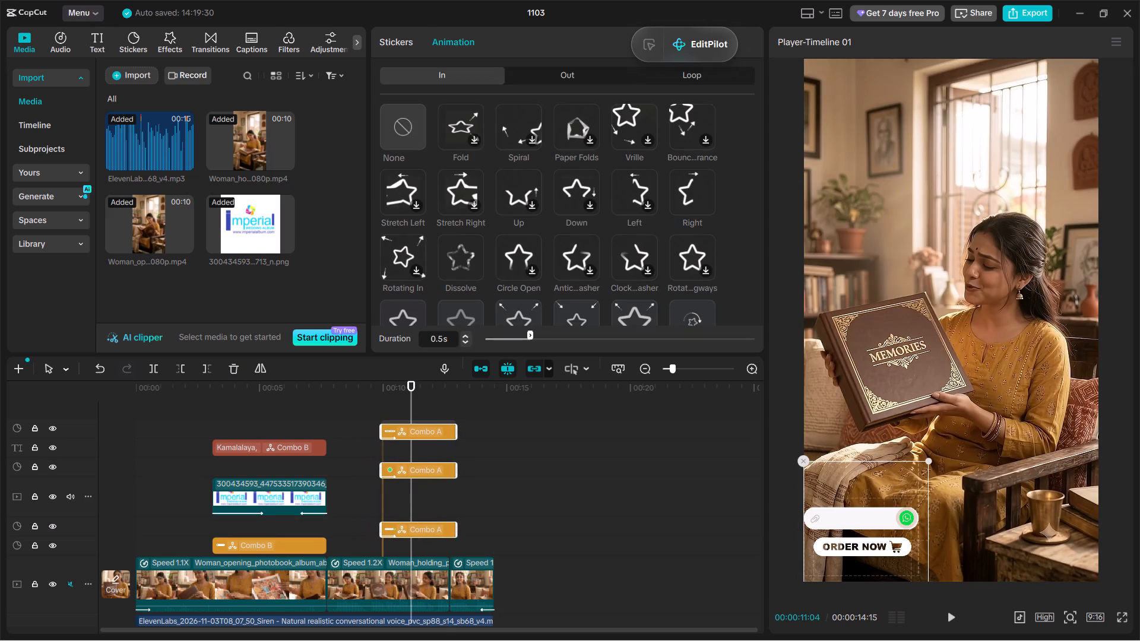
{"action": "left_click_drag", "start_coordinate": [426, 435], "coordinate": [438, 434]}
Extend the end of the logo-and-address group to about 8.5 s, and play from the beginning to check it.
{"action": "left_click", "coordinate": [308, 440]}
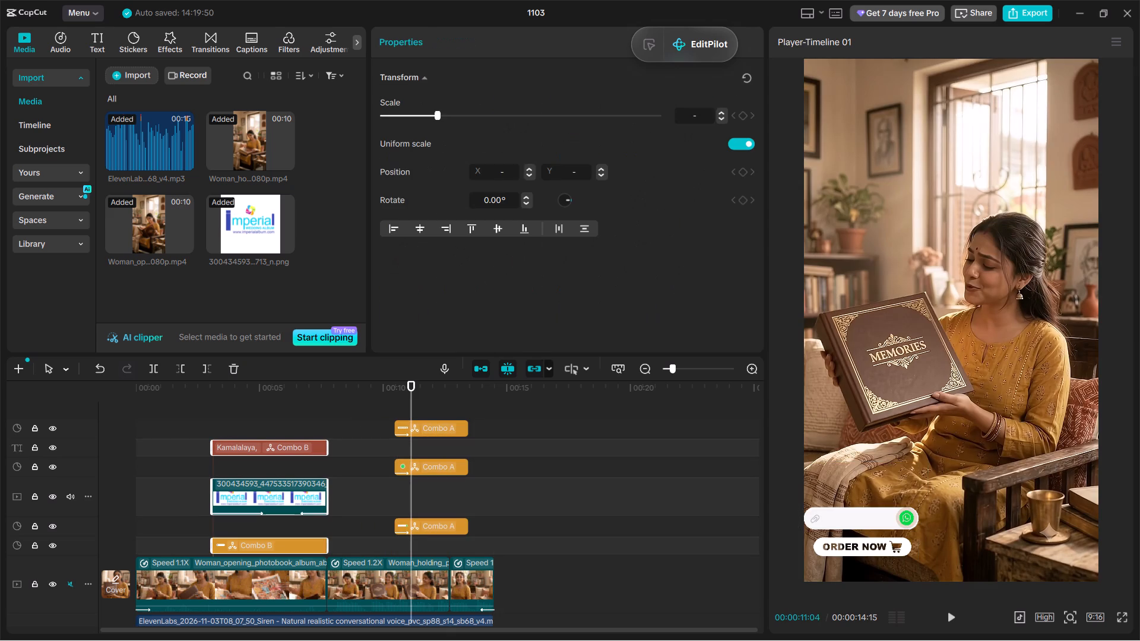
{"action": "left_click_drag", "start_coordinate": [325, 452], "coordinate": [343, 446]}
{"action": "left_click", "coordinate": [182, 408]}
{"action": "left_click_drag", "start_coordinate": [182, 408], "coordinate": [115, 408]}
{"action": "key", "text": "space"}
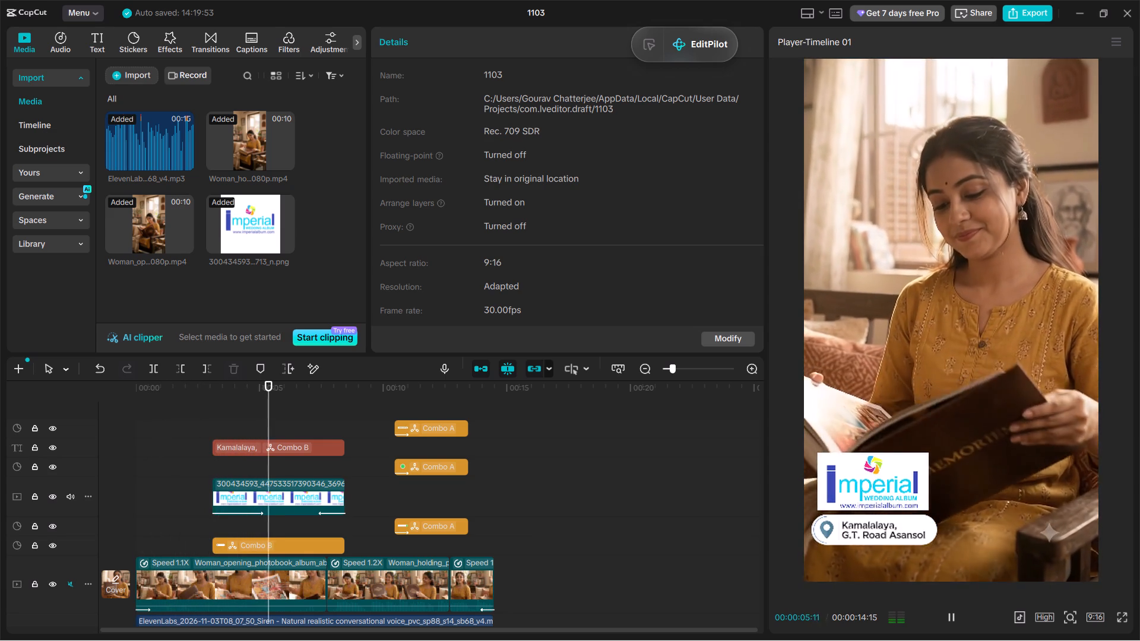
{"action": "key", "text": "space"}
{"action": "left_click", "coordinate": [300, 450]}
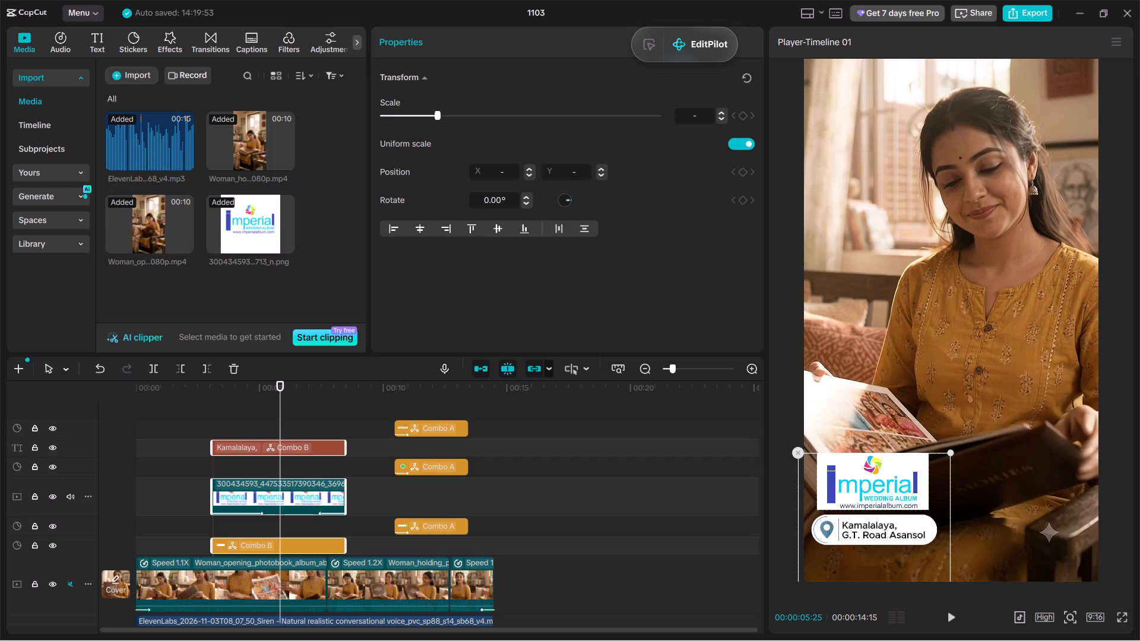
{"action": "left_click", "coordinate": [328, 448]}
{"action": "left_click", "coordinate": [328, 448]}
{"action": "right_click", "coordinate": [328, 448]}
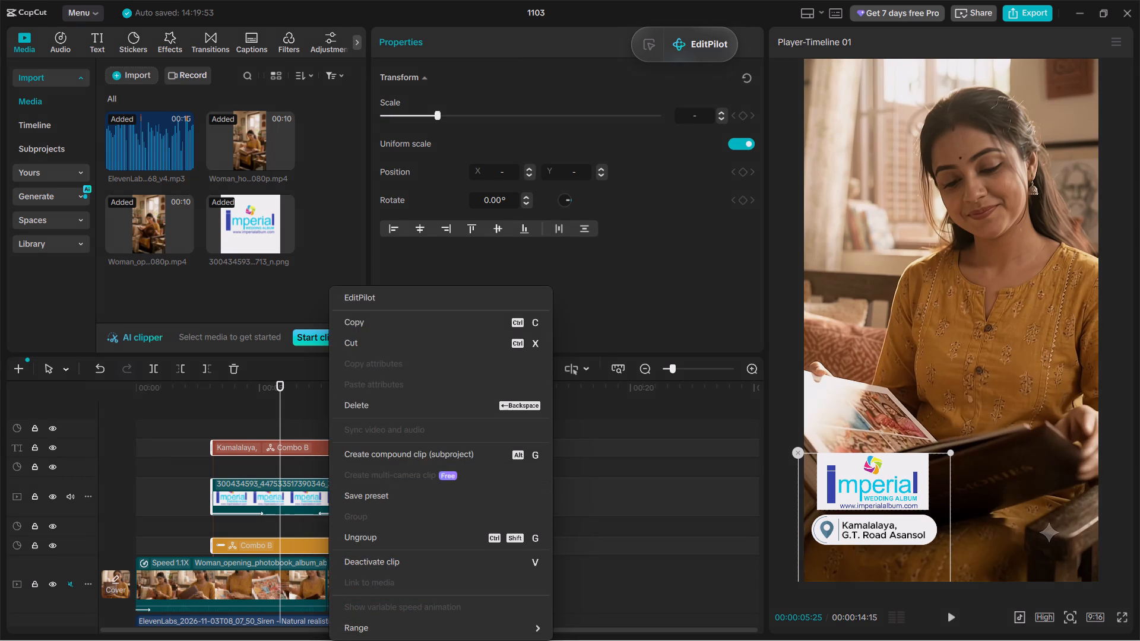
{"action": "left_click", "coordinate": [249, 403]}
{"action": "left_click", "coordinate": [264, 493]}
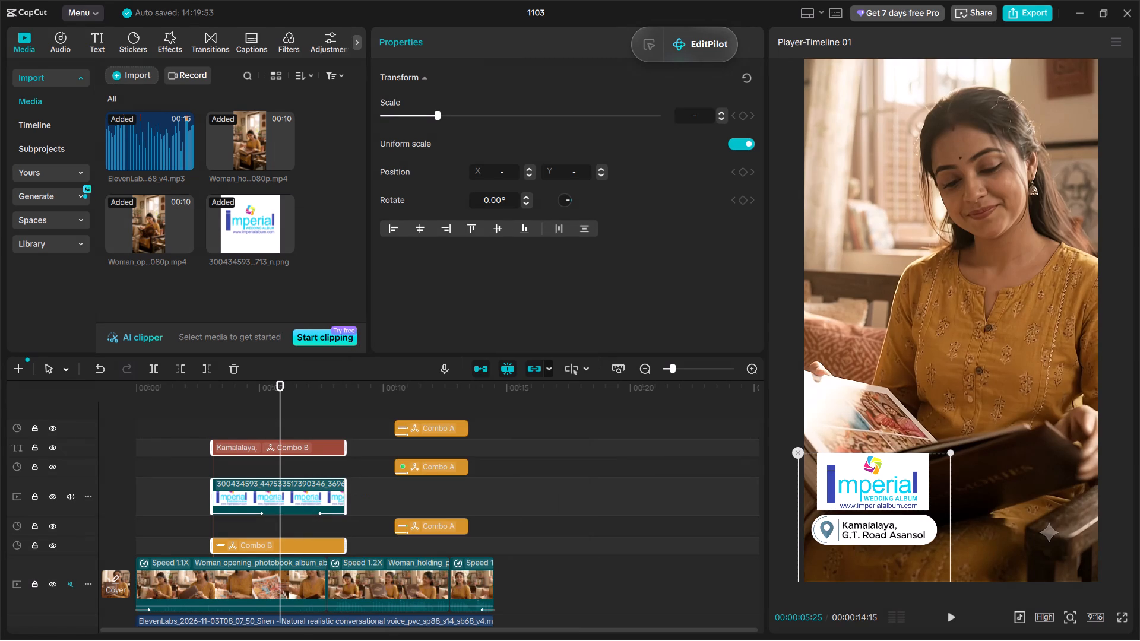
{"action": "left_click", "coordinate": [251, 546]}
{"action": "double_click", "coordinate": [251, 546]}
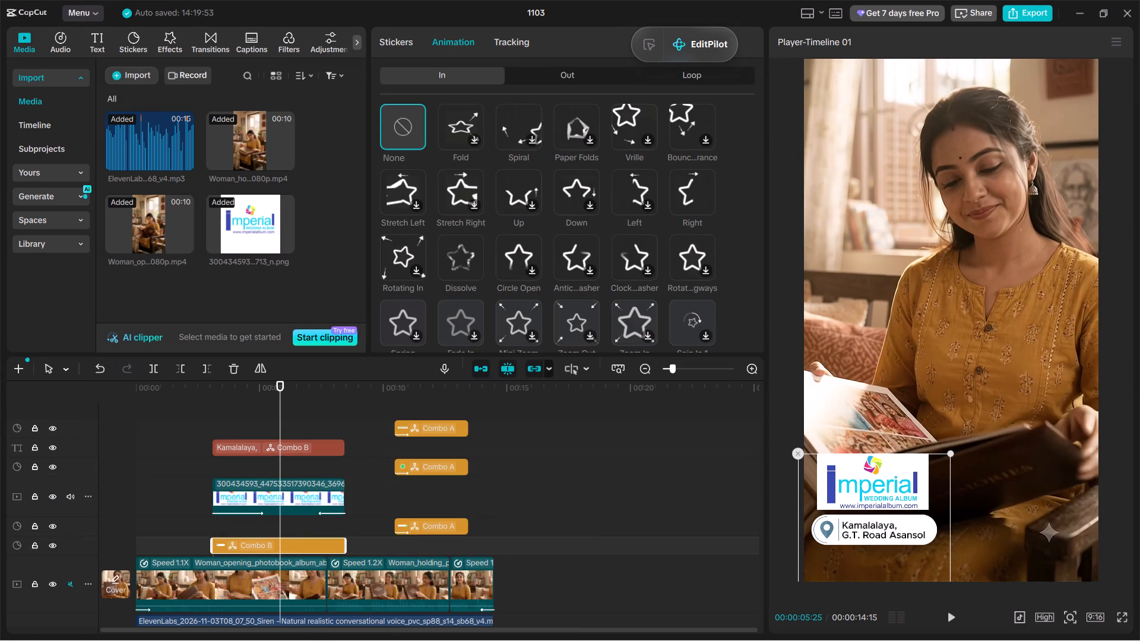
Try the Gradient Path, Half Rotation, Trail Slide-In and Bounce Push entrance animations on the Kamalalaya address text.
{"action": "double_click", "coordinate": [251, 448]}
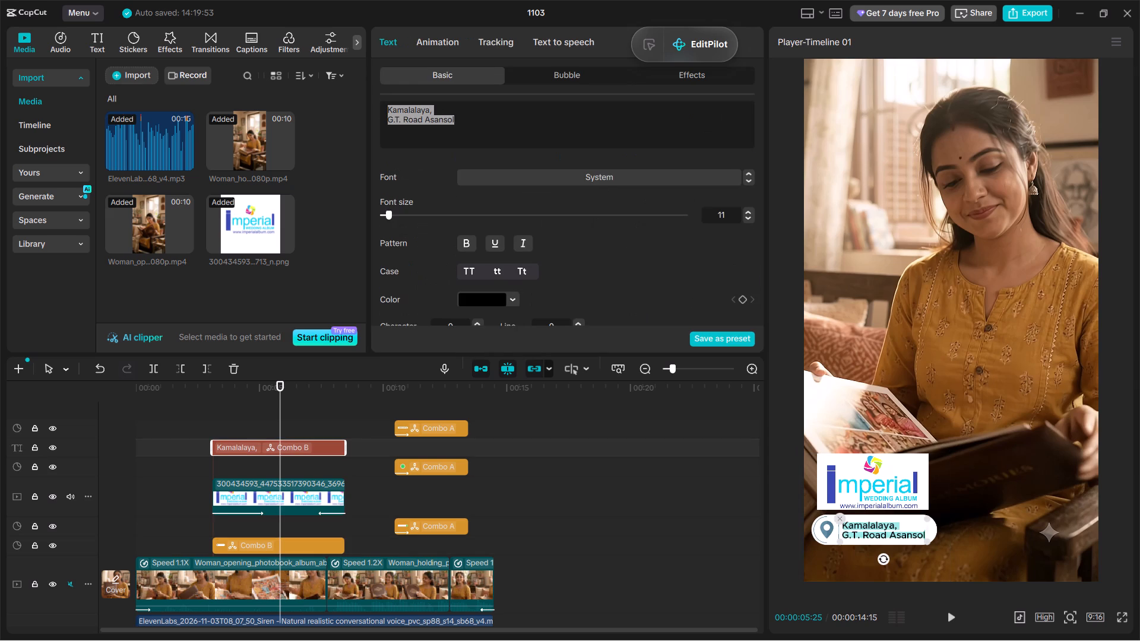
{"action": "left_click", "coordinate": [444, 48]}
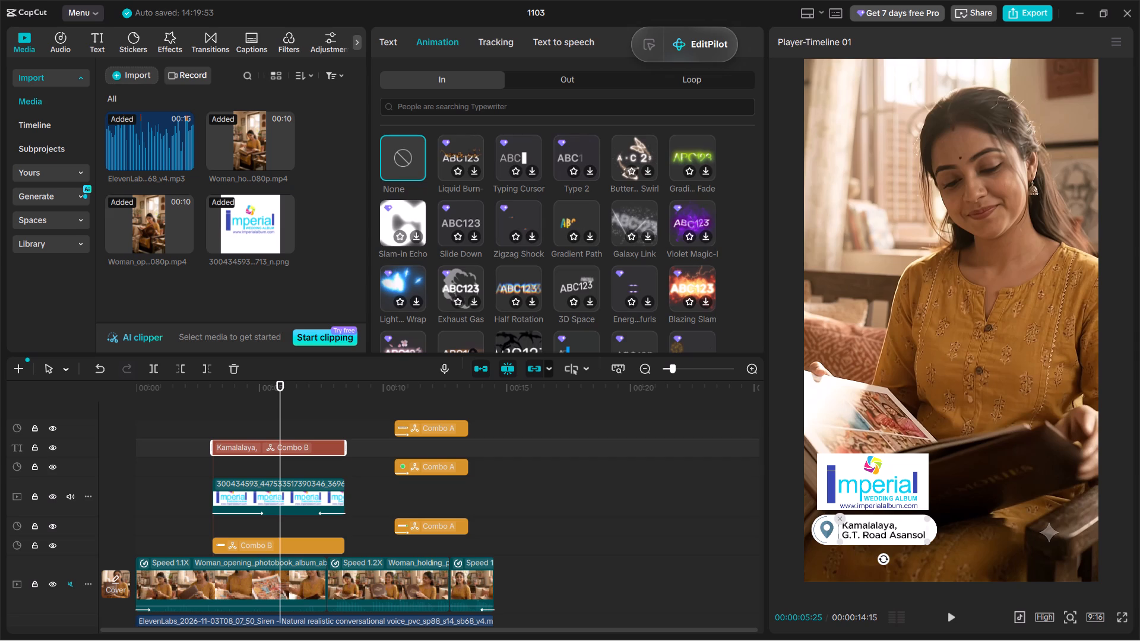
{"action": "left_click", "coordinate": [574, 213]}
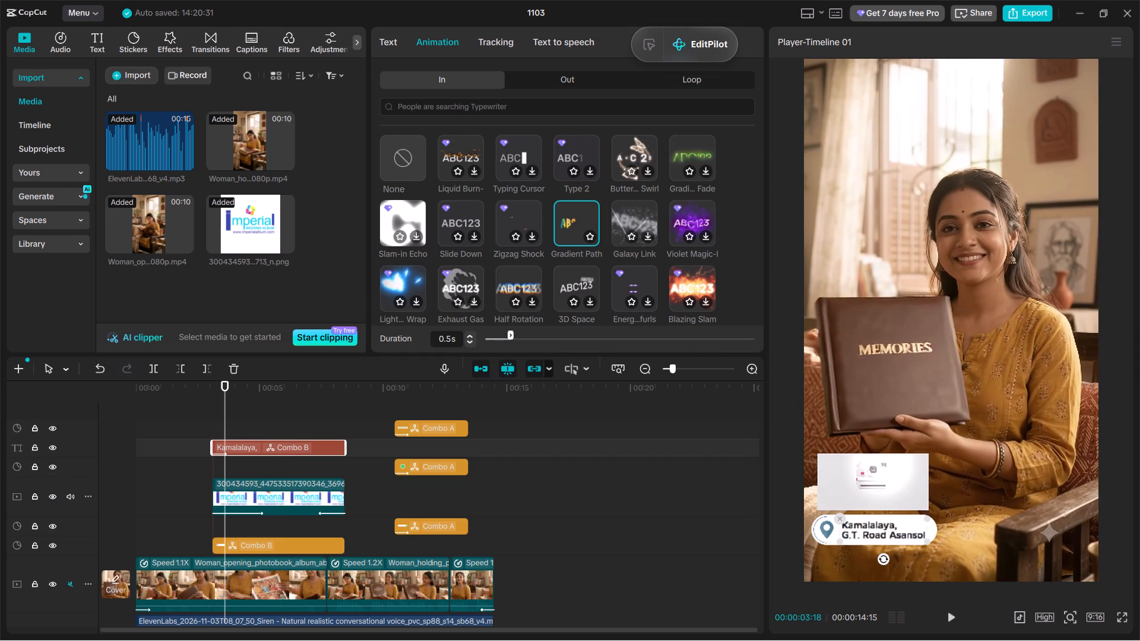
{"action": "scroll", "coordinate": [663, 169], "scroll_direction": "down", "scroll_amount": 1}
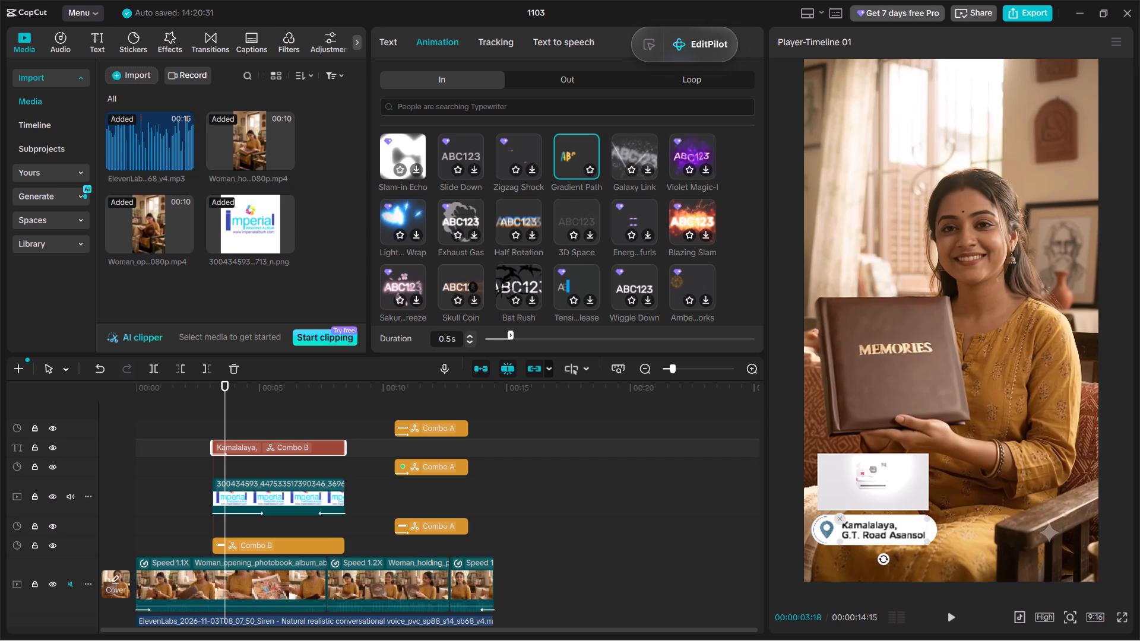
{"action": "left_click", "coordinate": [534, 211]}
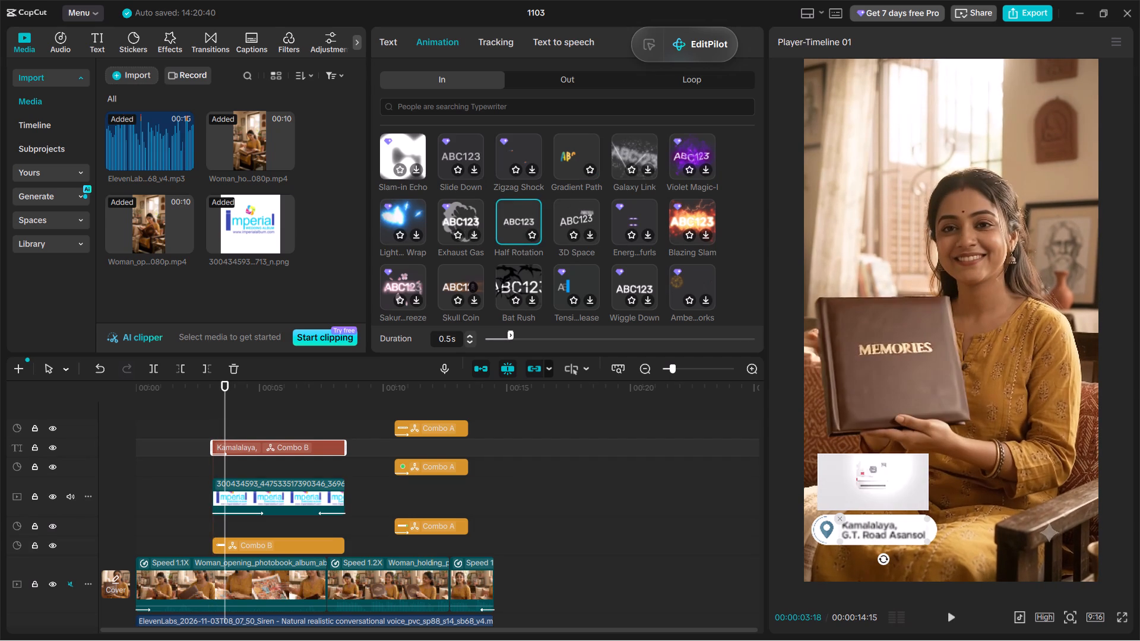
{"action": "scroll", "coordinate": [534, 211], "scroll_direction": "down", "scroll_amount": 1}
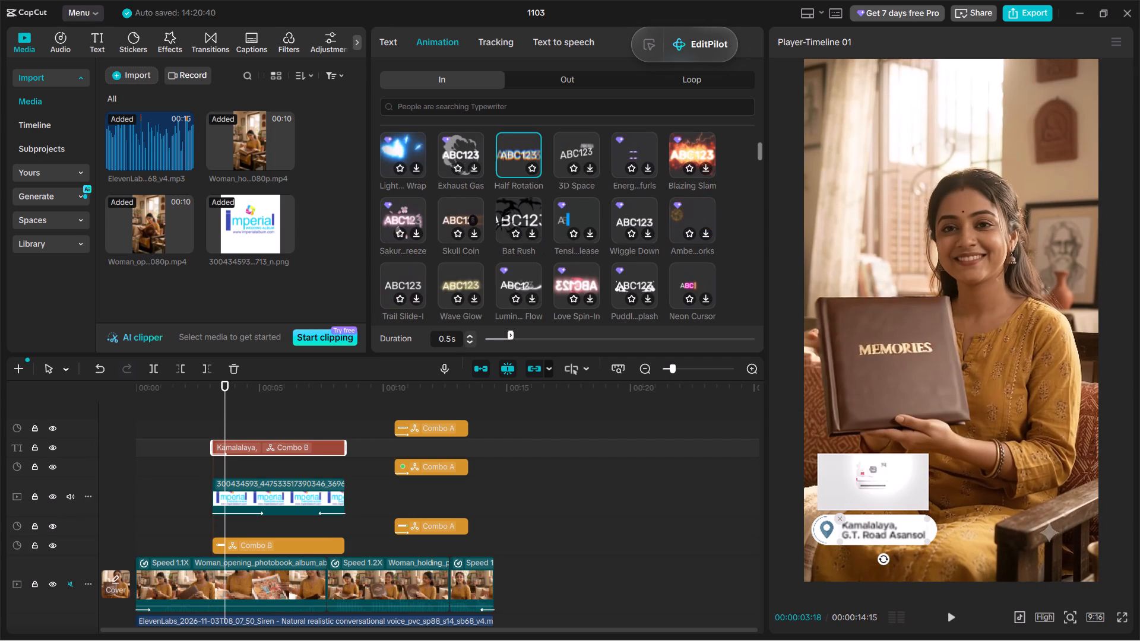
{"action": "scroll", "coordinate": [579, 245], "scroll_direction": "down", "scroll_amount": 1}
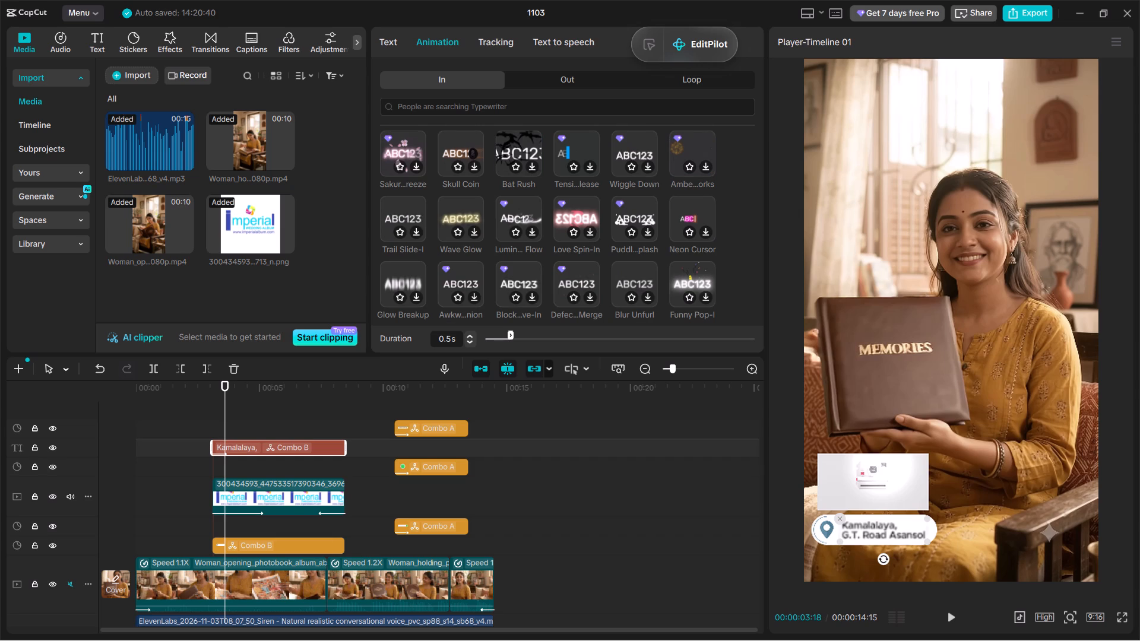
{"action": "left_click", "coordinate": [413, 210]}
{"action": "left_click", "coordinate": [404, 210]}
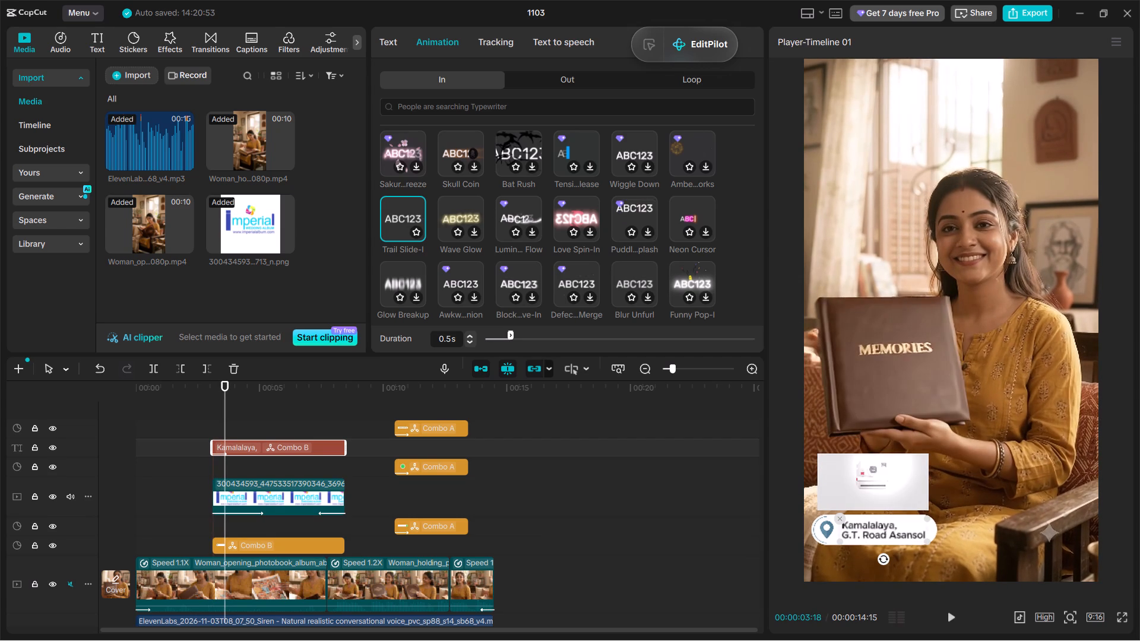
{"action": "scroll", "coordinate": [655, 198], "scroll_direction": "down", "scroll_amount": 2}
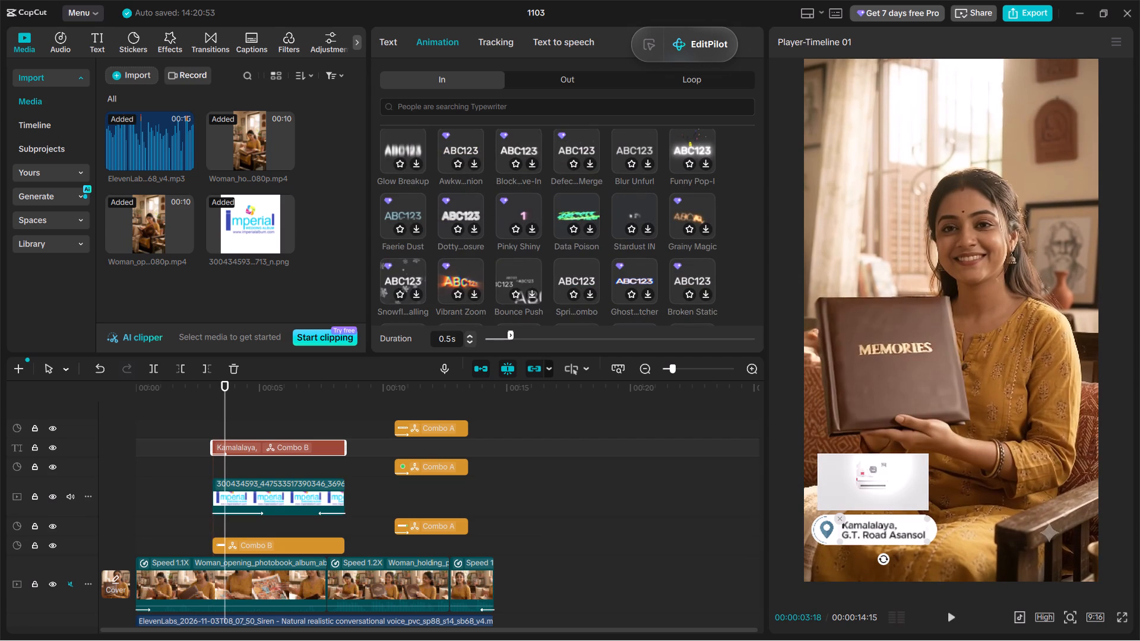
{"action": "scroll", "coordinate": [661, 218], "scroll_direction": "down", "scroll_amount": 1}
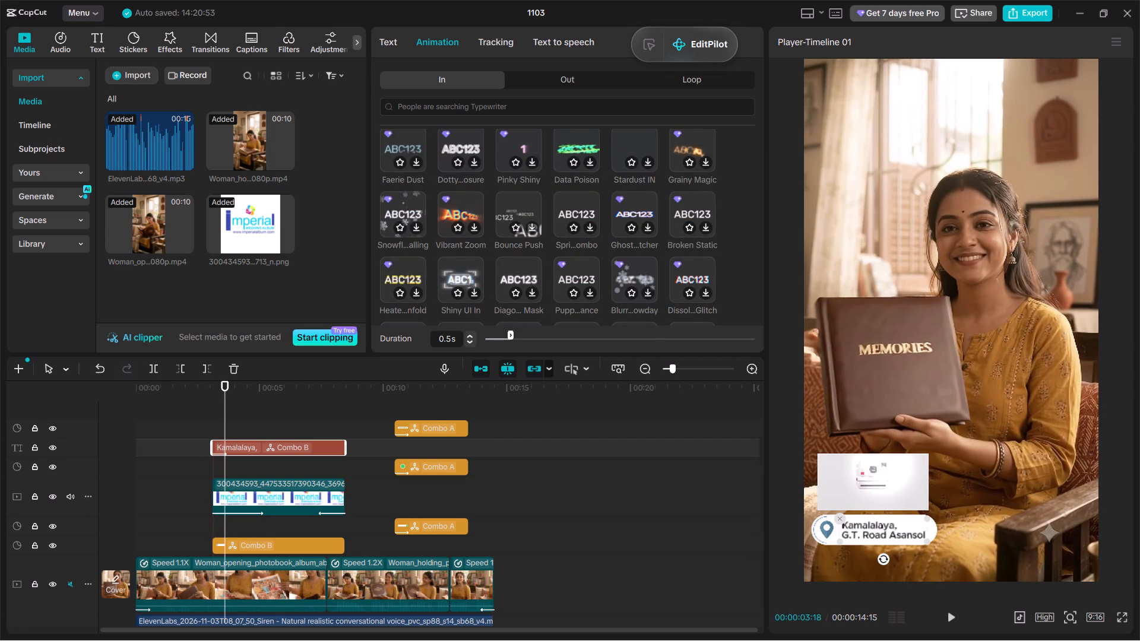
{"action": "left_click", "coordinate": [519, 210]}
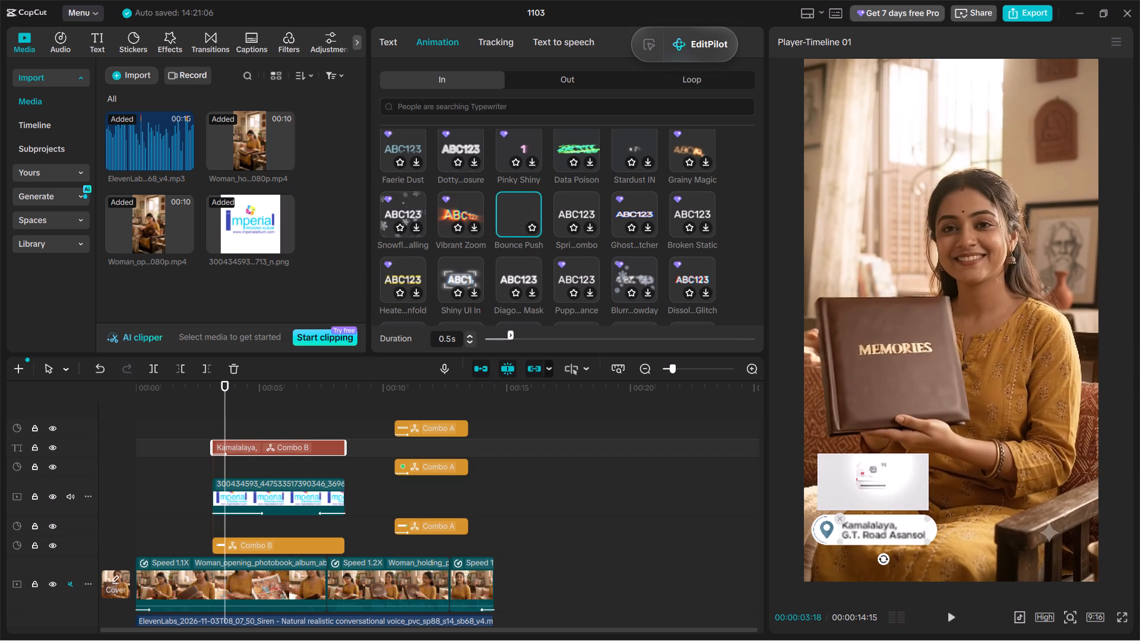
Browse further entrance animations for the address text, try Bracket Cursor, and settle on Dust Stitch-In.
{"action": "scroll", "coordinate": [519, 210], "scroll_direction": "down", "scroll_amount": 1}
{"action": "scroll", "coordinate": [519, 210], "scroll_direction": "up", "scroll_amount": 9}
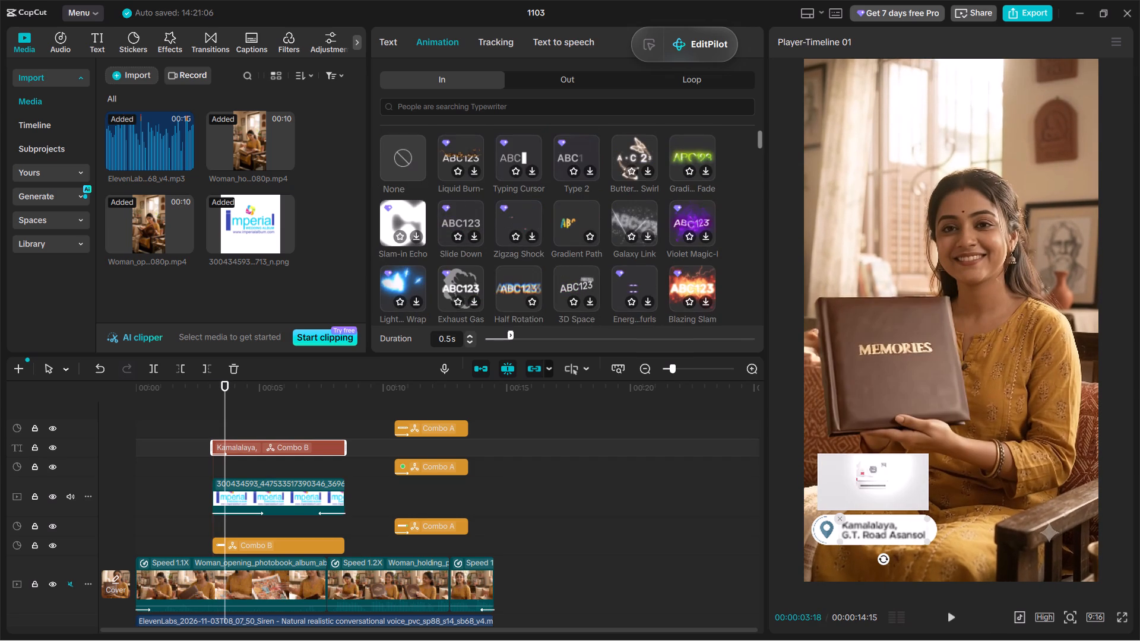
{"action": "scroll", "coordinate": [519, 210], "scroll_direction": "up", "scroll_amount": 3}
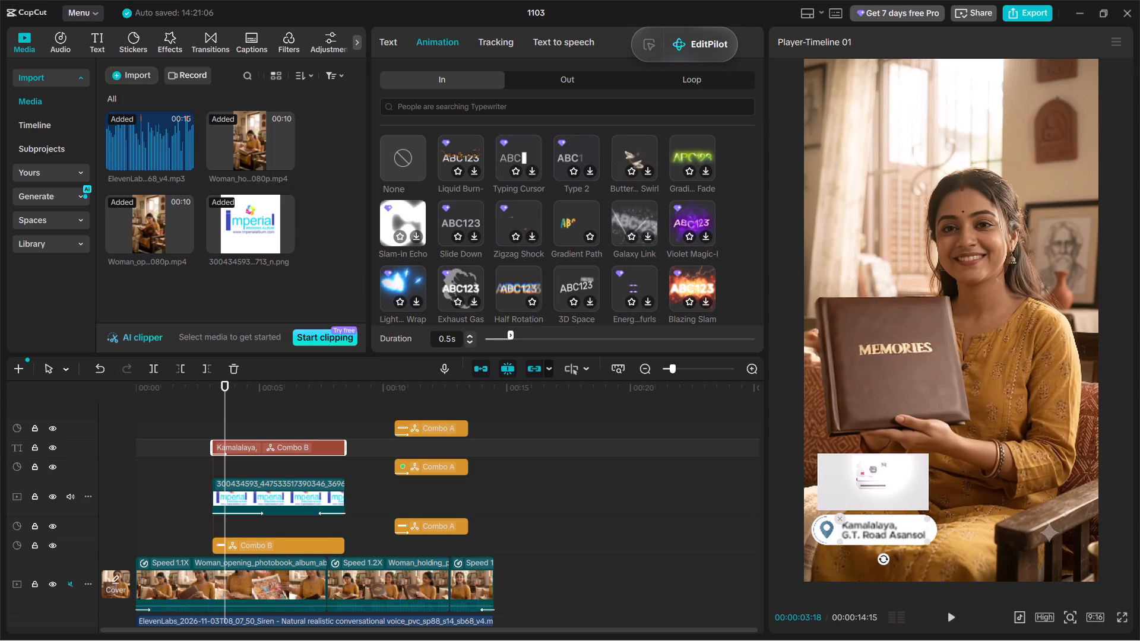
{"action": "scroll", "coordinate": [703, 176], "scroll_direction": "down", "scroll_amount": 3}
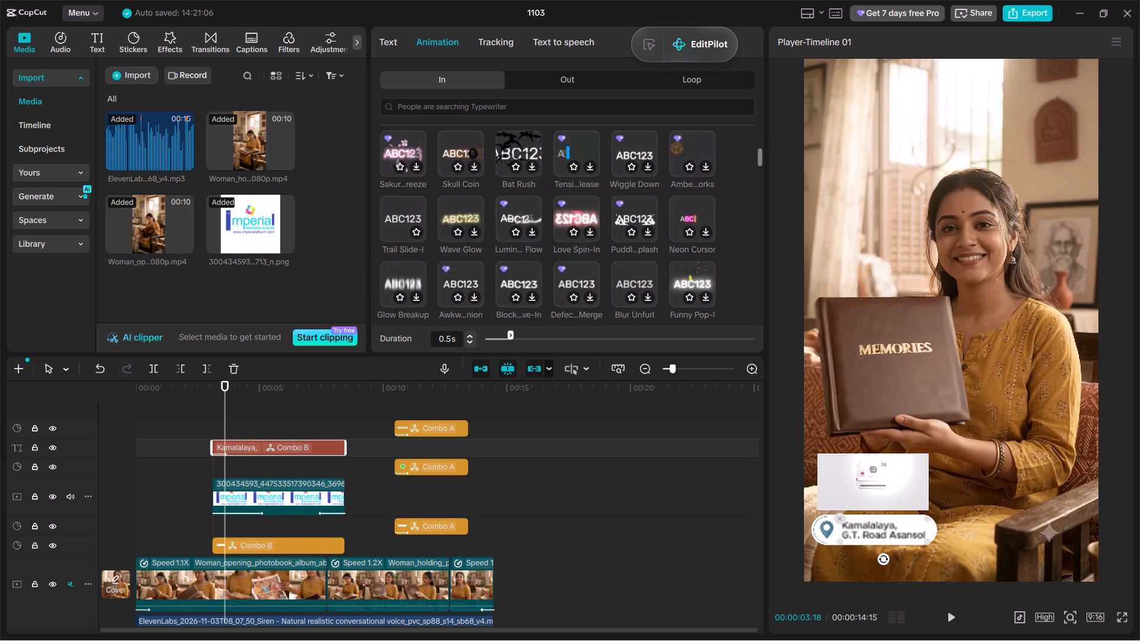
{"action": "scroll", "coordinate": [692, 200], "scroll_direction": "down", "scroll_amount": 4}
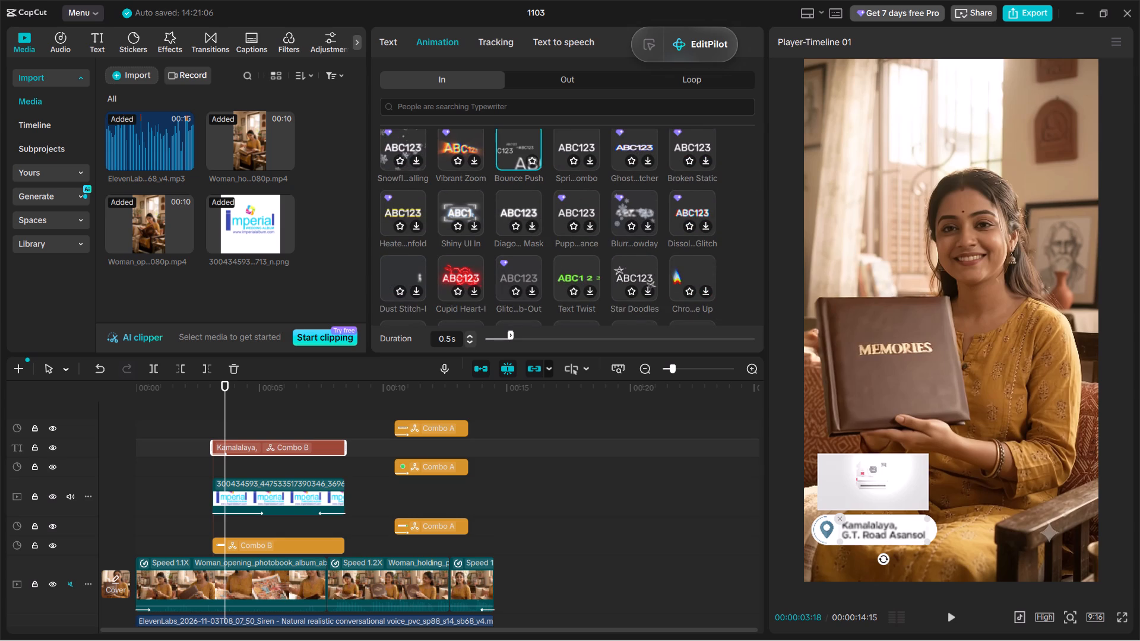
{"action": "scroll", "coordinate": [631, 241], "scroll_direction": "down", "scroll_amount": 1}
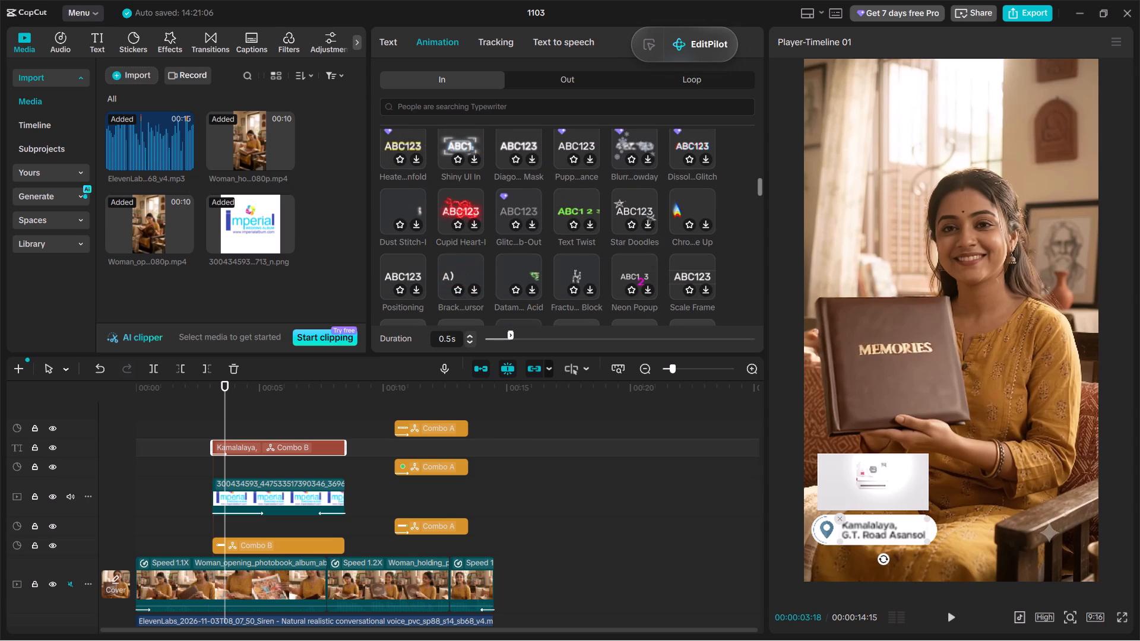
{"action": "left_click", "coordinate": [472, 268]}
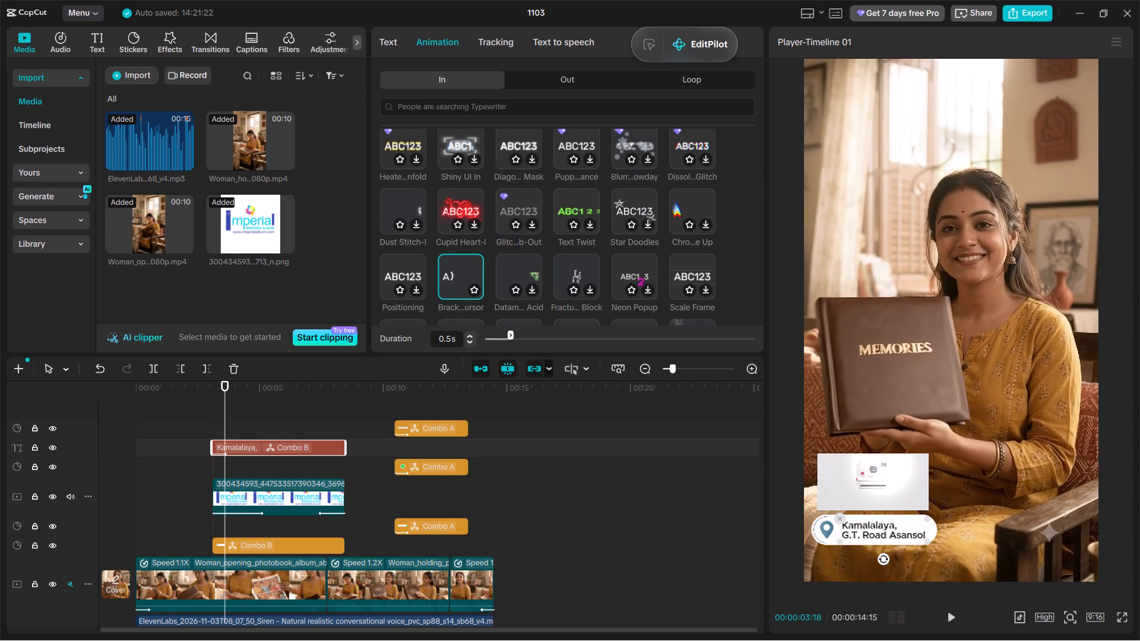
{"action": "left_click", "coordinate": [407, 201]}
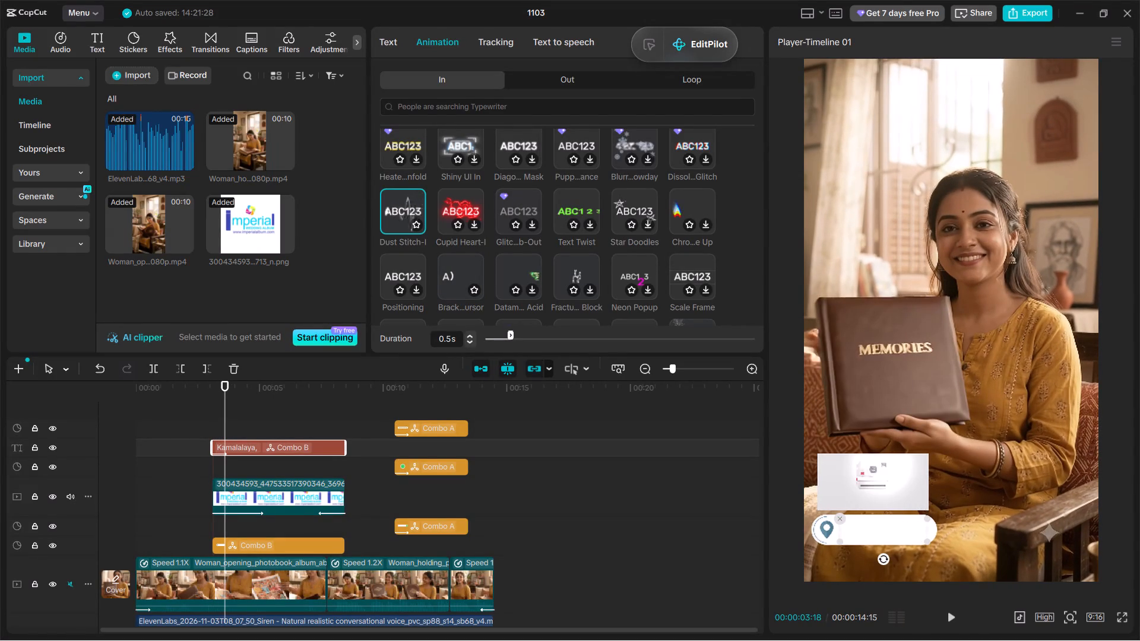
Apply the Smoke Out exit animation to the address text.
{"action": "left_click", "coordinate": [550, 81]}
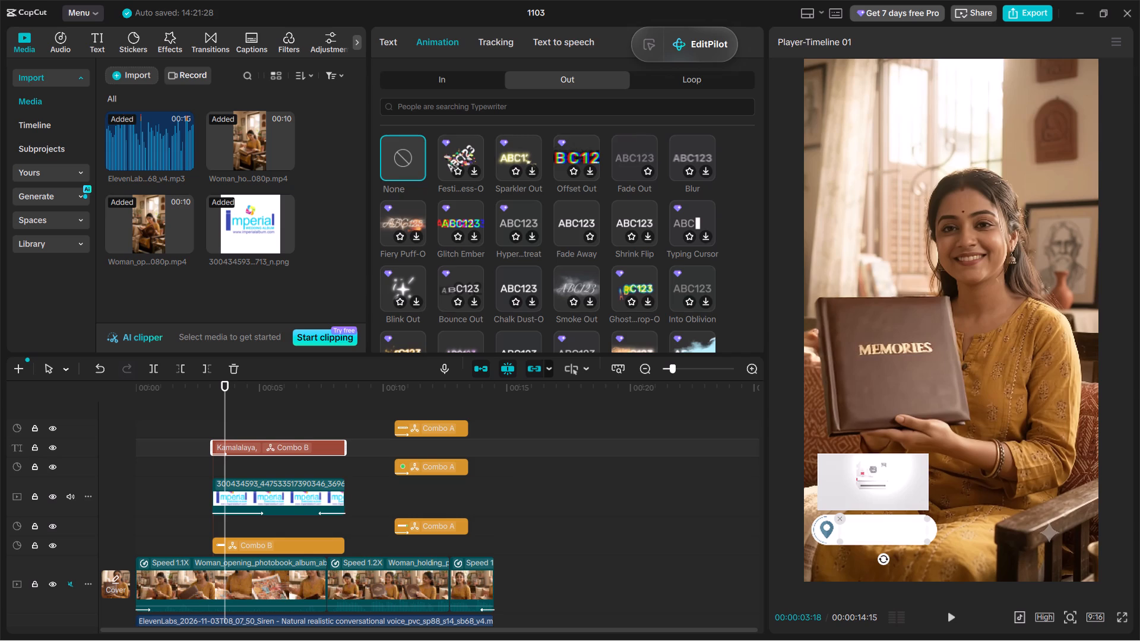
{"action": "left_click", "coordinate": [569, 274]}
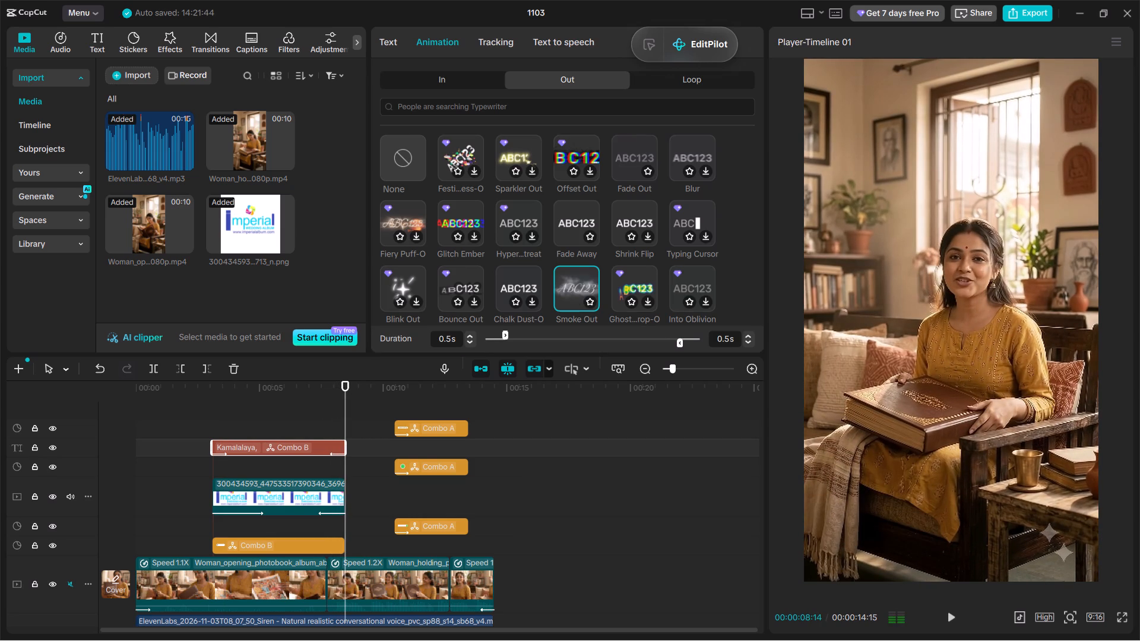
Select the white location-pin sticker behind the address text and apply the Left exit animation to it.
{"action": "left_click", "coordinate": [315, 539]}
{"action": "double_click", "coordinate": [313, 542]}
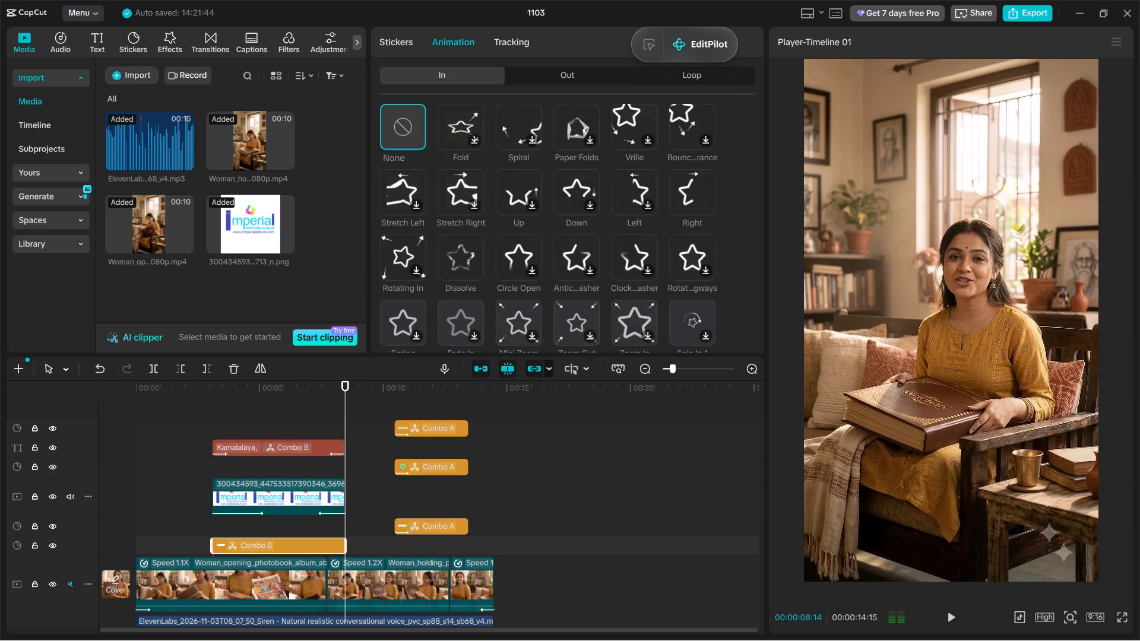
{"action": "left_click", "coordinate": [305, 400]}
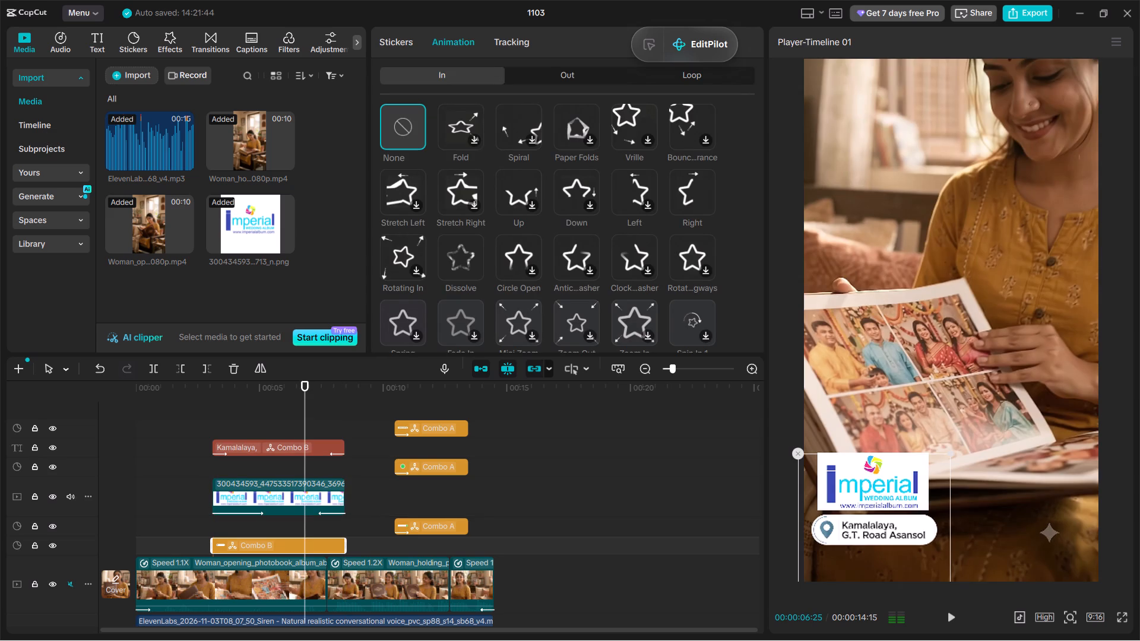
{"action": "left_click", "coordinate": [574, 76]}
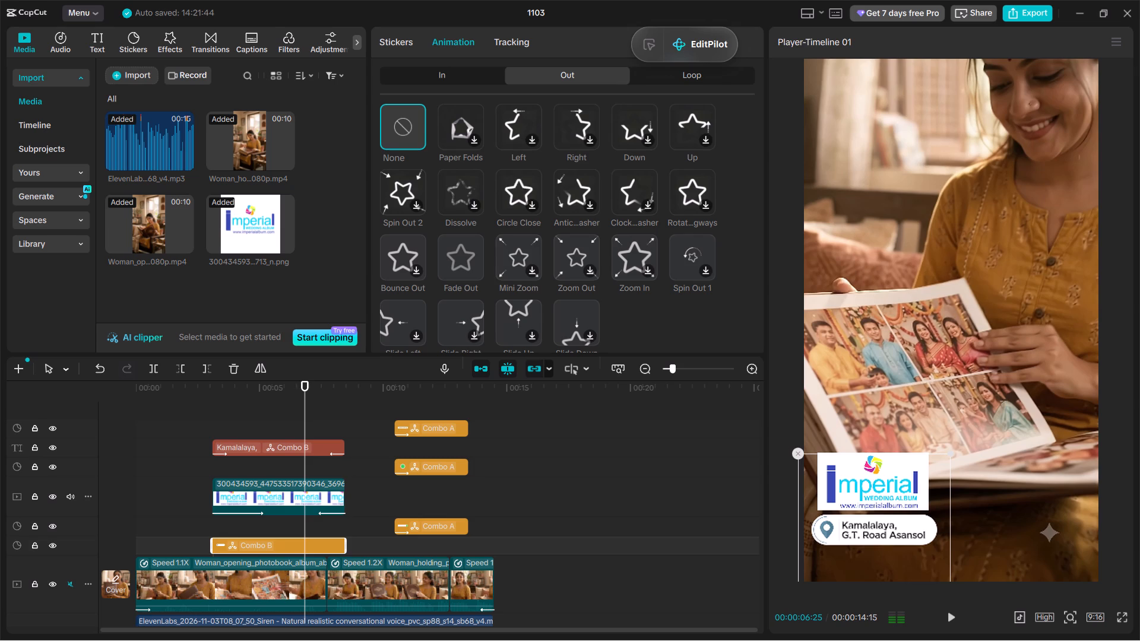
{"action": "left_click", "coordinate": [525, 118]}
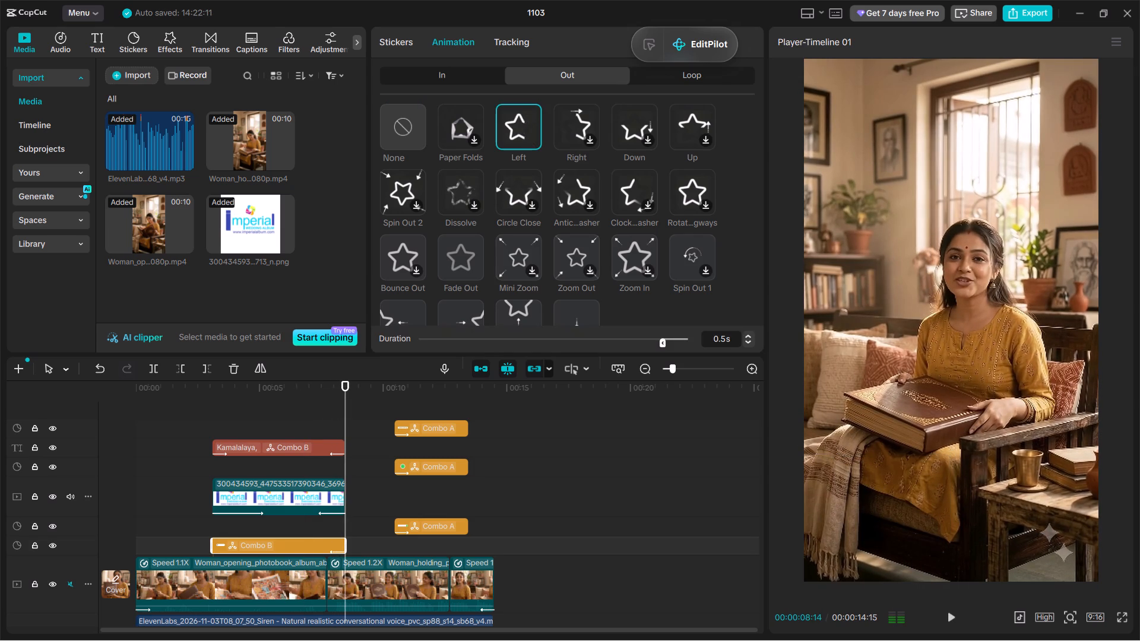
{"action": "left_click", "coordinate": [512, 191]}
{"action": "left_click", "coordinate": [512, 119]}
Apply the Right entrance animation to the location-pin sticker, and play the video from about 2 s to the end.
{"action": "left_click", "coordinate": [447, 72]}
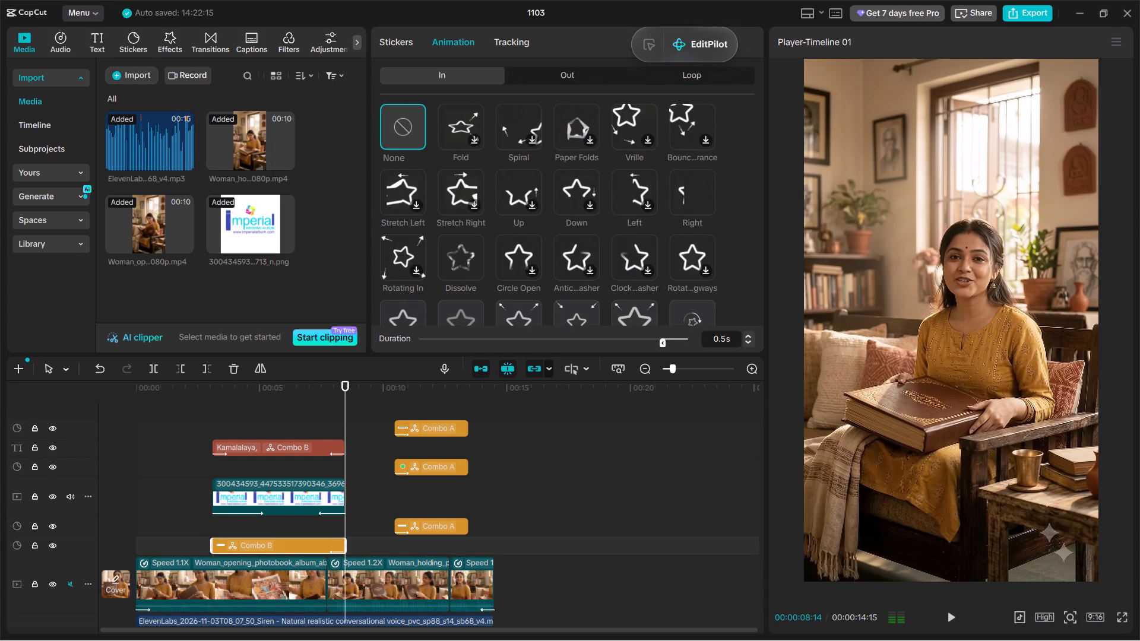
{"action": "left_click", "coordinate": [689, 180]}
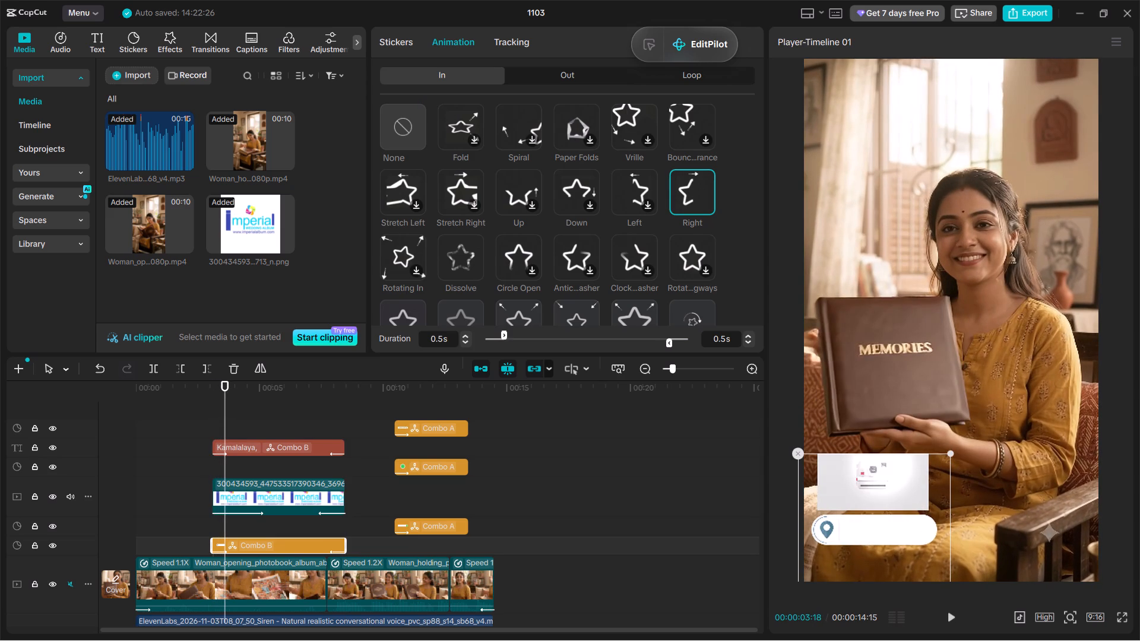
{"action": "left_click", "coordinate": [185, 398]}
{"action": "key", "text": "space"}
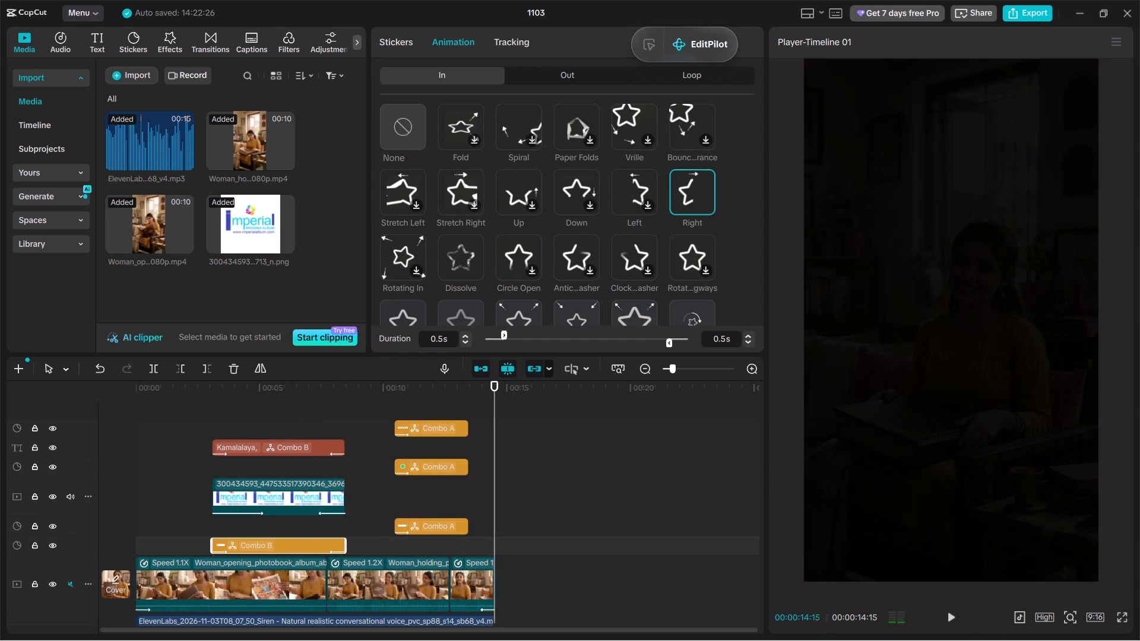
{"action": "left_click", "coordinate": [519, 400]}
Start the export, return to editing, and check the address text and location-pin sticker animations for Pro-only effects.
{"action": "left_click", "coordinate": [1046, 16]}
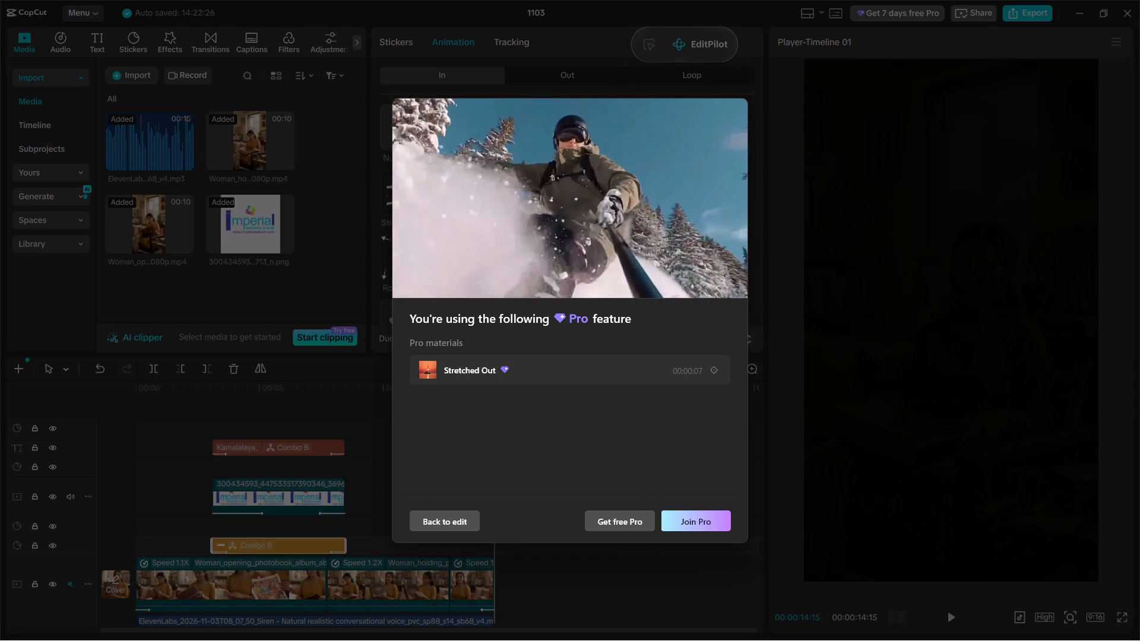
{"action": "left_click", "coordinate": [465, 520]}
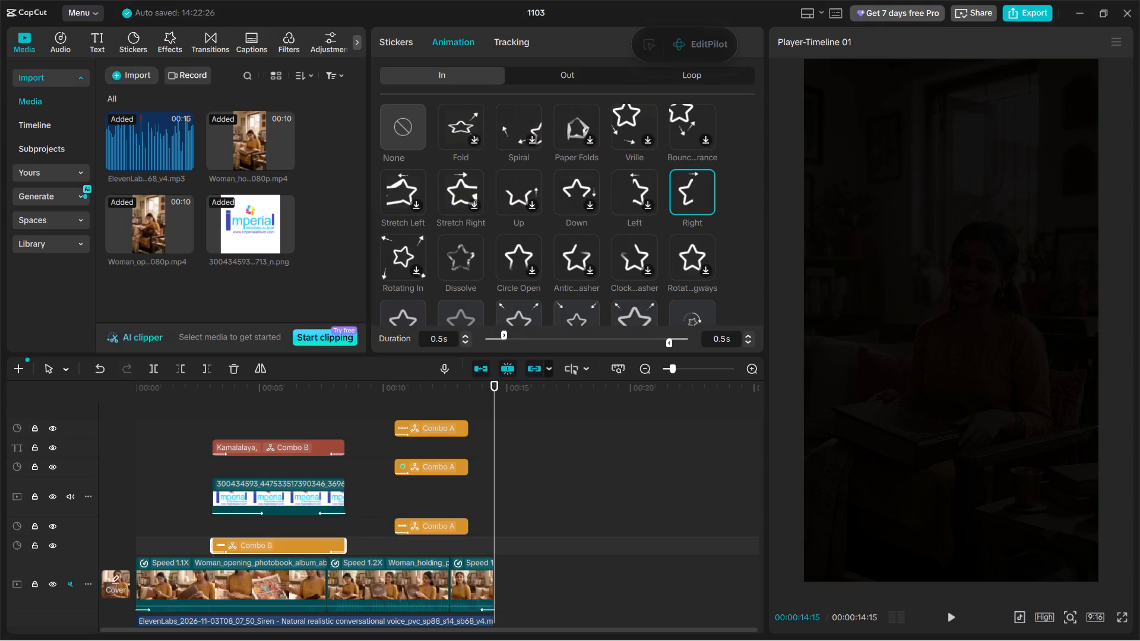
{"action": "double_click", "coordinate": [316, 450]}
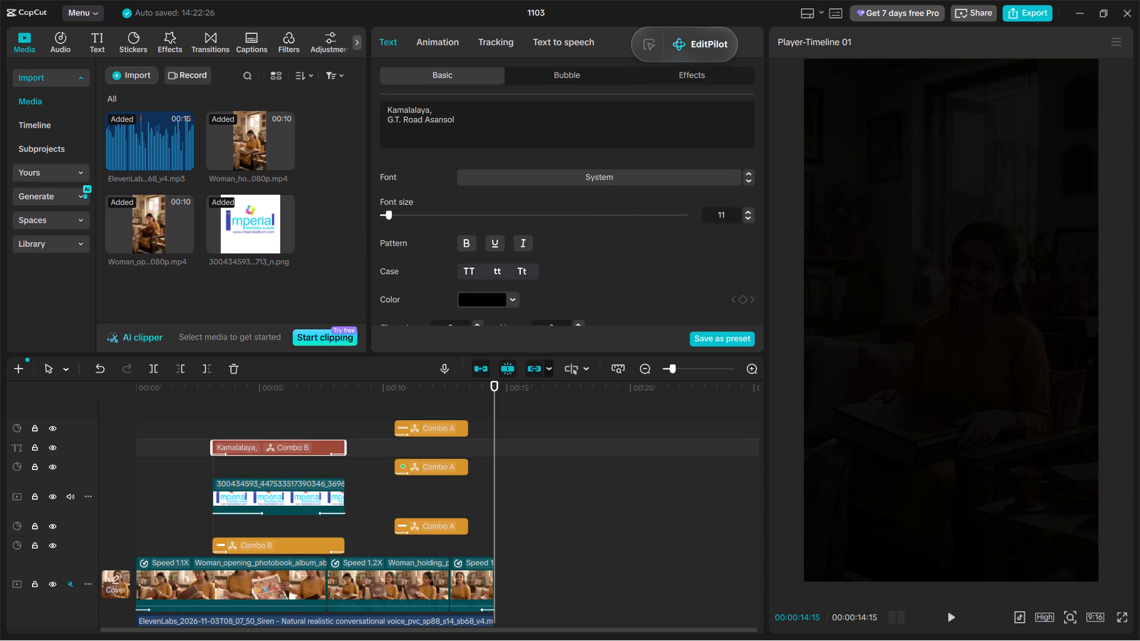
{"action": "left_click", "coordinate": [447, 37]}
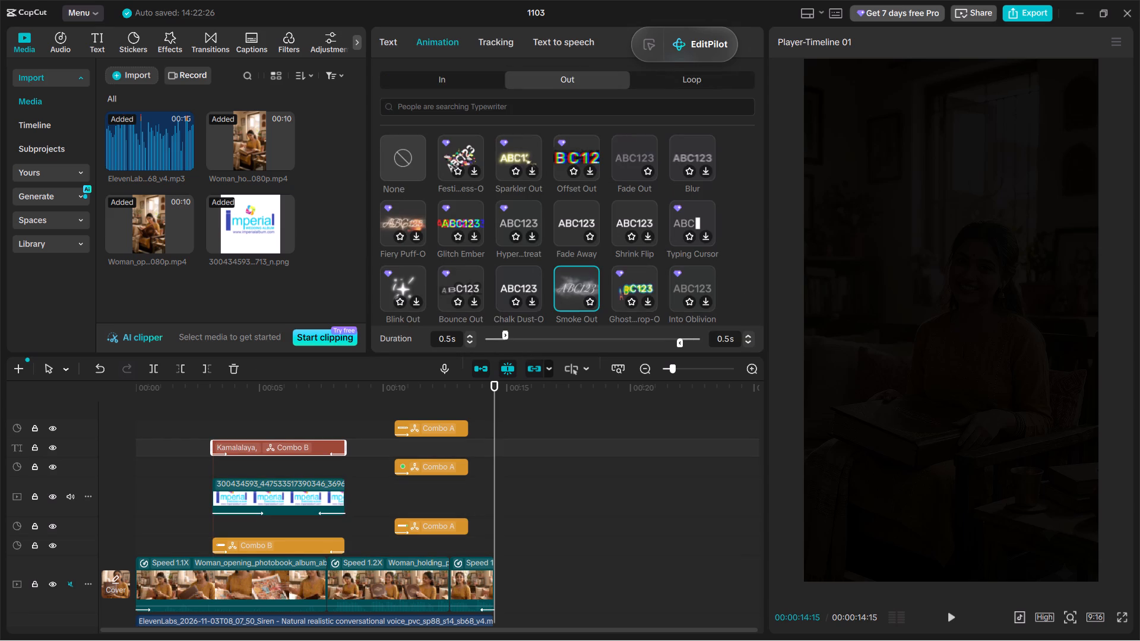
{"action": "left_click", "coordinate": [460, 79]}
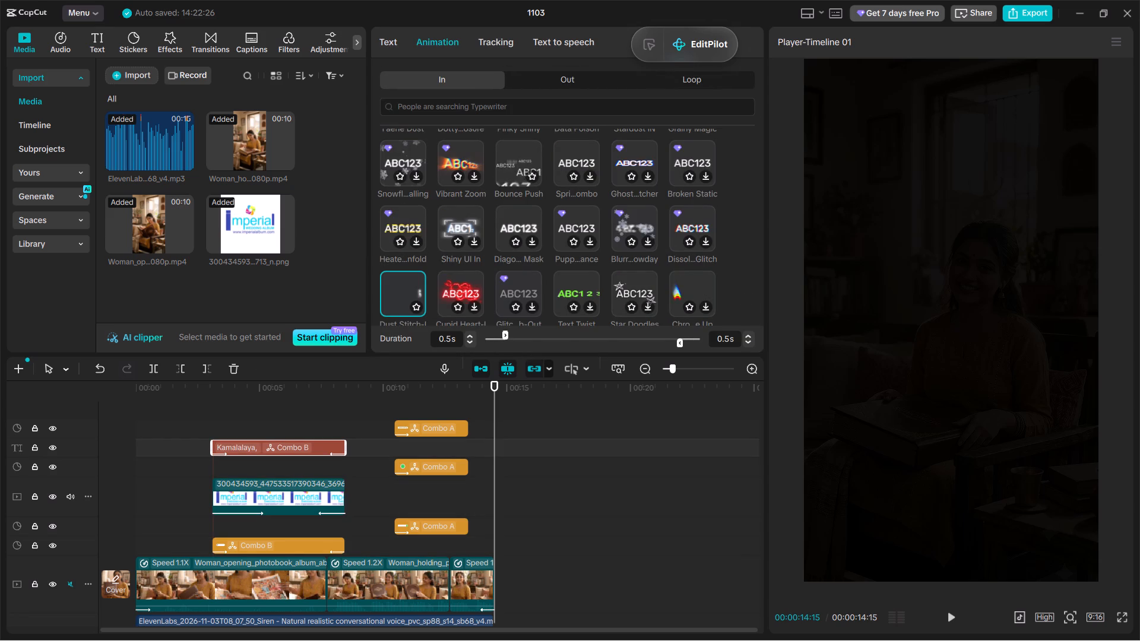
{"action": "double_click", "coordinate": [290, 538]}
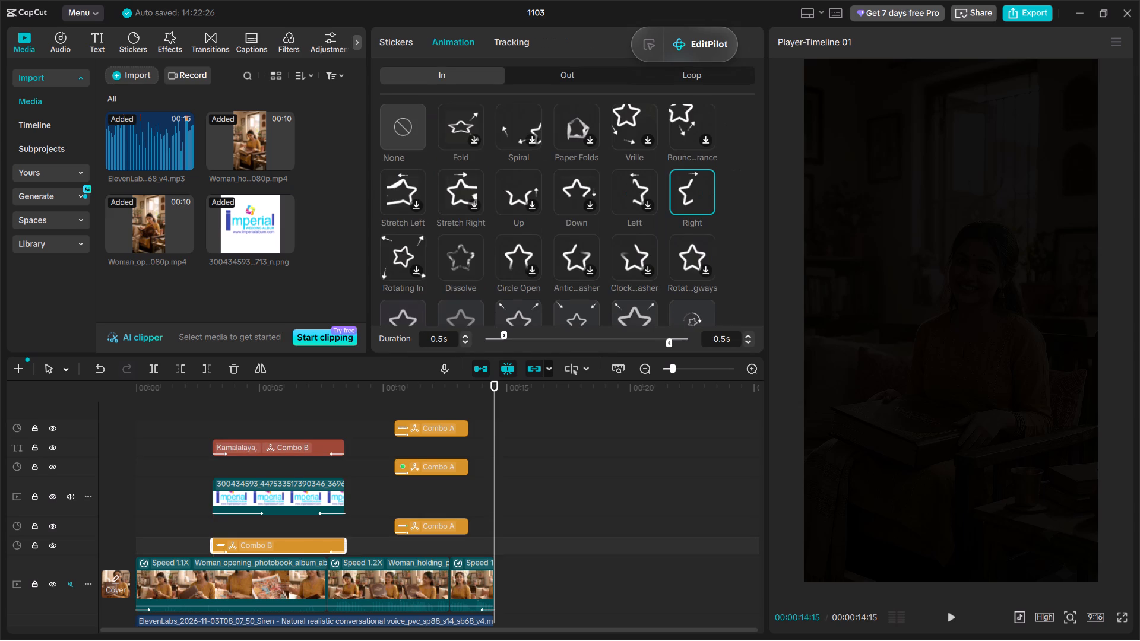
{"action": "left_click", "coordinate": [577, 76]}
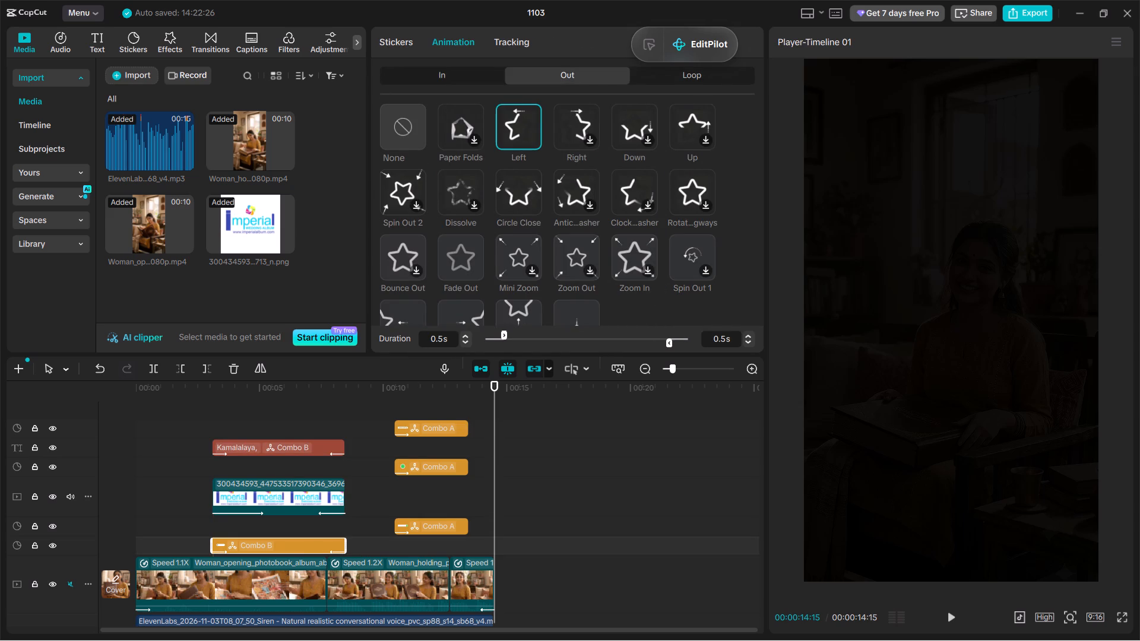
Replace the Imperial Wedding Album logo's Pro-only Stretched Out exit animation with Flash Outro.
{"action": "left_click", "coordinate": [319, 497]}
{"action": "left_click", "coordinate": [319, 497]}
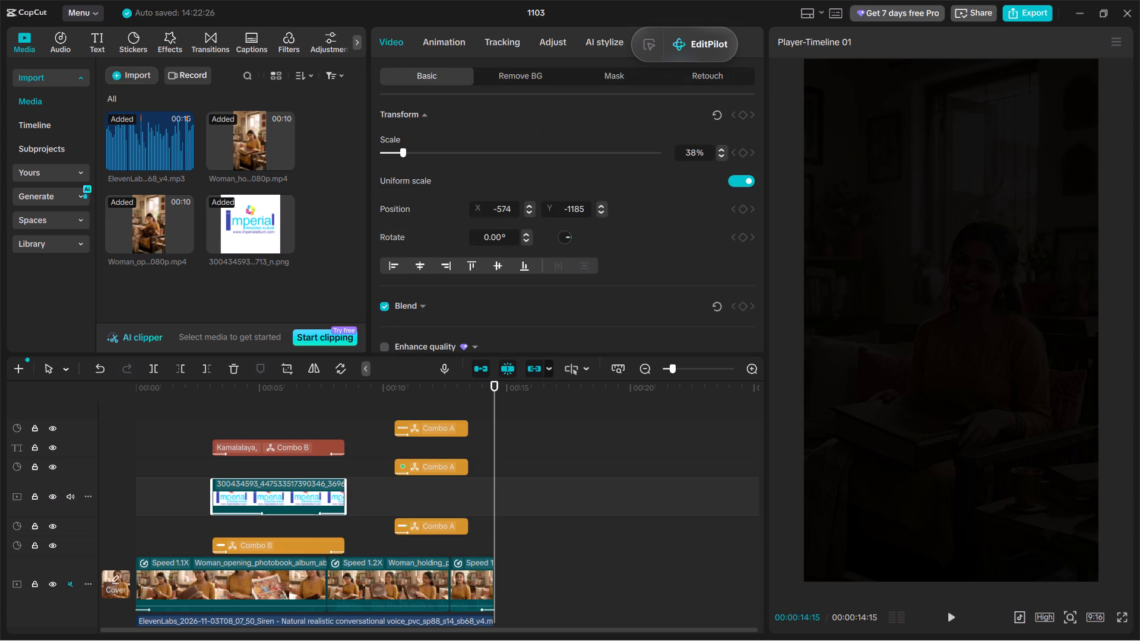
{"action": "left_click", "coordinate": [457, 42]}
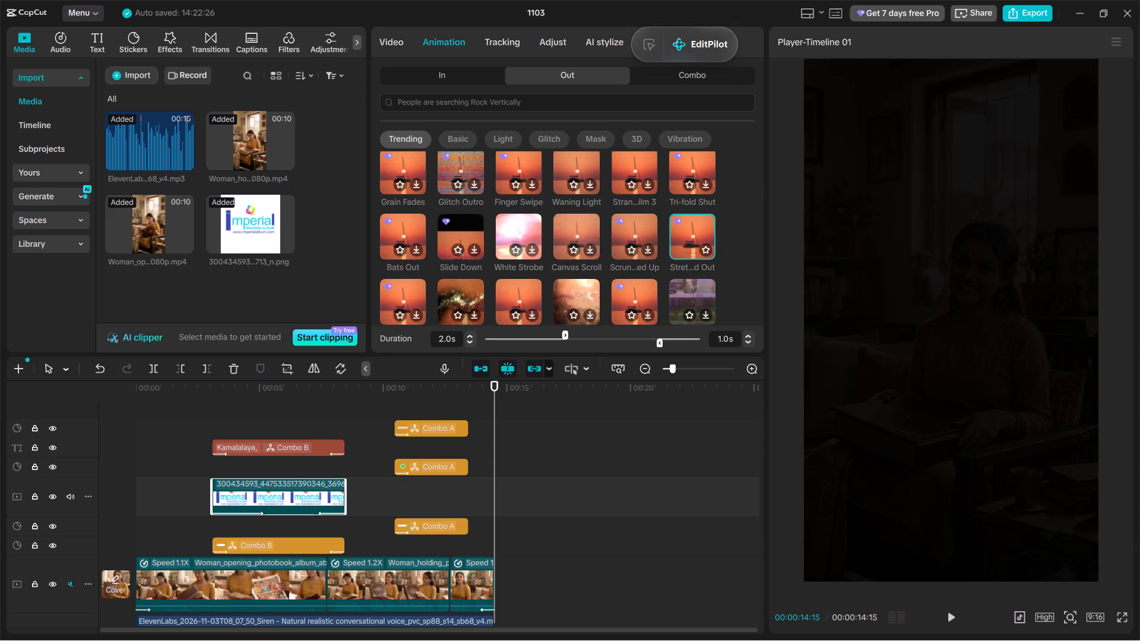
{"action": "scroll", "coordinate": [579, 229], "scroll_direction": "down", "scroll_amount": 1}
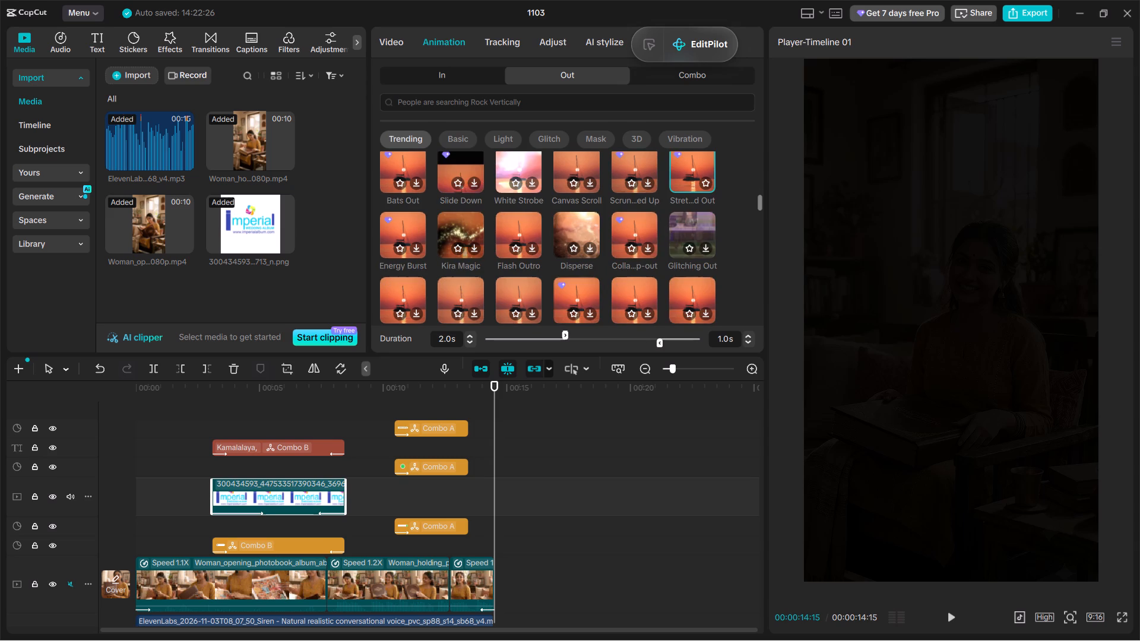
{"action": "left_click", "coordinate": [524, 229]}
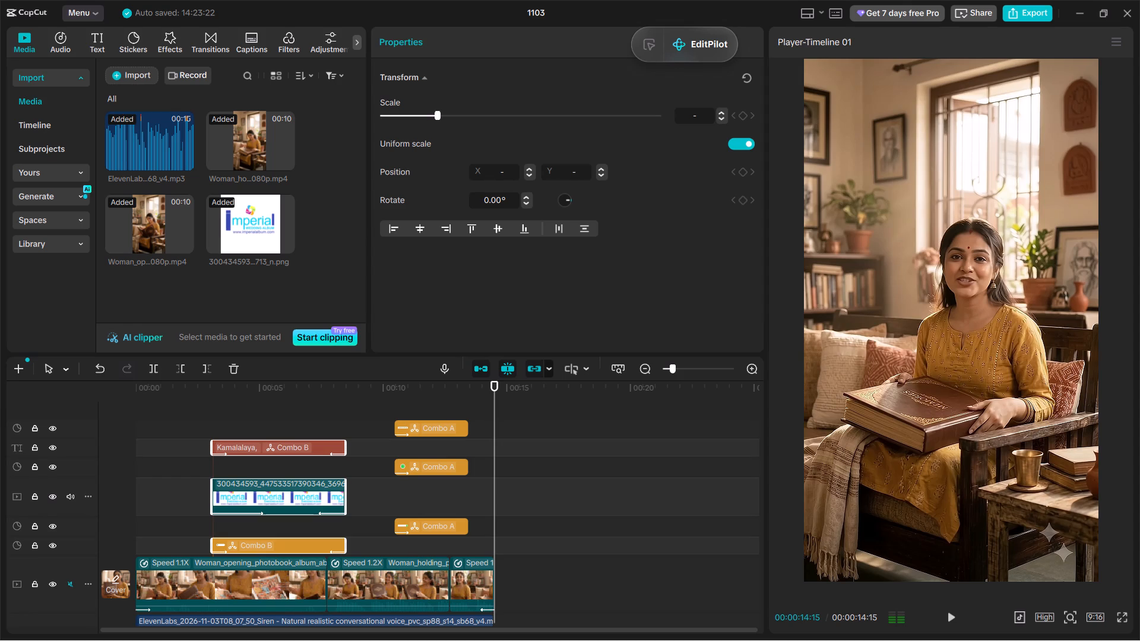
Play the video from near the start past the logo and address overlays, stopping at about 10 s.
{"action": "left_click_drag", "start_coordinate": [176, 409], "coordinate": [175, 395]}
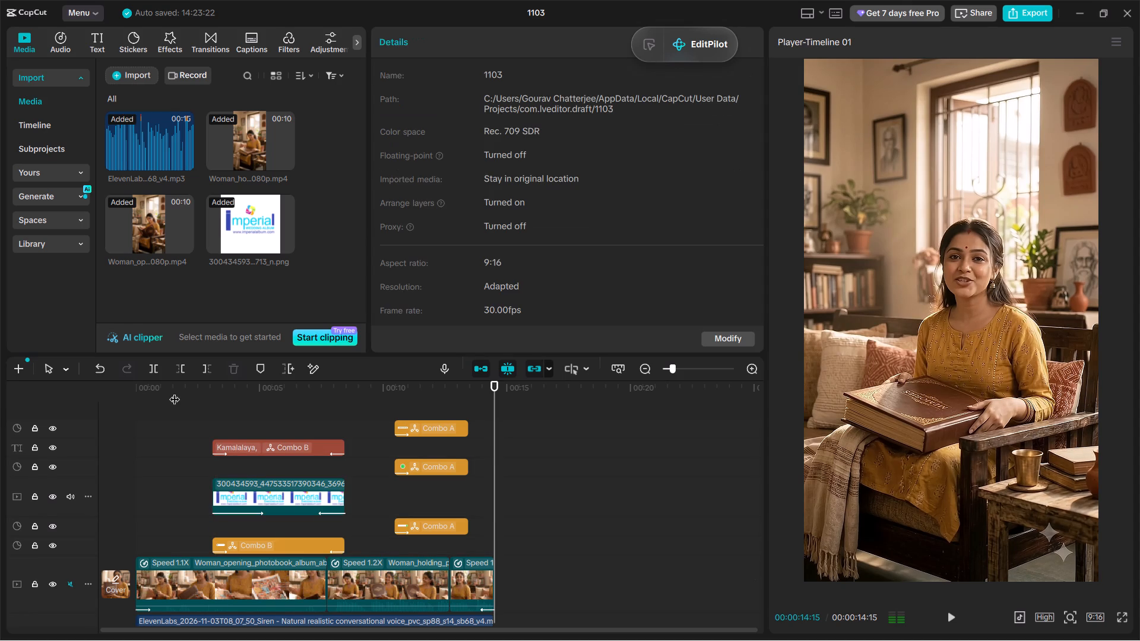
{"action": "key", "text": "space"}
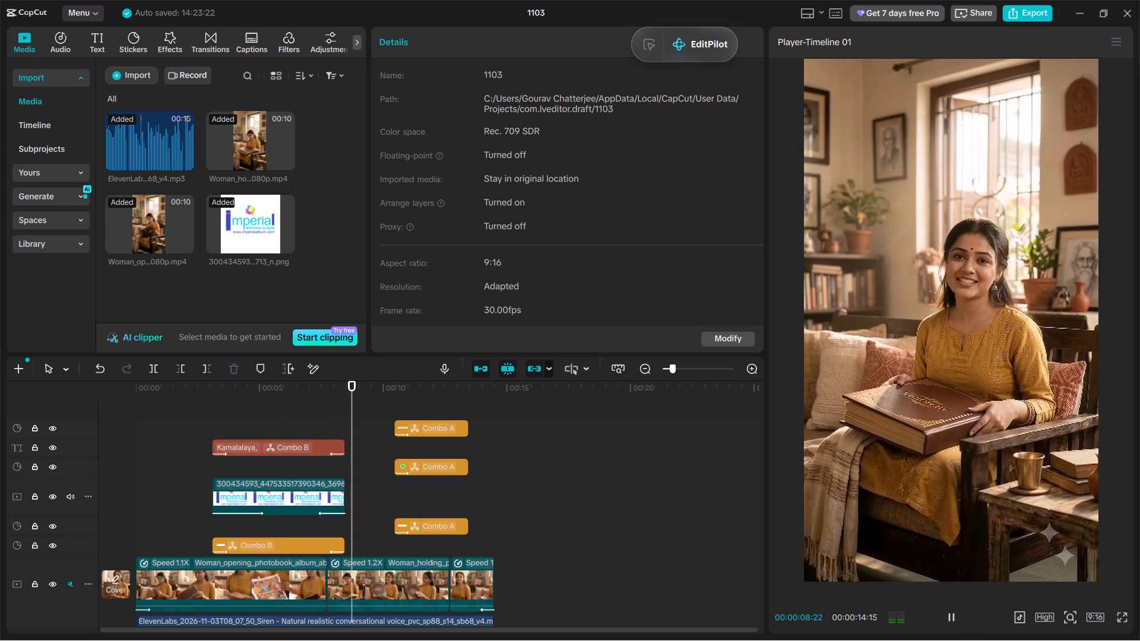
{"action": "key", "text": "space"}
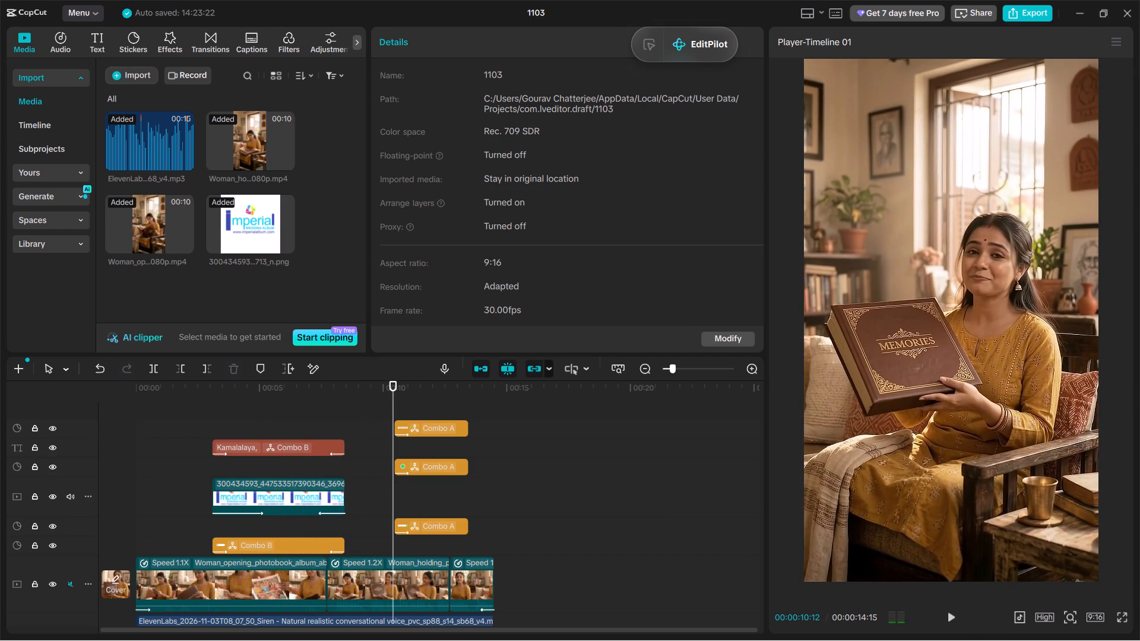
Export the video under the name Kamalalaya AI Commercial 2.
{"action": "left_click", "coordinate": [1017, 18]}
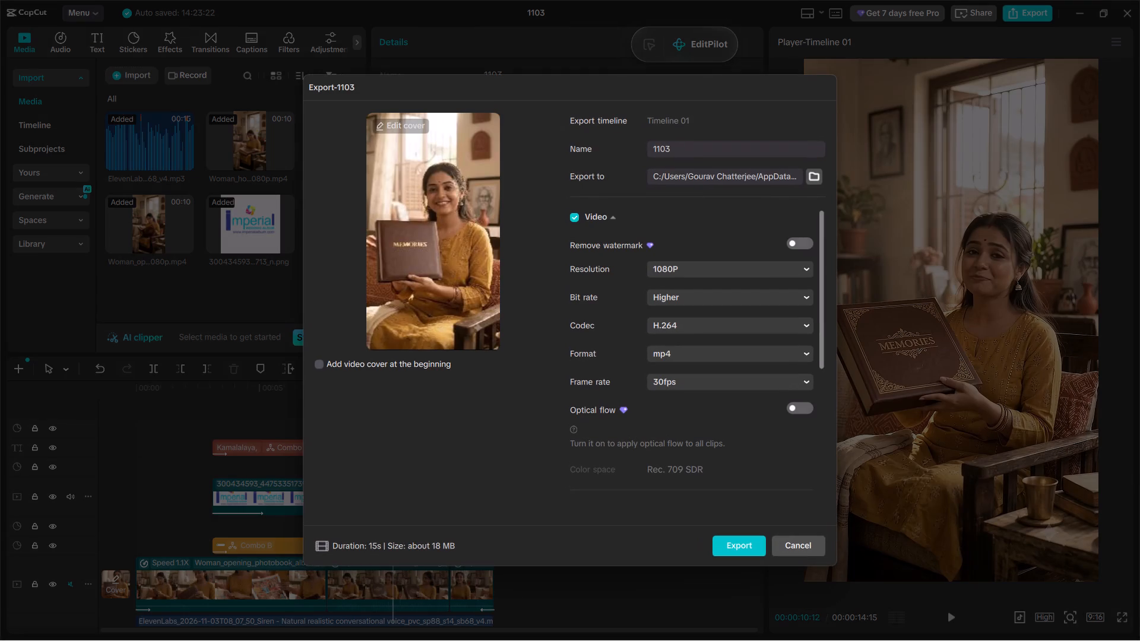
{"action": "left_click", "coordinate": [699, 154]}
{"action": "key", "text": "BackSpace"}
{"action": "key", "text": "BackSpace"}
{"action": "key", "text": "BackSpace"}
{"action": "key", "text": "BackSpace"}
{"action": "key", "text": "BackSpace"}
{"action": "key", "text": "BackSpace"}
{"action": "key", "text": "BackSpace"}
{"action": "key", "text": "BackSpace"}
{"action": "key", "text": "BackSpace"}
{"action": "key", "text": "BackSpace"}
{"action": "key", "text": "BackSpace"}
{"action": "key", "text": "BackSpace"}
{"action": "type", "text": "Kamalla"}
{"action": "key", "text": "BackSpace"}
{"action": "key", "text": "BackSpace"}
{"action": "type", "text": "alaya AI Commercial"}
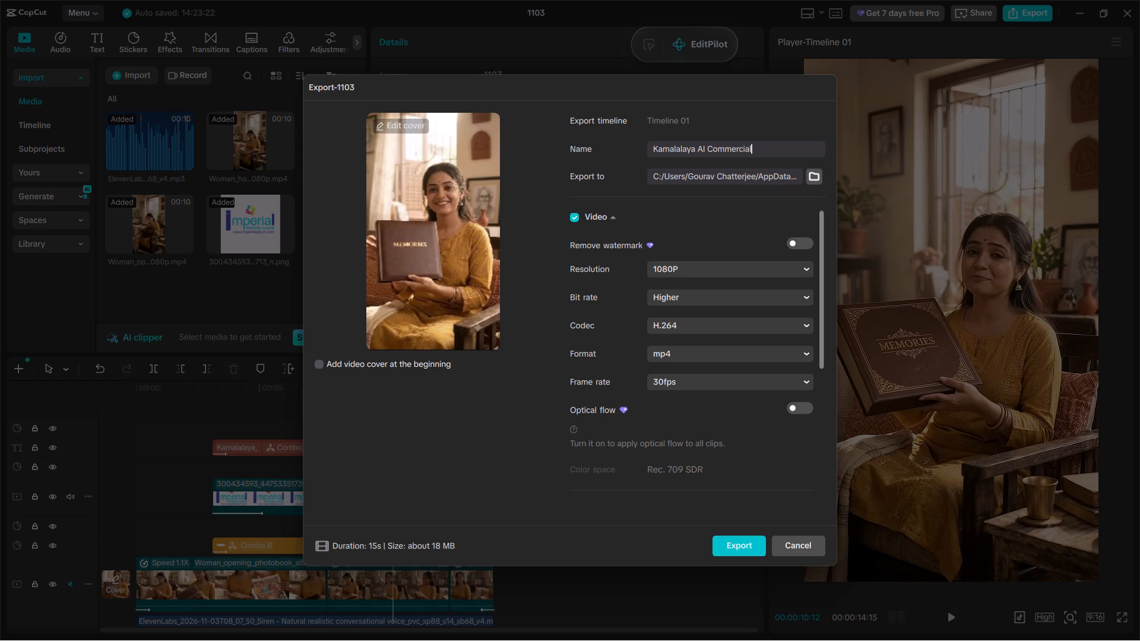
{"action": "key", "text": "space"}
{"action": "type", "text": "2"}
{"action": "key", "text": "Return"}
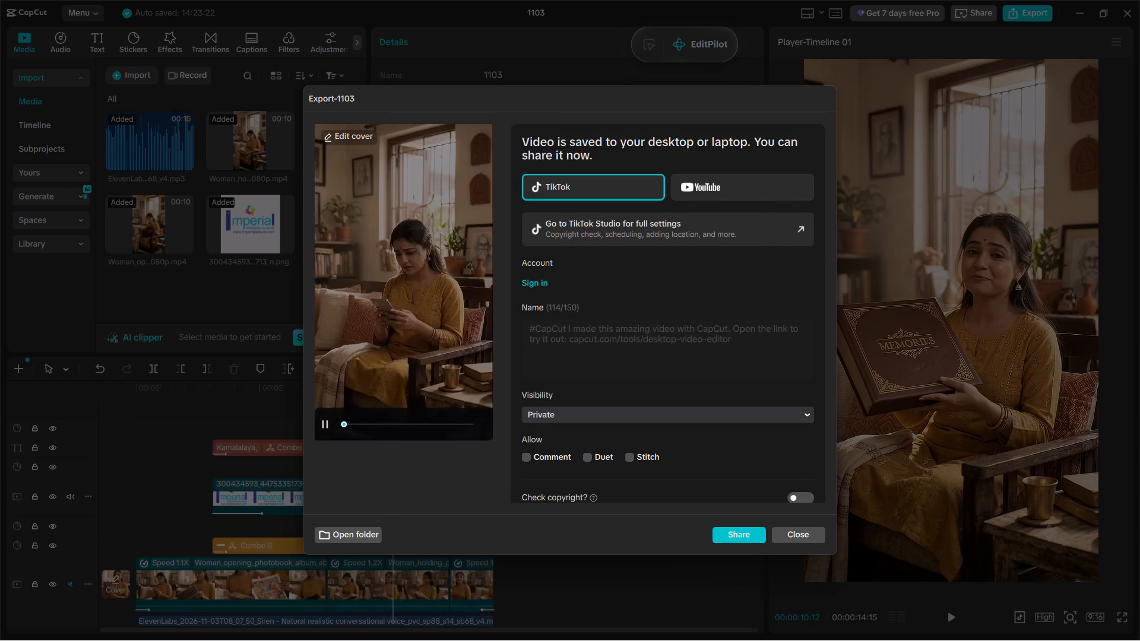
Open the exported video's folder, close the finished export window and minimize the editor to bring the folder forward.
{"action": "left_click", "coordinate": [318, 532]}
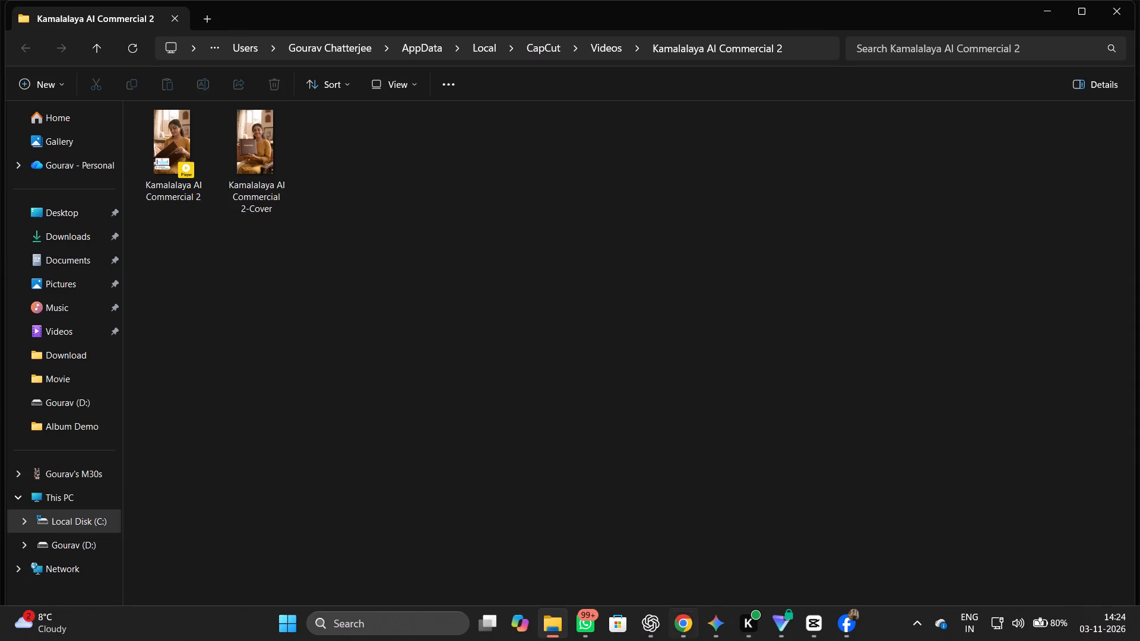
{"action": "left_click", "coordinate": [819, 639]}
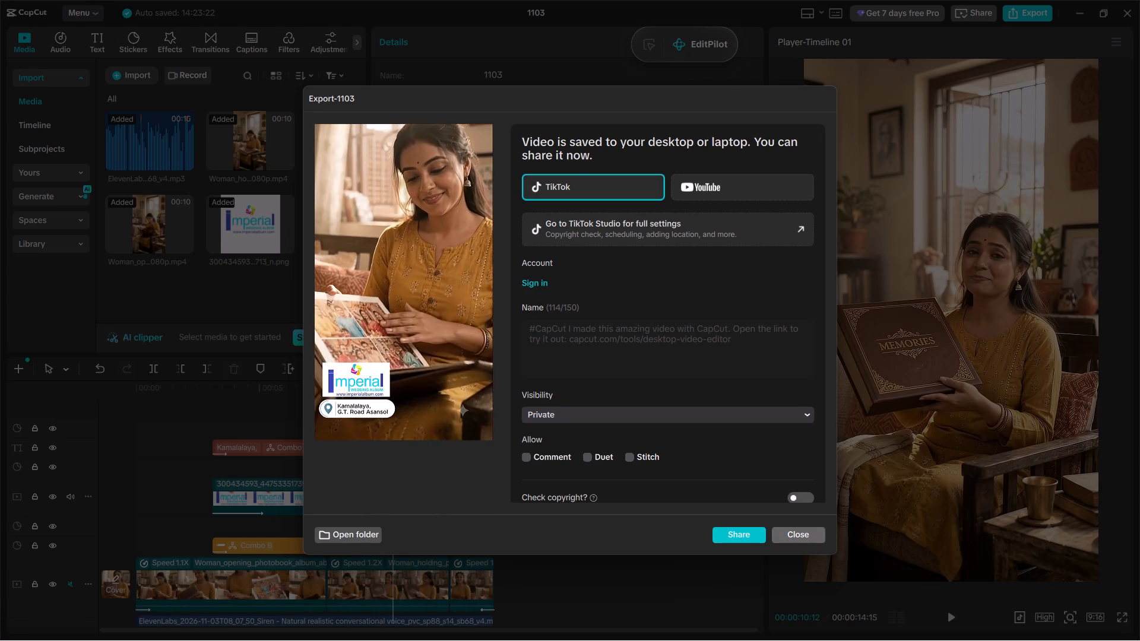
{"action": "left_click", "coordinate": [894, 358]}
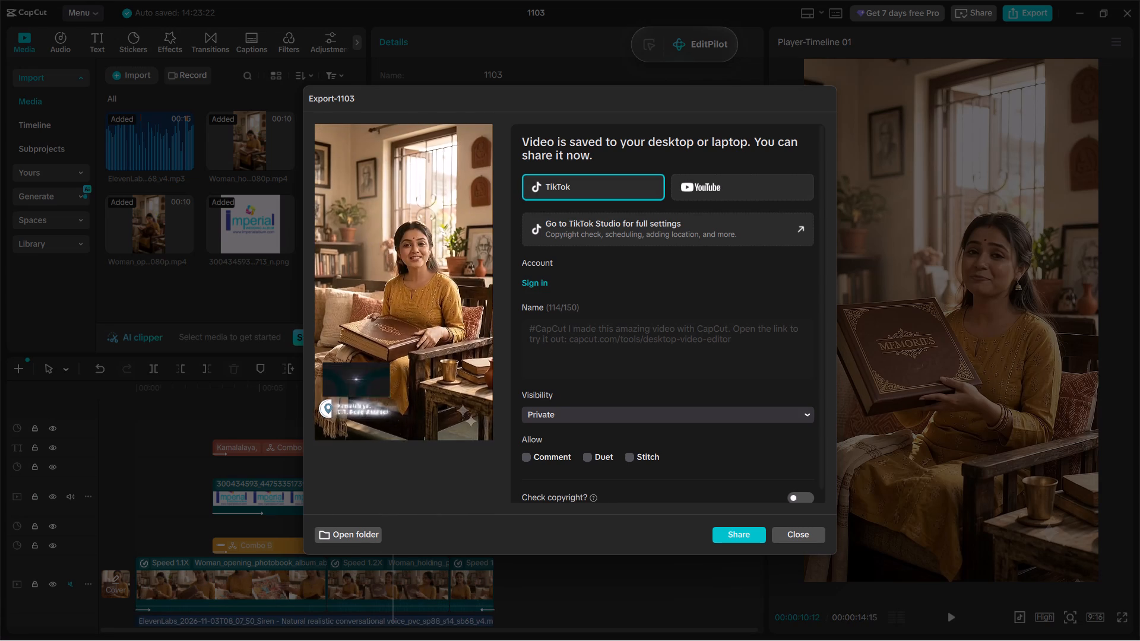
{"action": "left_click", "coordinate": [814, 534]}
{"action": "left_click", "coordinate": [1073, 9]}
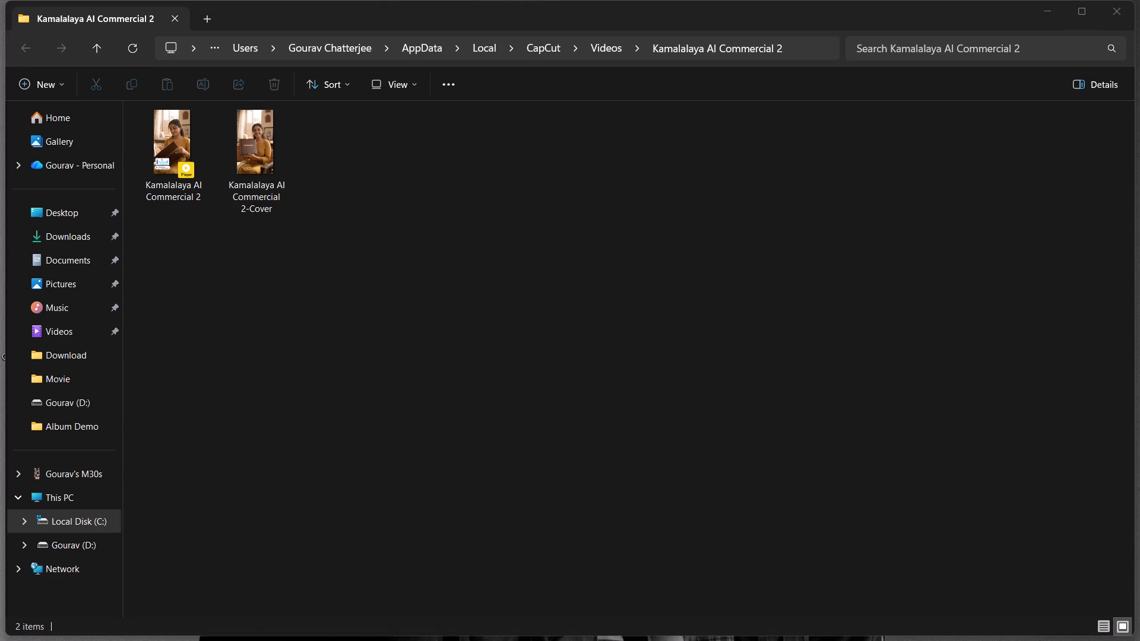
Move the exported video Kamalalaya AI Commercial 2 into the CapCut Exports folder on drive D.
{"action": "left_click", "coordinate": [175, 144]}
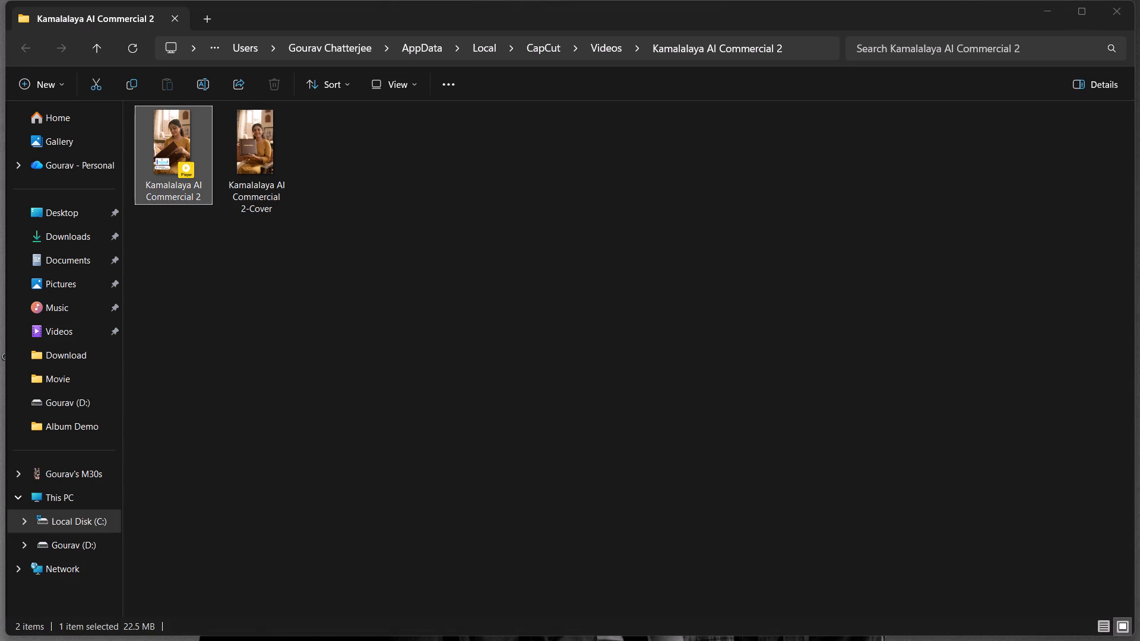
{"action": "key", "text": "ctrl+x"}
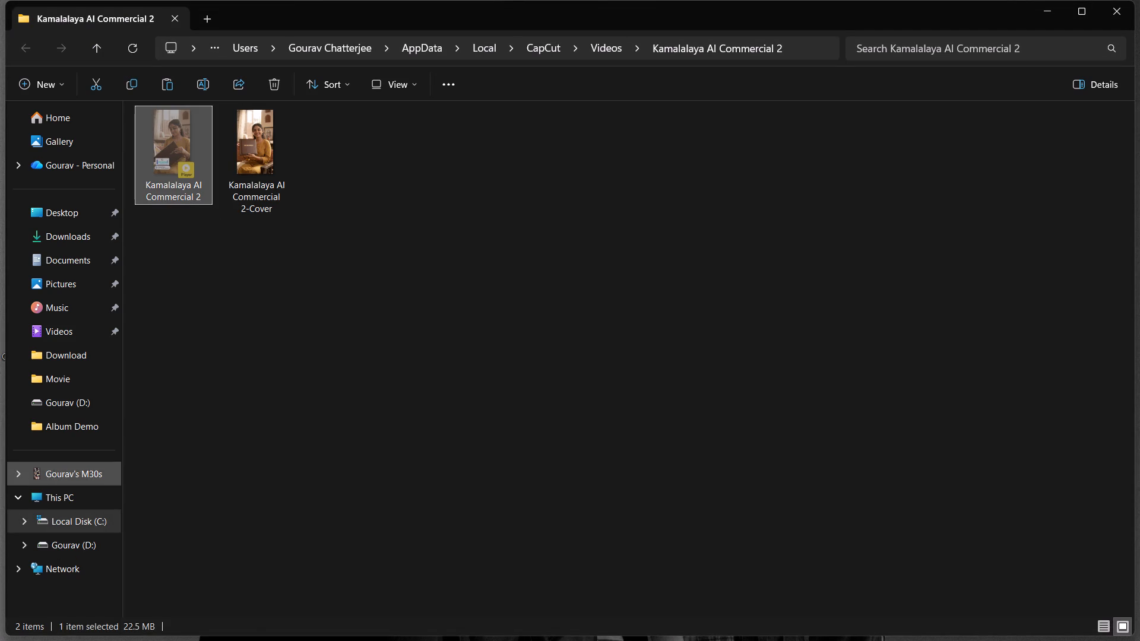
{"action": "left_click", "coordinate": [96, 537]}
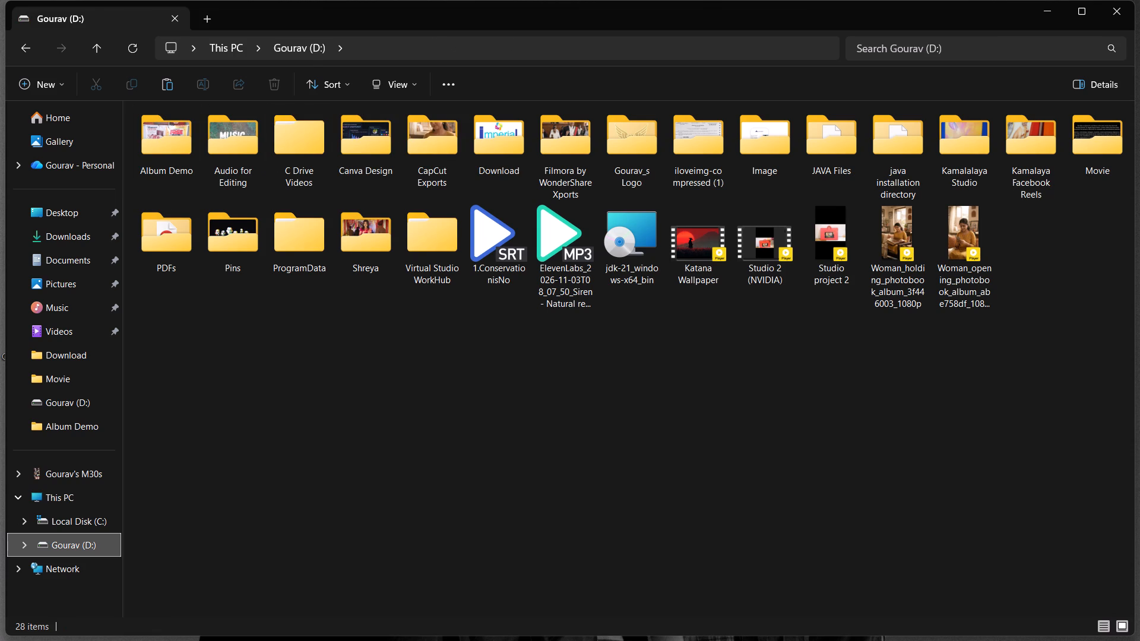
{"action": "double_click", "coordinate": [426, 119]}
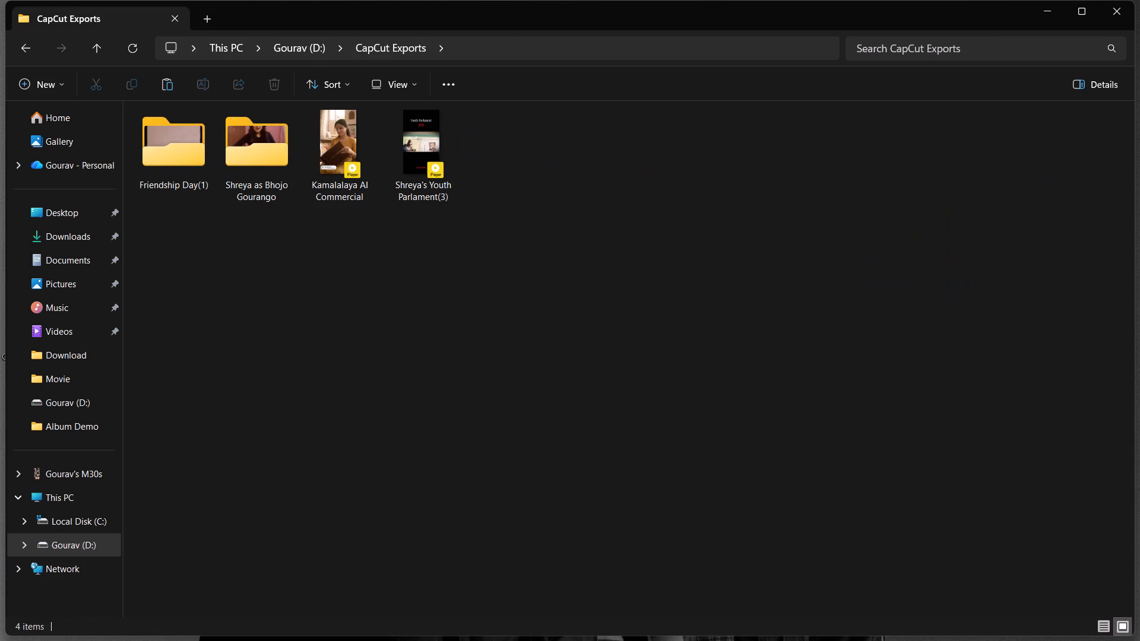
{"action": "left_click", "coordinate": [334, 325]}
{"action": "key", "text": "ctrl+v"}
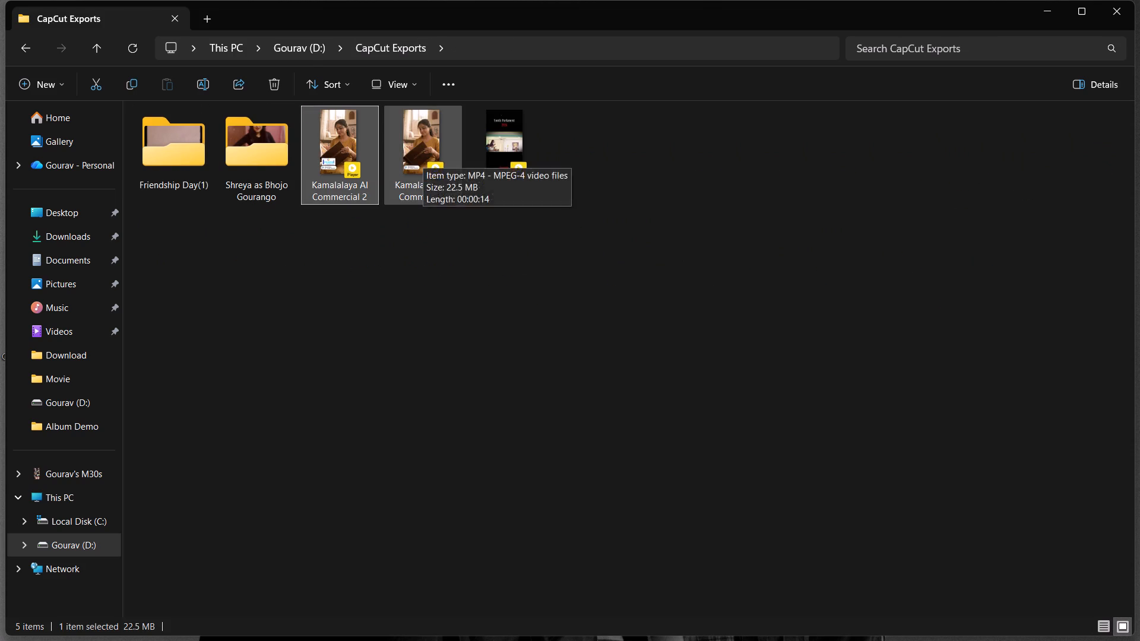
{"action": "left_click", "coordinate": [482, 297]}
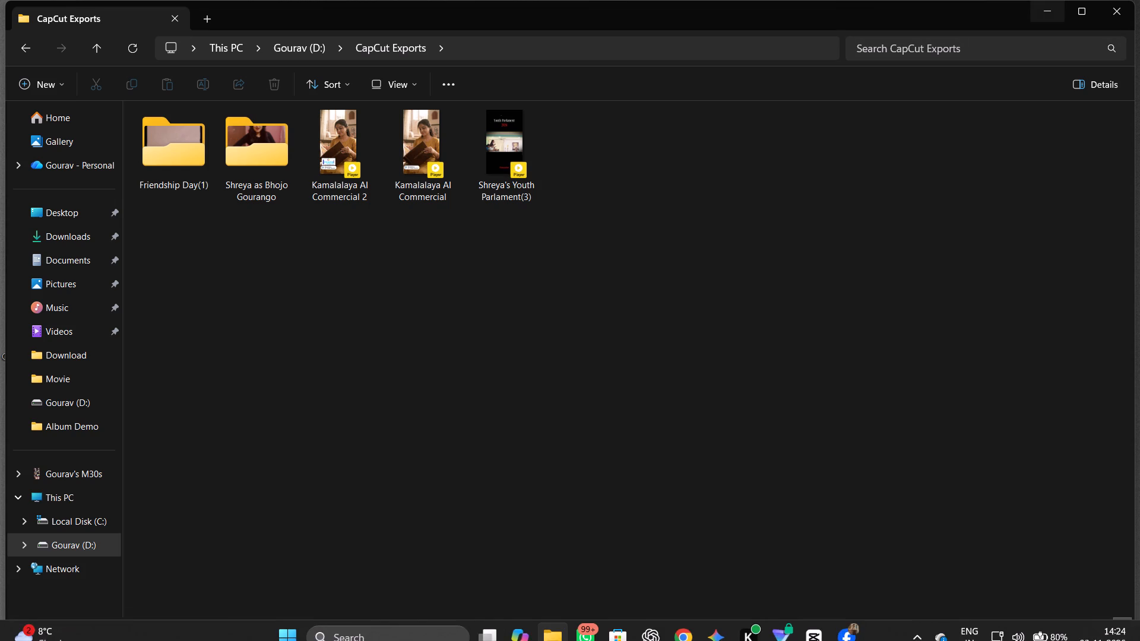
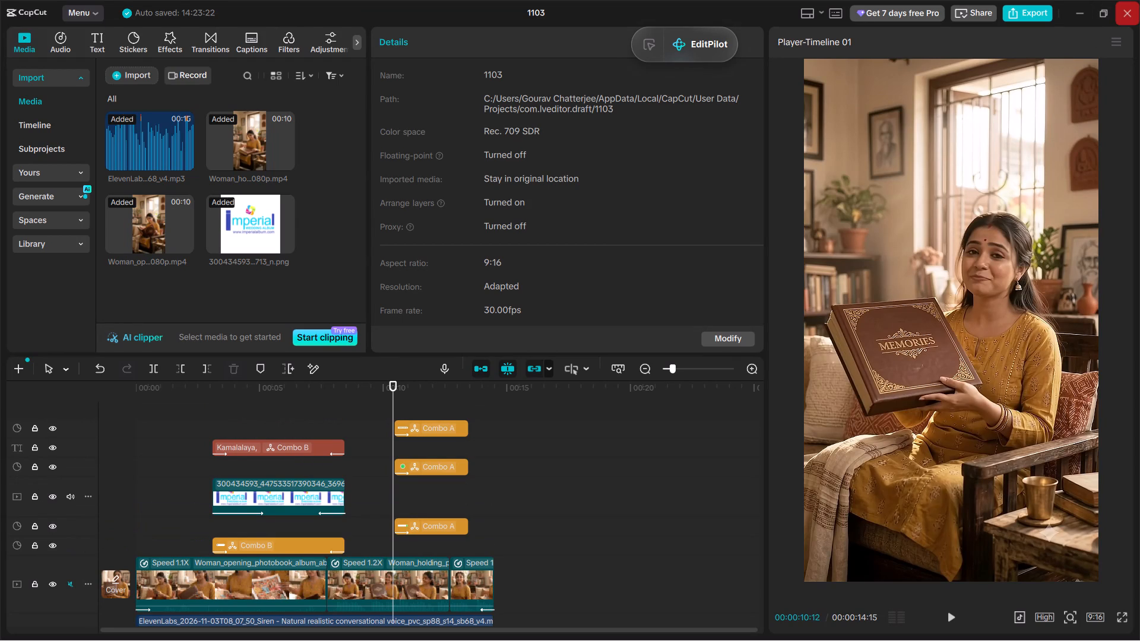
Scrub the playhead back to the start of the timeline and enlarge the timeline view.
{"action": "left_click", "coordinate": [360, 392]}
{"action": "left_click_drag", "start_coordinate": [360, 395], "coordinate": [205, 401]}
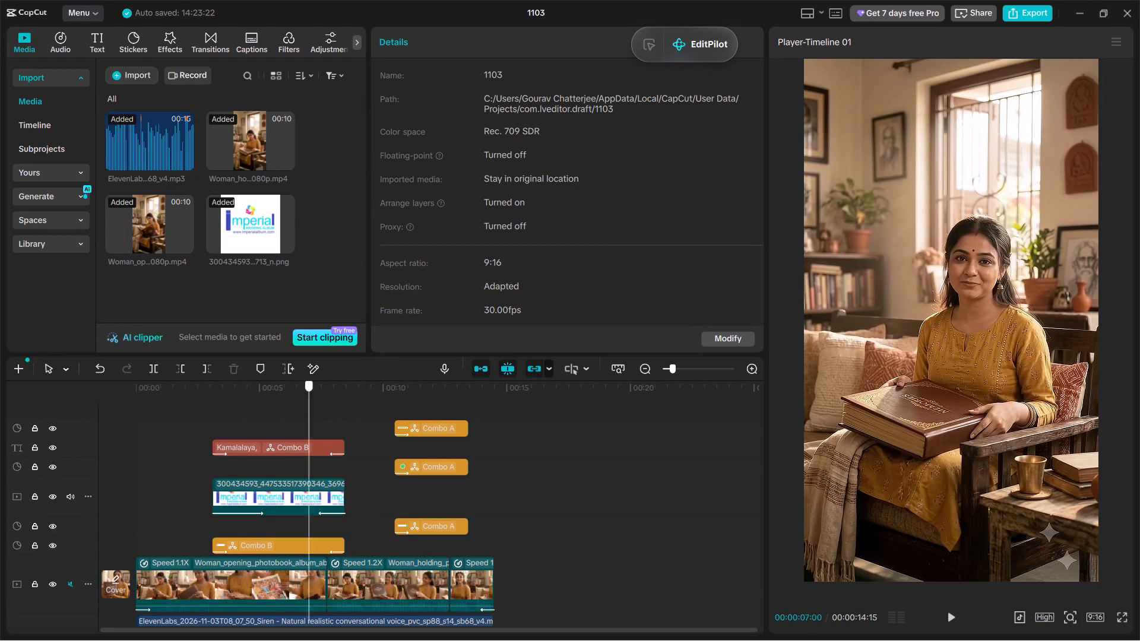
{"action": "left_click_drag", "start_coordinate": [205, 401], "coordinate": [2, 395]}
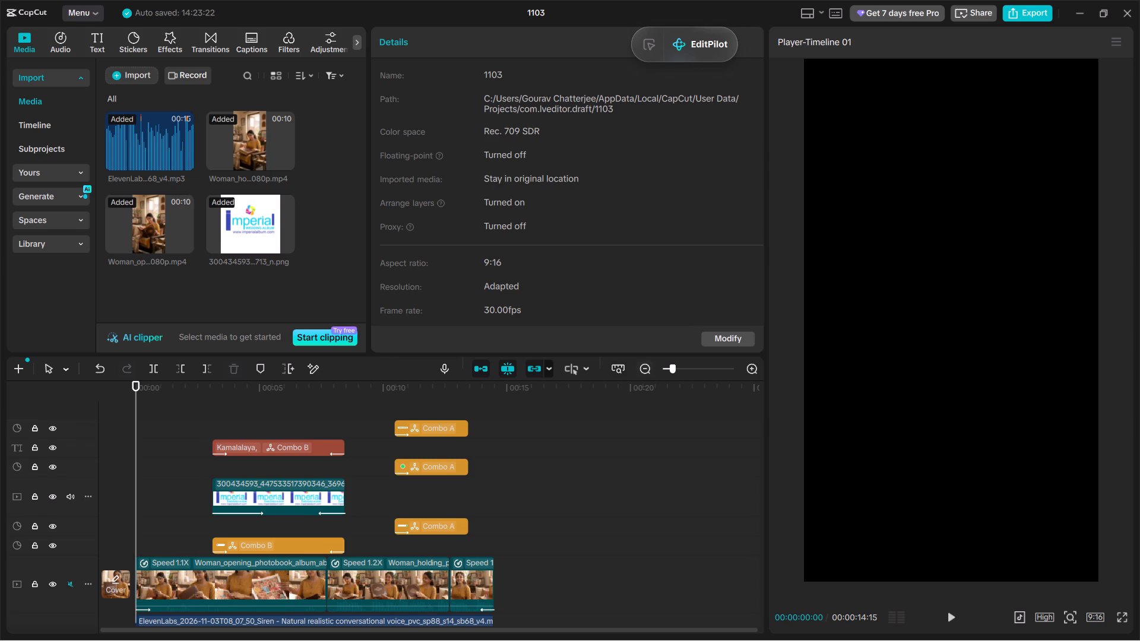
{"action": "left_click", "coordinate": [615, 368]}
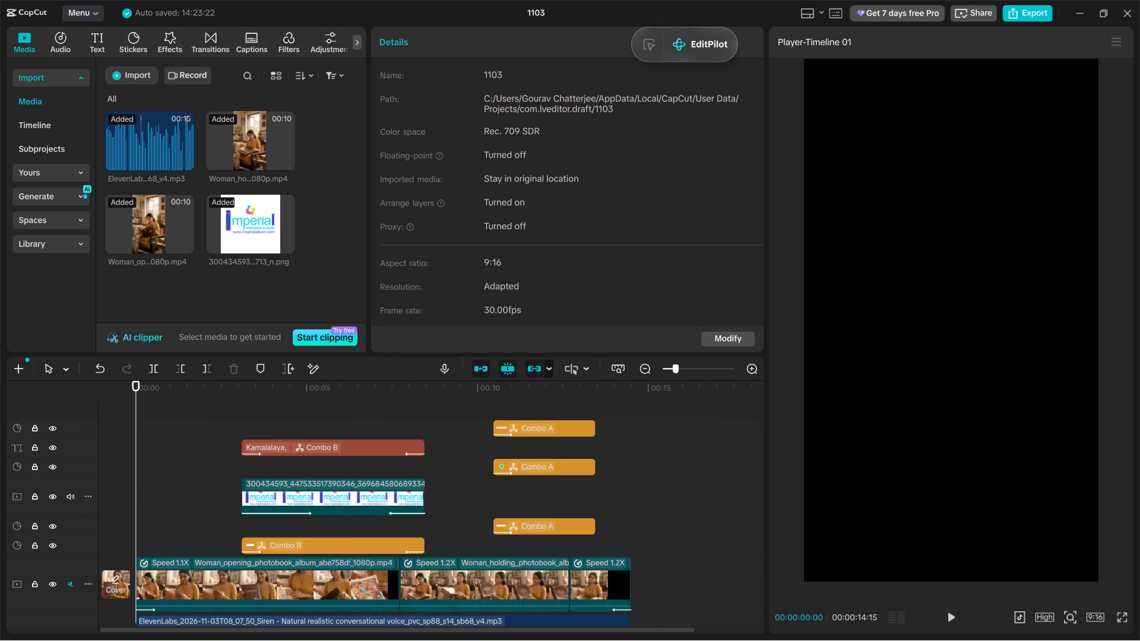
Switch to File Explorer, play Kamalalaya AI Commercial 2 from the CapCut Exports folder, and close the player.
{"action": "left_click", "coordinate": [547, 630]}
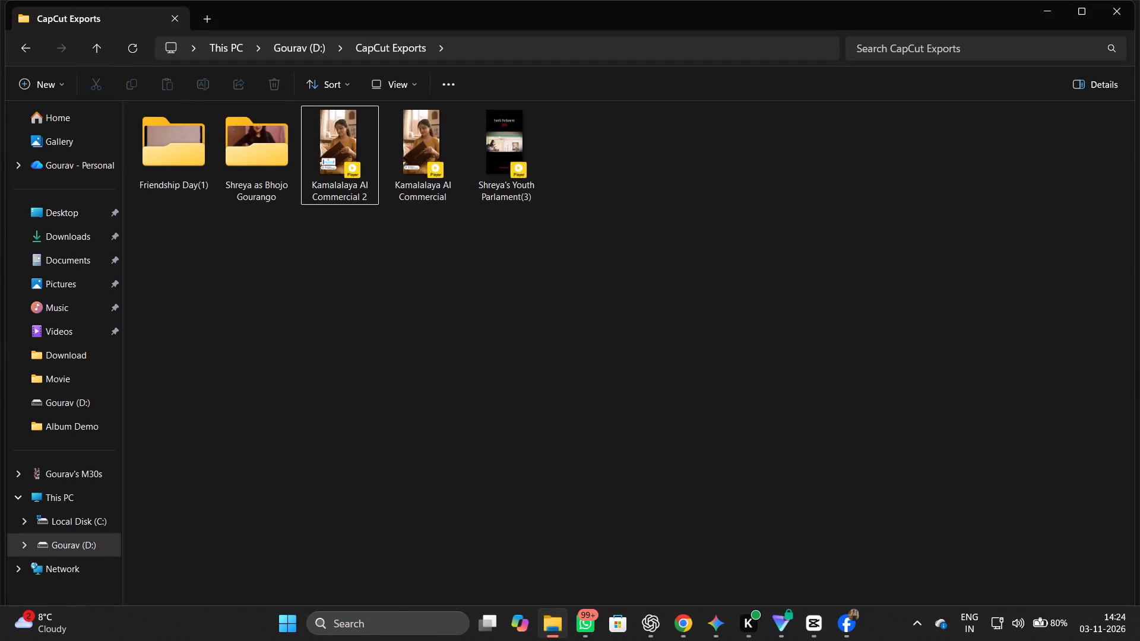
{"action": "double_click", "coordinate": [346, 153]}
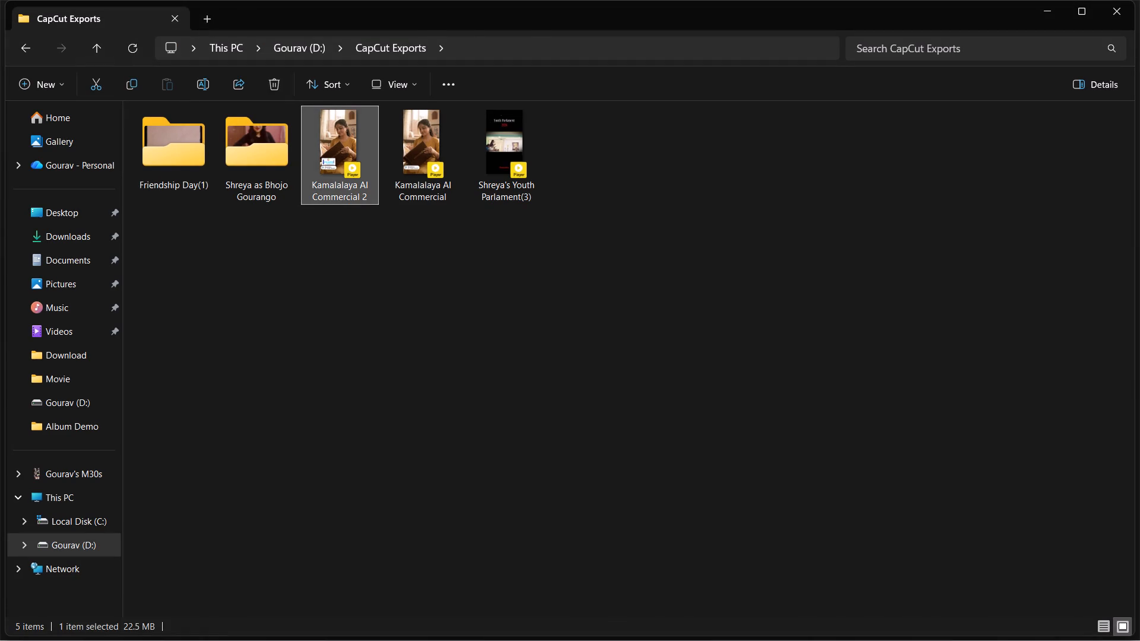
{"action": "left_click", "coordinate": [346, 153]}
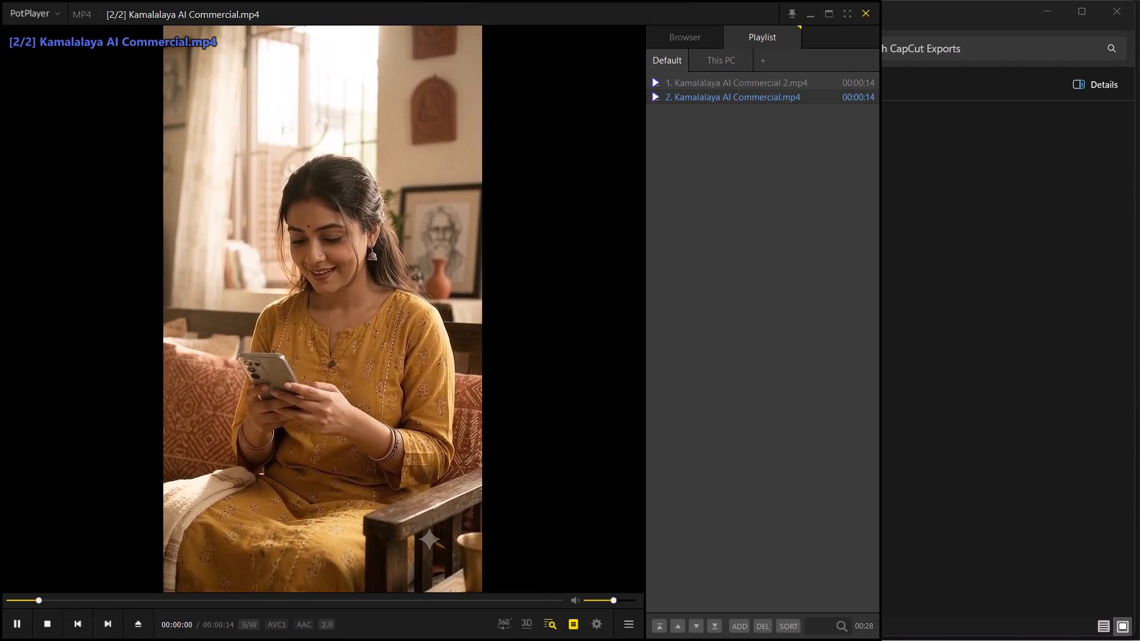
{"action": "left_click", "coordinate": [866, 8]}
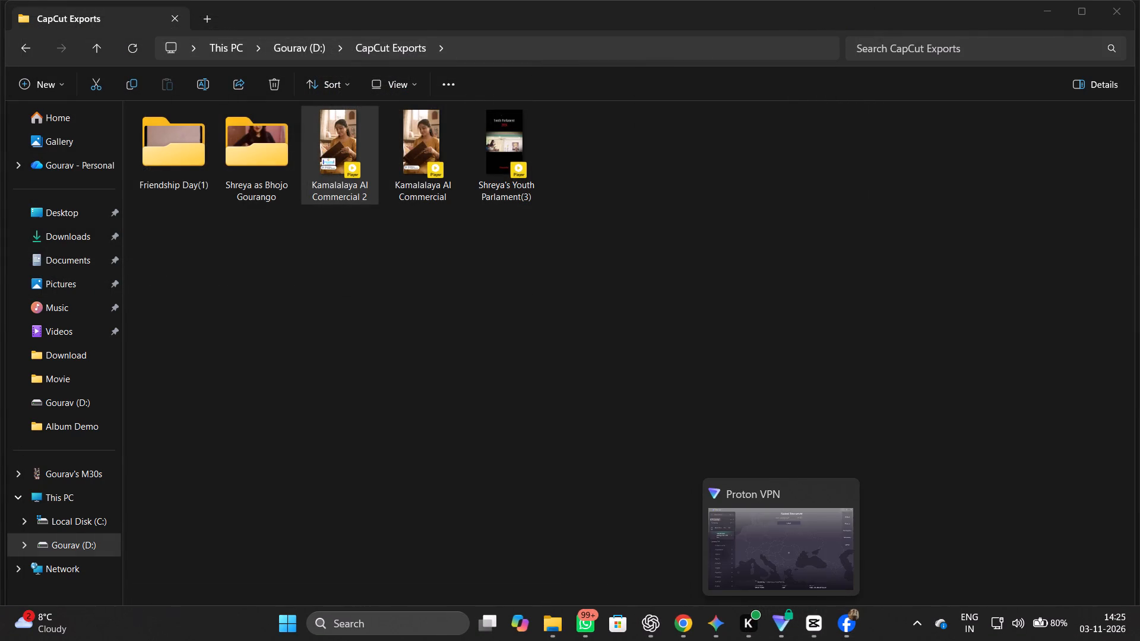
Play Kamalalaya AI Commercial 2 again at raised volume, pause it at about 5 s on the logo and address overlays, and close the player.
{"action": "left_click", "coordinate": [342, 156]}
{"action": "left_click", "coordinate": [343, 153]}
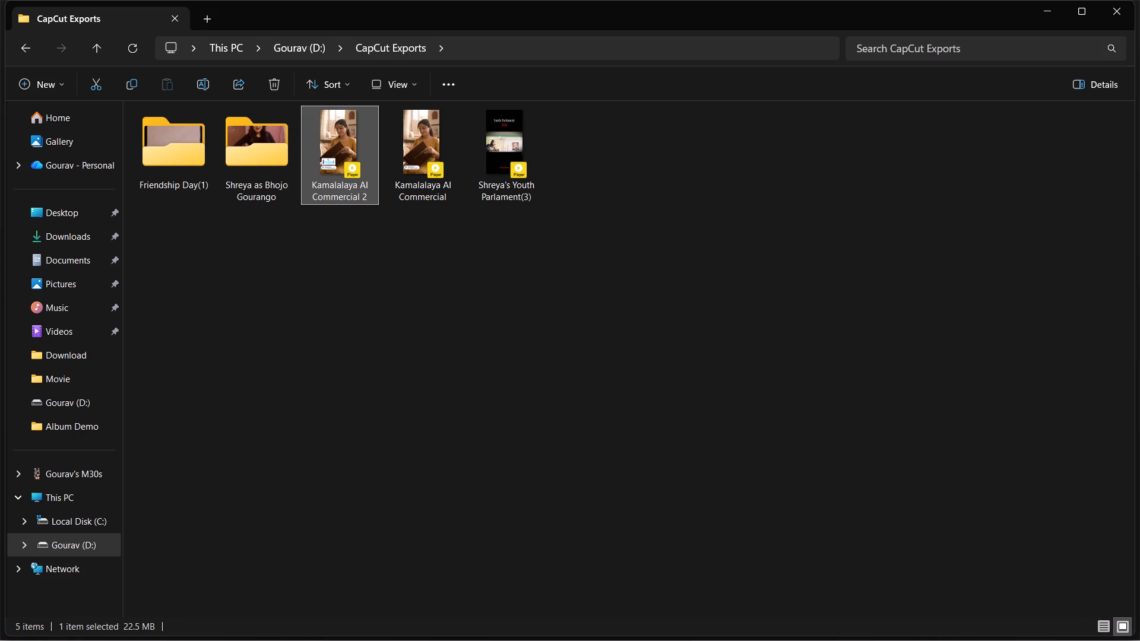
{"action": "double_click", "coordinate": [350, 142]}
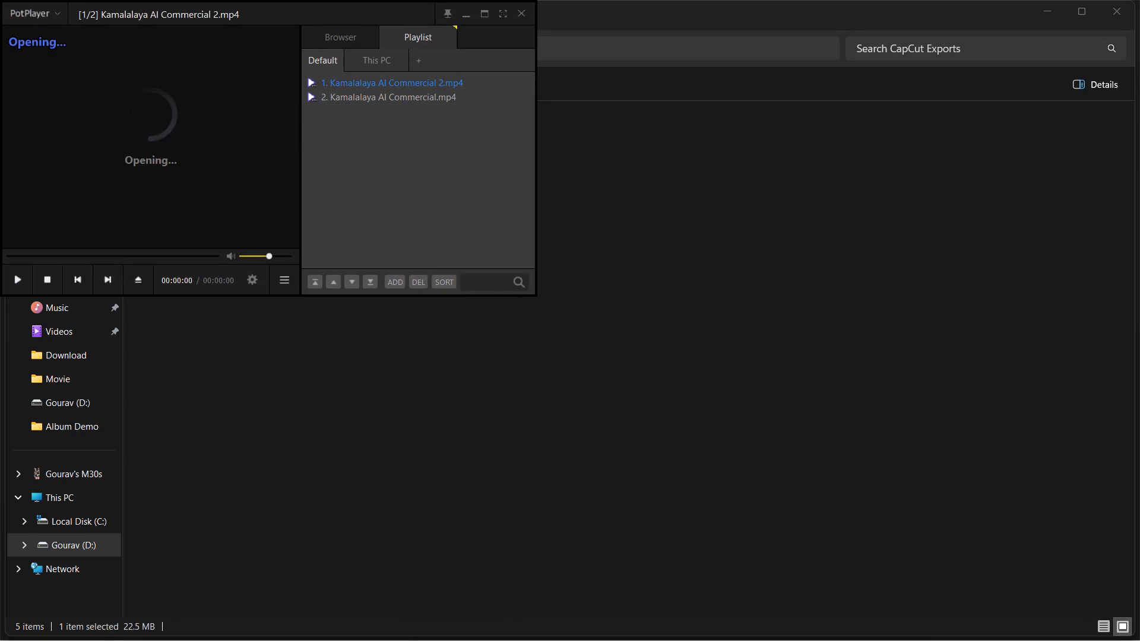
{"action": "key", "text": "space"}
{"action": "scroll", "coordinate": [327, 239], "scroll_direction": "up", "scroll_amount": 7}
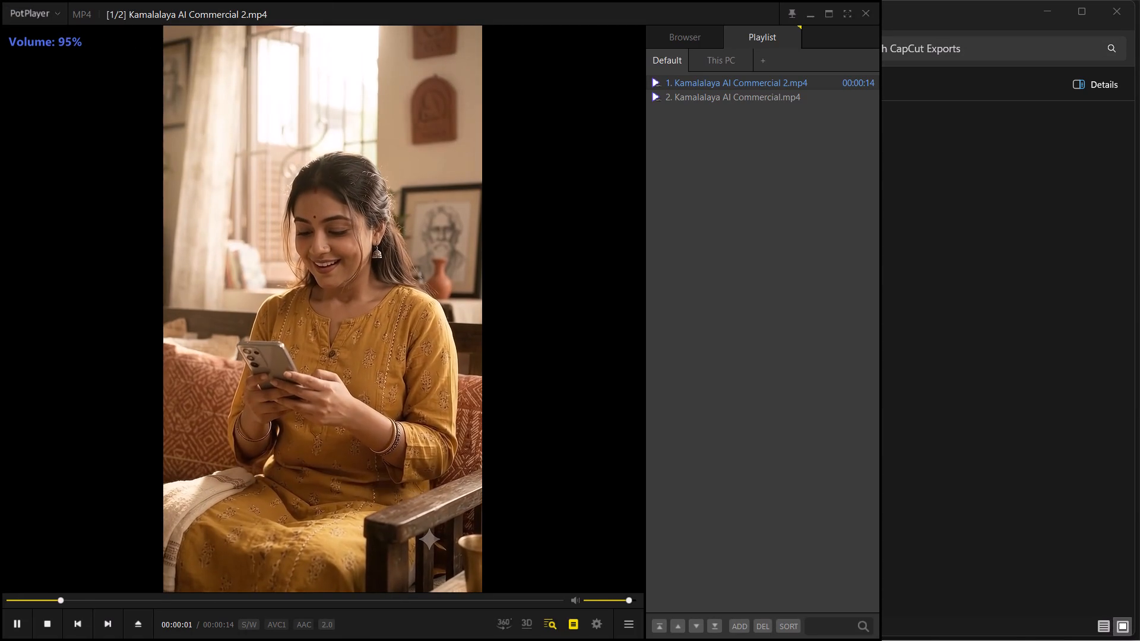
{"action": "scroll", "coordinate": [327, 239], "scroll_direction": "up", "scroll_amount": 7}
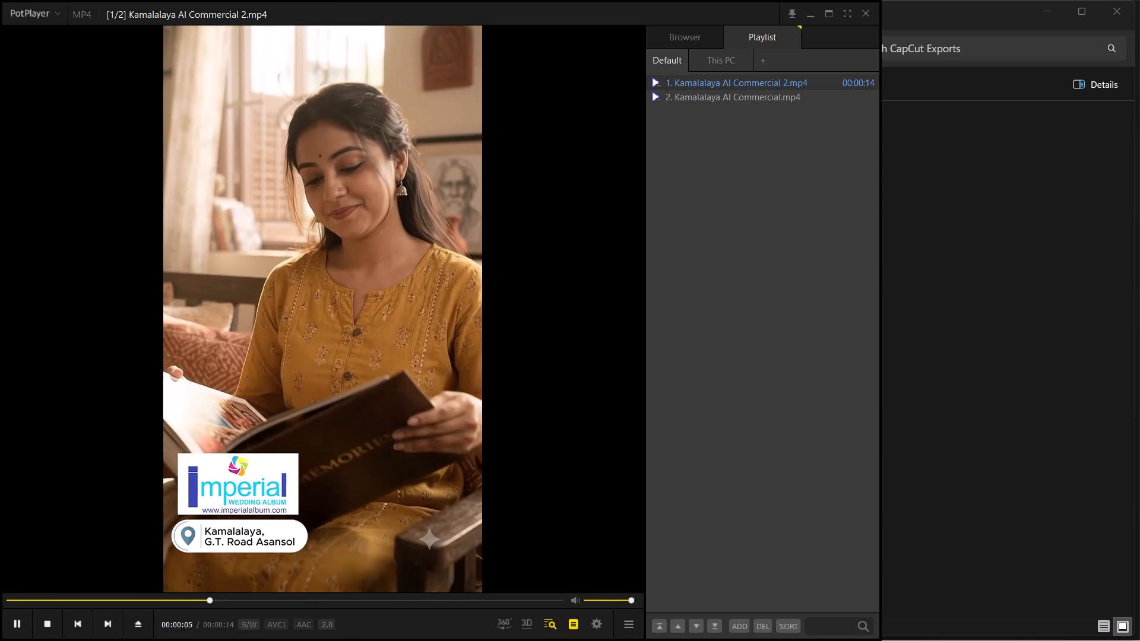
{"action": "key", "text": "space"}
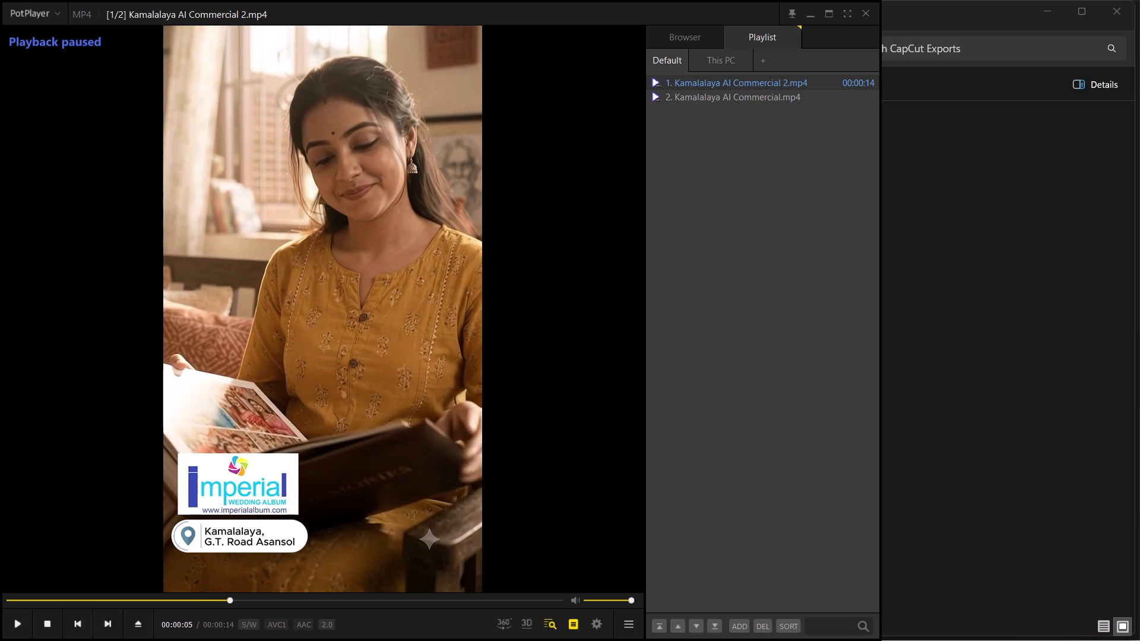
{"action": "left_click", "coordinate": [862, 12]}
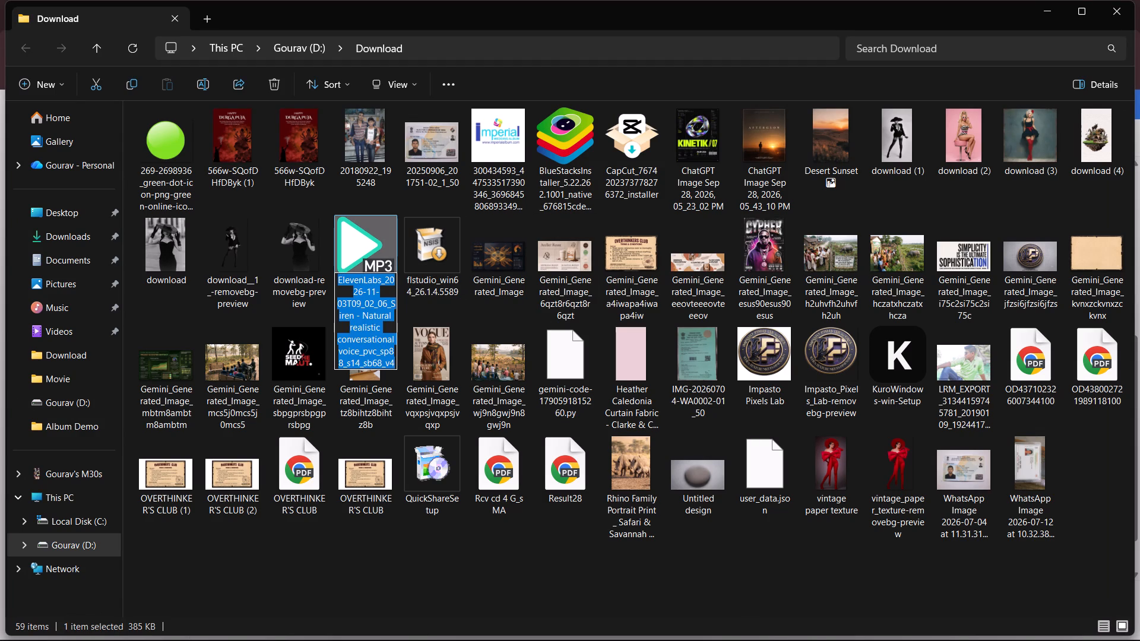
{"action": "key", "text": "Left"}
{"action": "key", "text": "Left"}
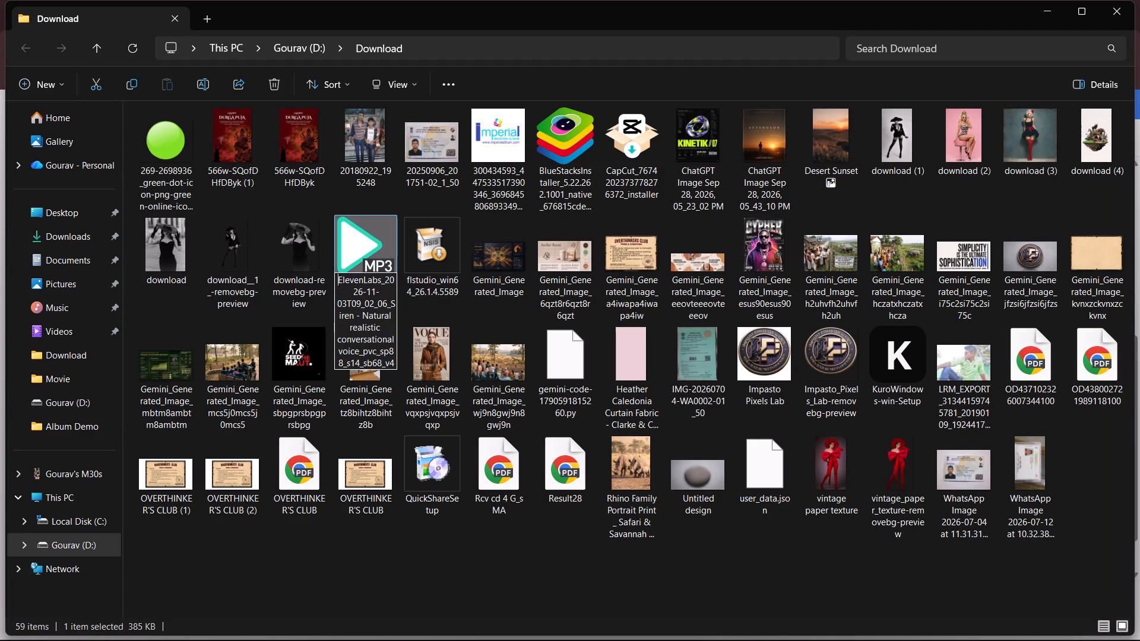
{"action": "type", "text": "Bhojpuri V"}
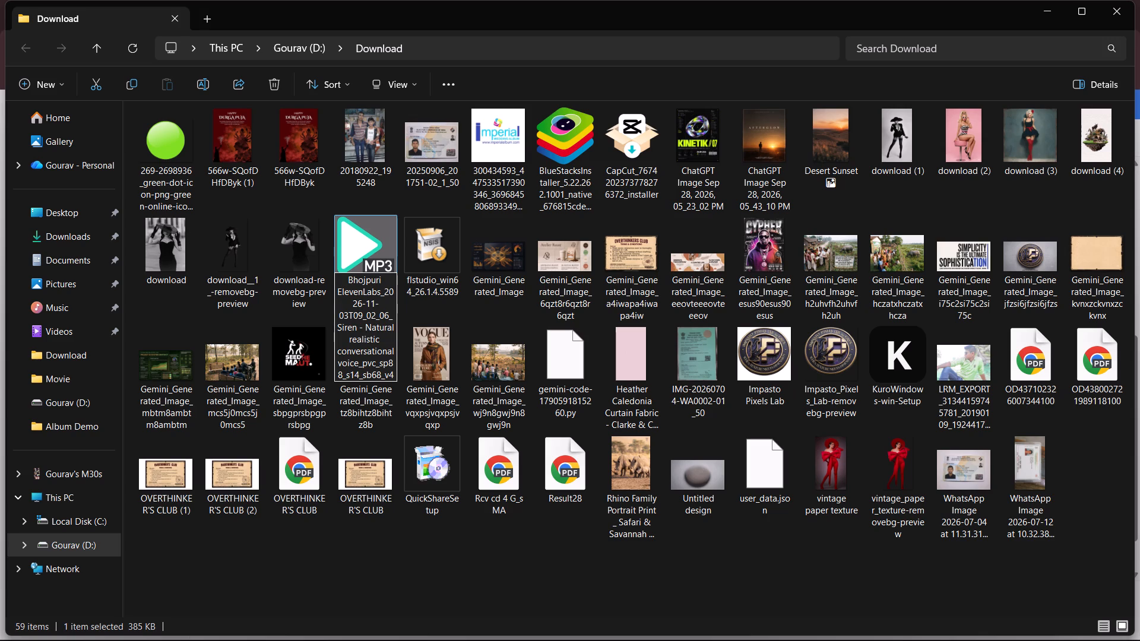
{"action": "key", "text": "space"}
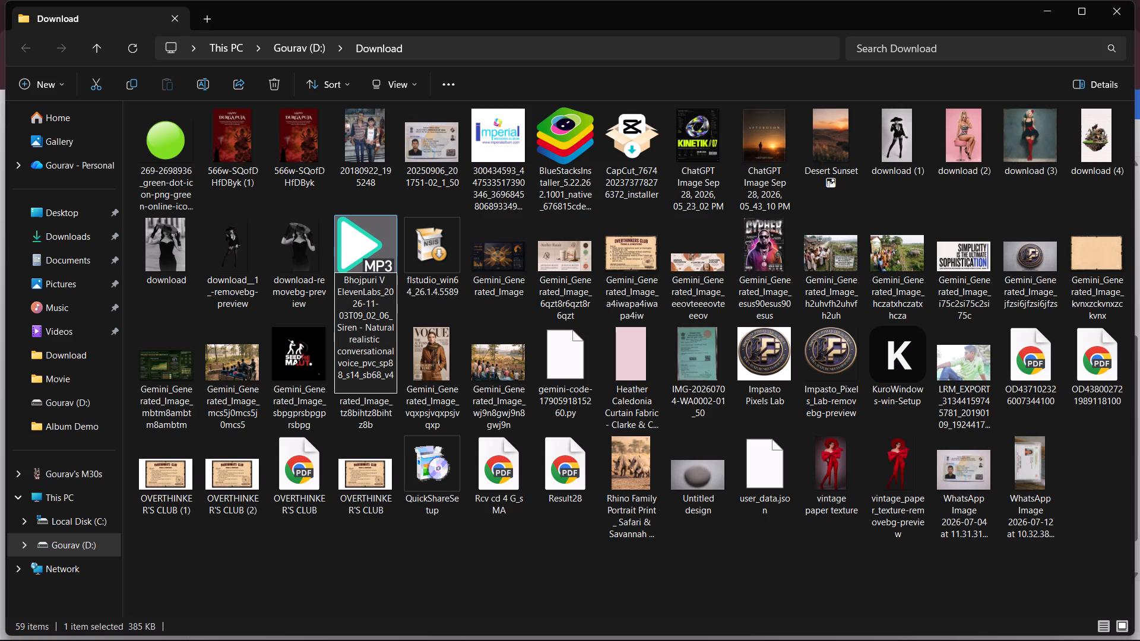
{"action": "key", "text": "Return"}
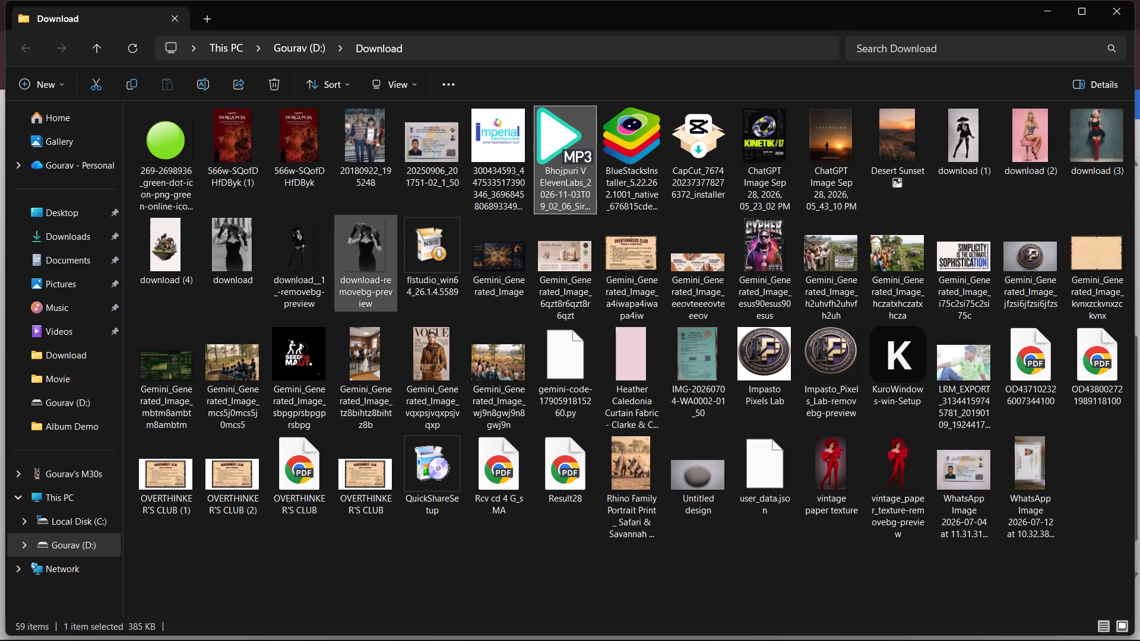
Move the Bhojpuri V MP3 from the Download folder to the root of the D: drive.
{"action": "key", "text": "ctrl+x"}
{"action": "left_click", "coordinate": [78, 543]}
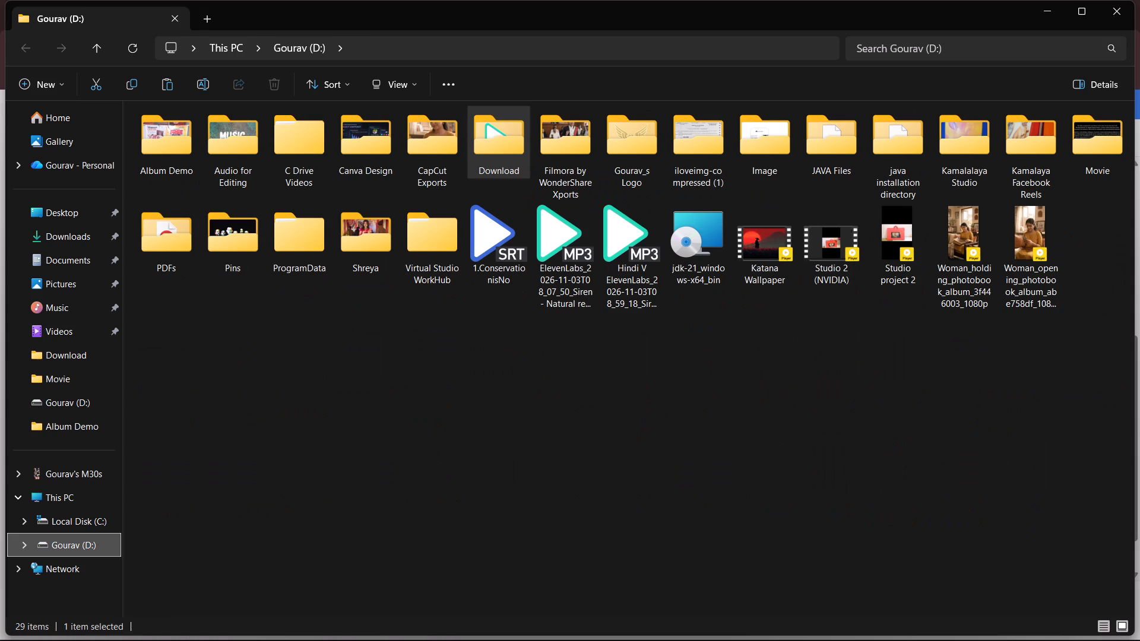
{"action": "key", "text": "ctrl+v"}
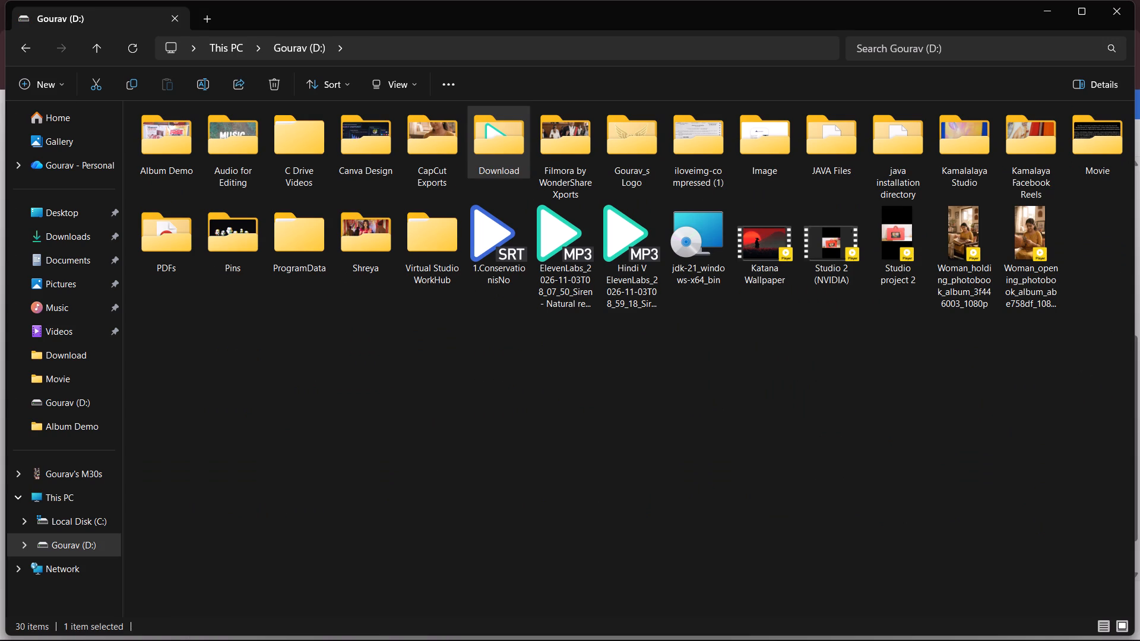
{"action": "left_click", "coordinate": [385, 434]}
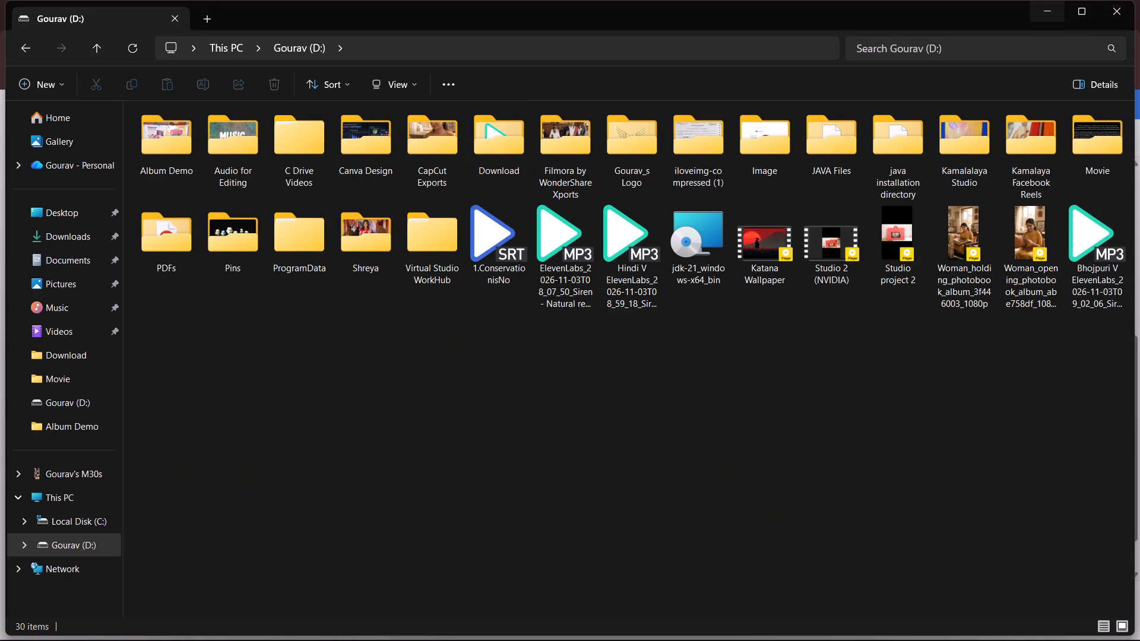
{"action": "left_click", "coordinate": [1044, 10]}
{"action": "left_click", "coordinate": [1055, 12]}
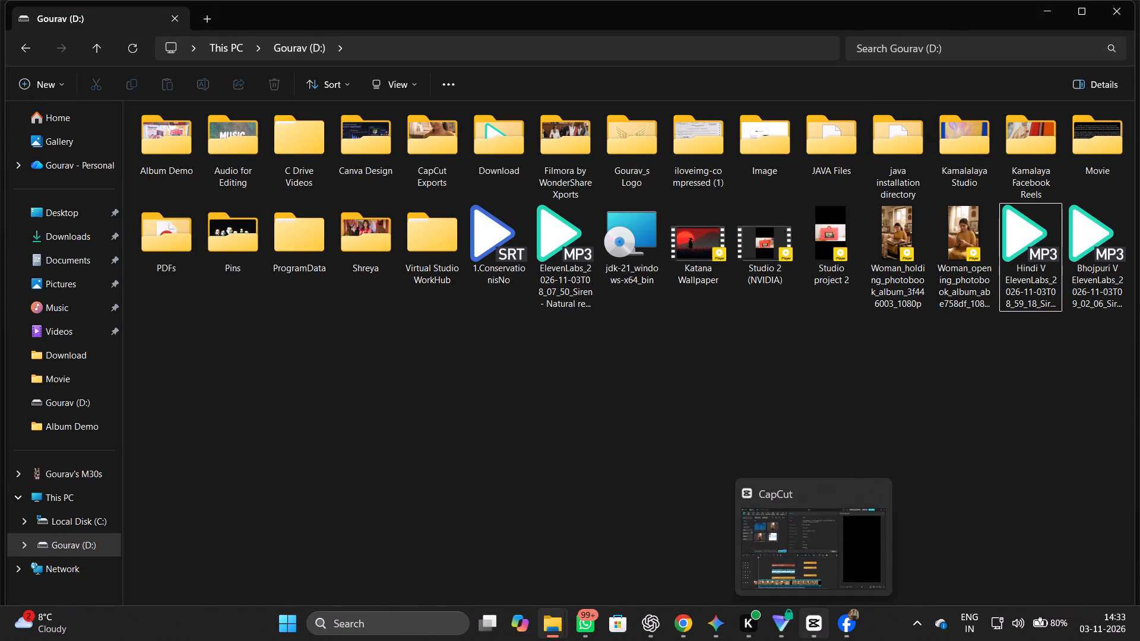
Switch to CapCut and import the Bhojpuri V and Hindi V ElevenLabs MP3 files from the D: drive into project 1103.
{"action": "left_click", "coordinate": [812, 634]}
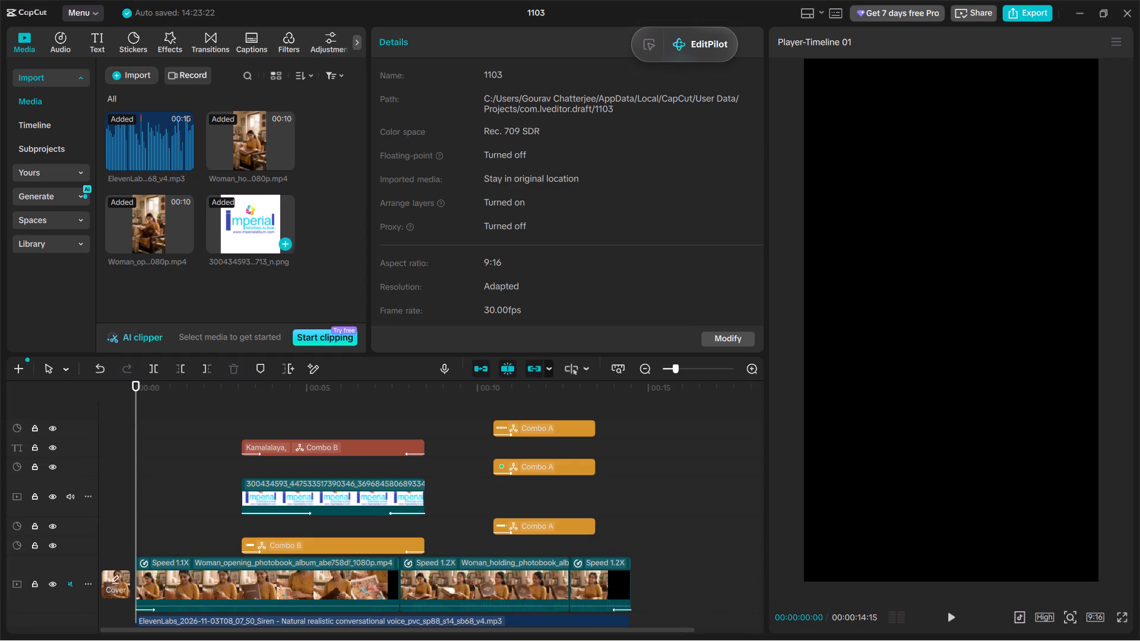
{"action": "left_click", "coordinate": [126, 74]}
{"action": "left_click", "coordinate": [201, 109]}
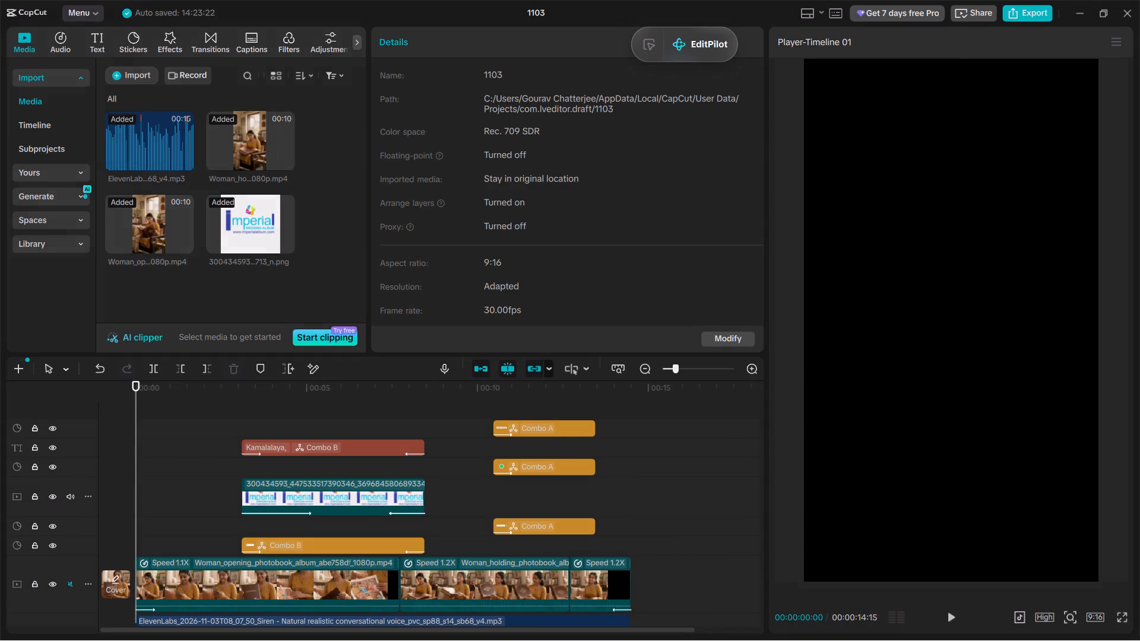
{"action": "scroll", "coordinate": [385, 215], "scroll_direction": "down", "scroll_amount": 7}
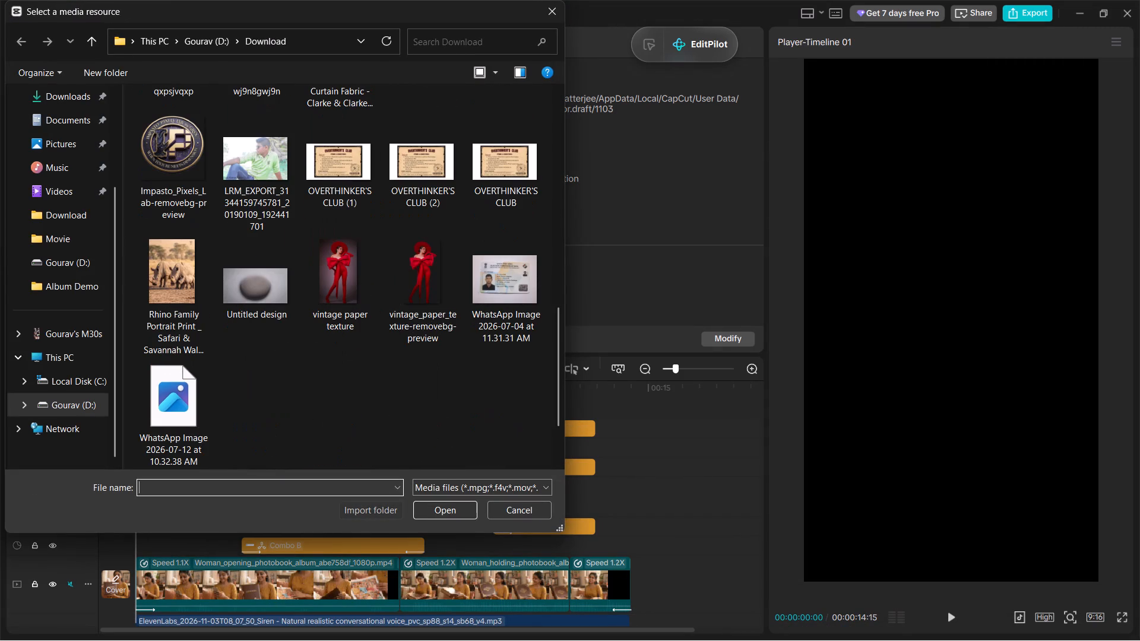
{"action": "scroll", "coordinate": [391, 338], "scroll_direction": "up", "scroll_amount": 1}
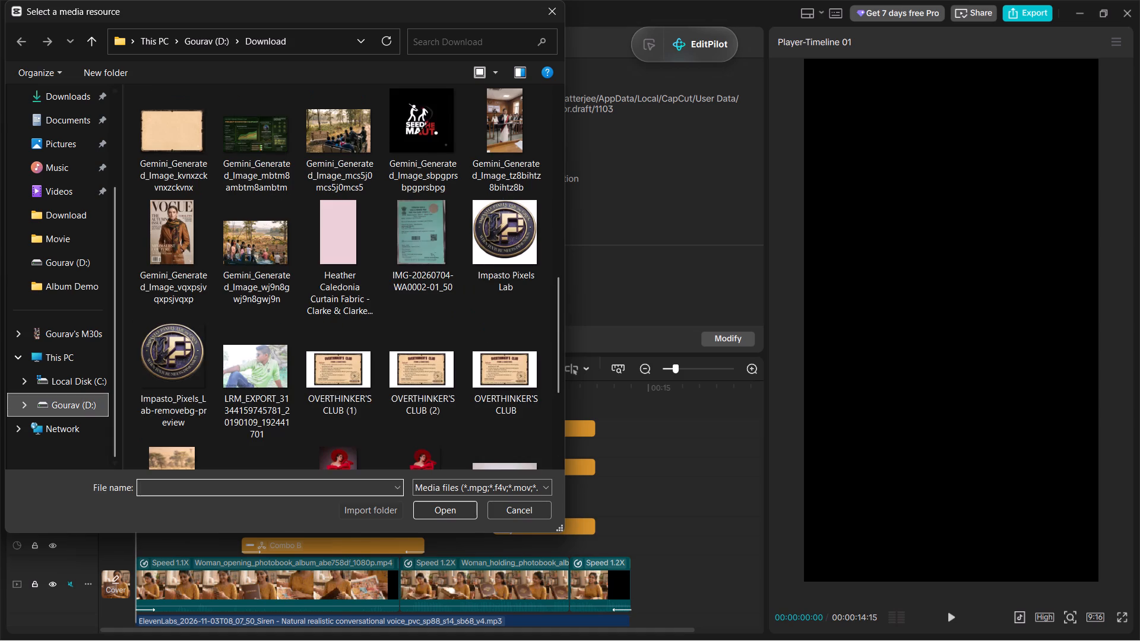
{"action": "left_click", "coordinate": [80, 402]}
{"action": "scroll", "coordinate": [232, 247], "scroll_direction": "down", "scroll_amount": 6}
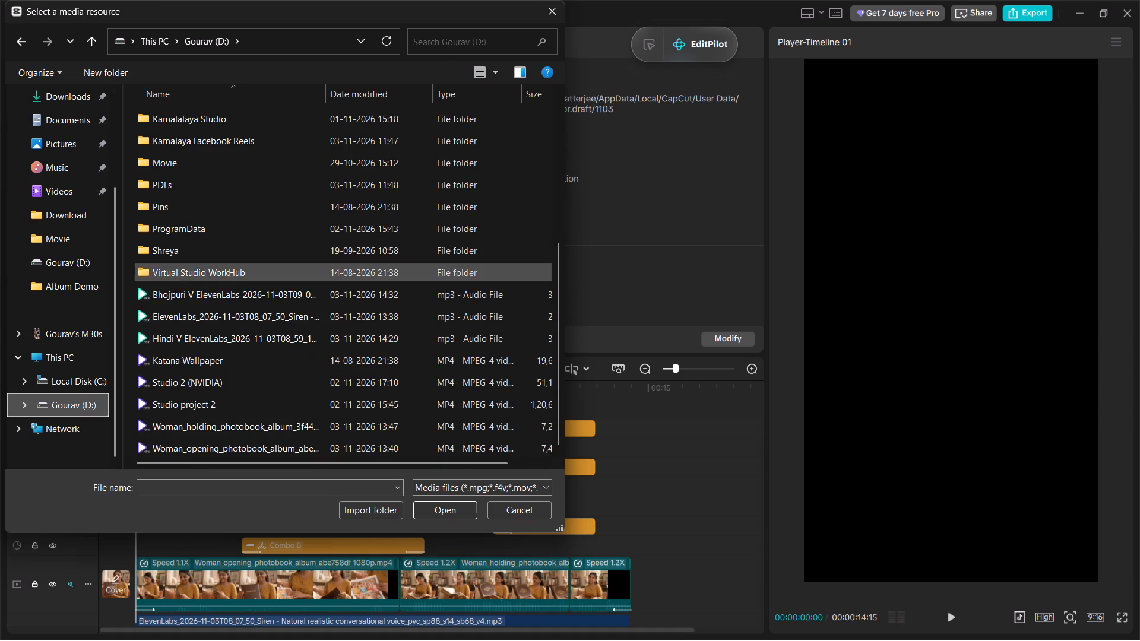
{"action": "left_click", "coordinate": [268, 290], "text": "ctrl"}
{"action": "left_click", "coordinate": [266, 336], "text": "ctrl"}
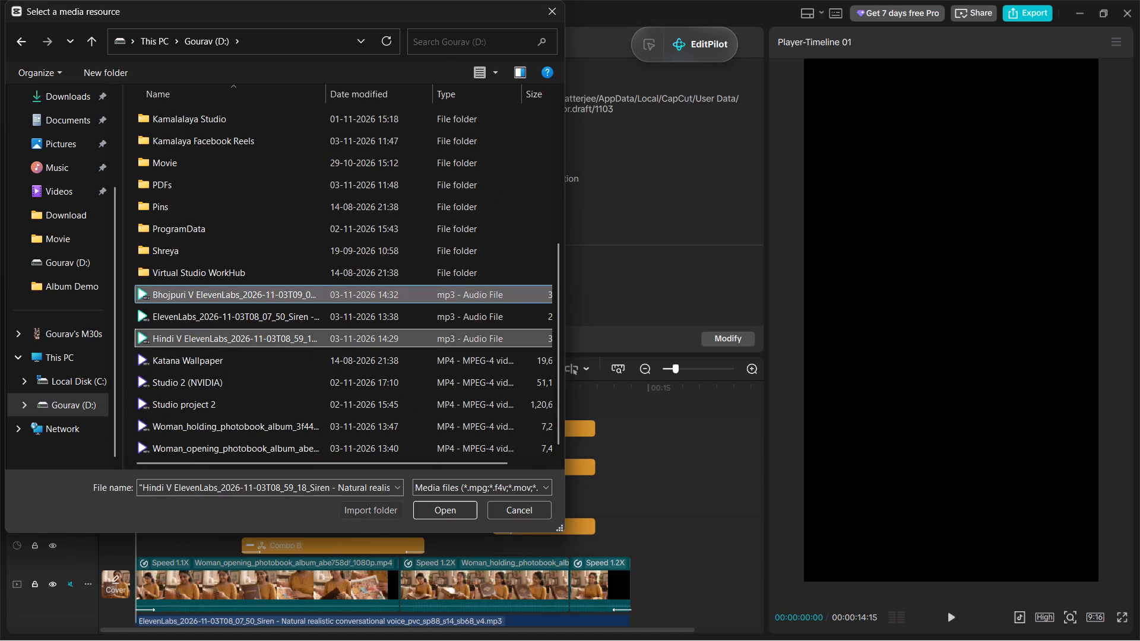
{"action": "left_click", "coordinate": [414, 512]}
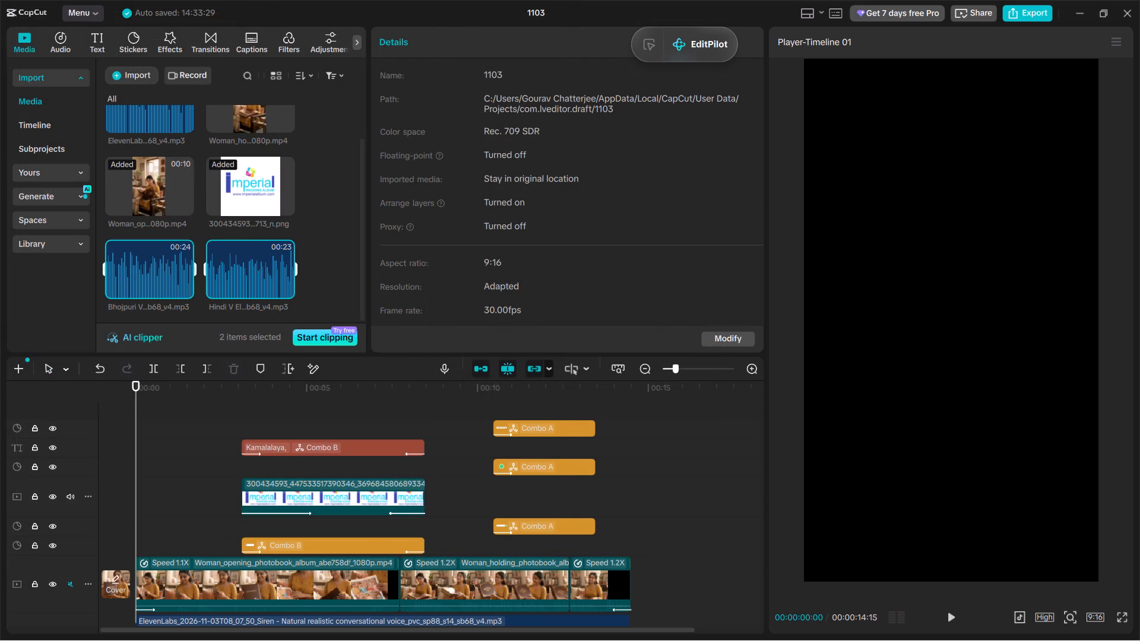
Place the Bhojpuri V audio on a new track beneath the existing voiceover, starting at 00:00.
{"action": "left_click", "coordinate": [306, 236]}
{"action": "scroll", "coordinate": [313, 245], "scroll_direction": "down", "scroll_amount": 3}
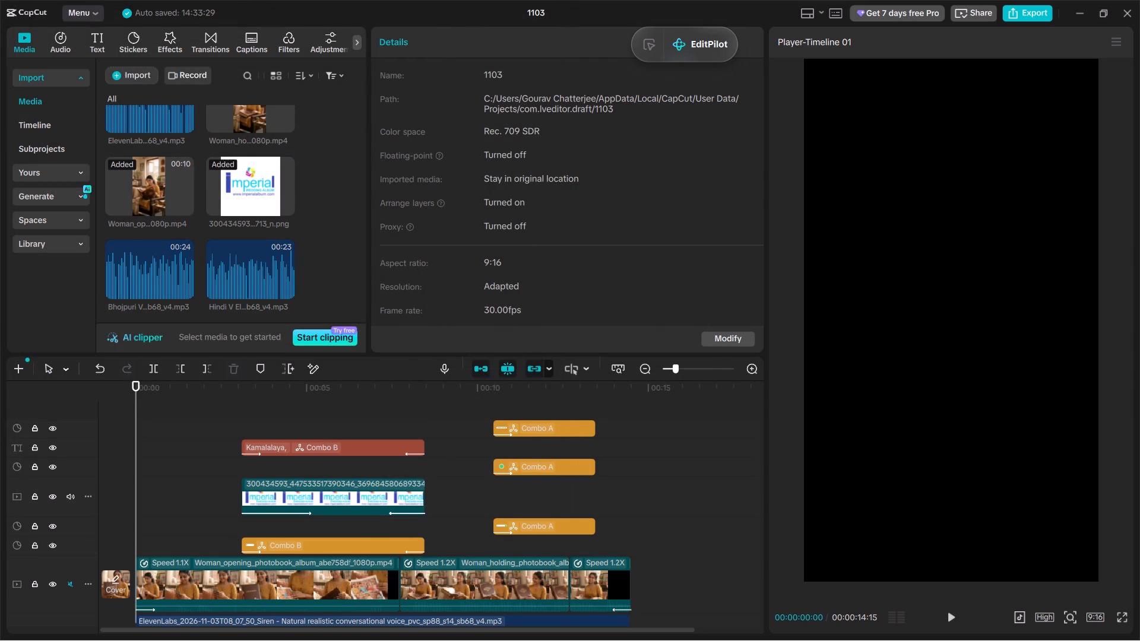
{"action": "scroll", "coordinate": [318, 558], "scroll_direction": "down", "scroll_amount": 4}
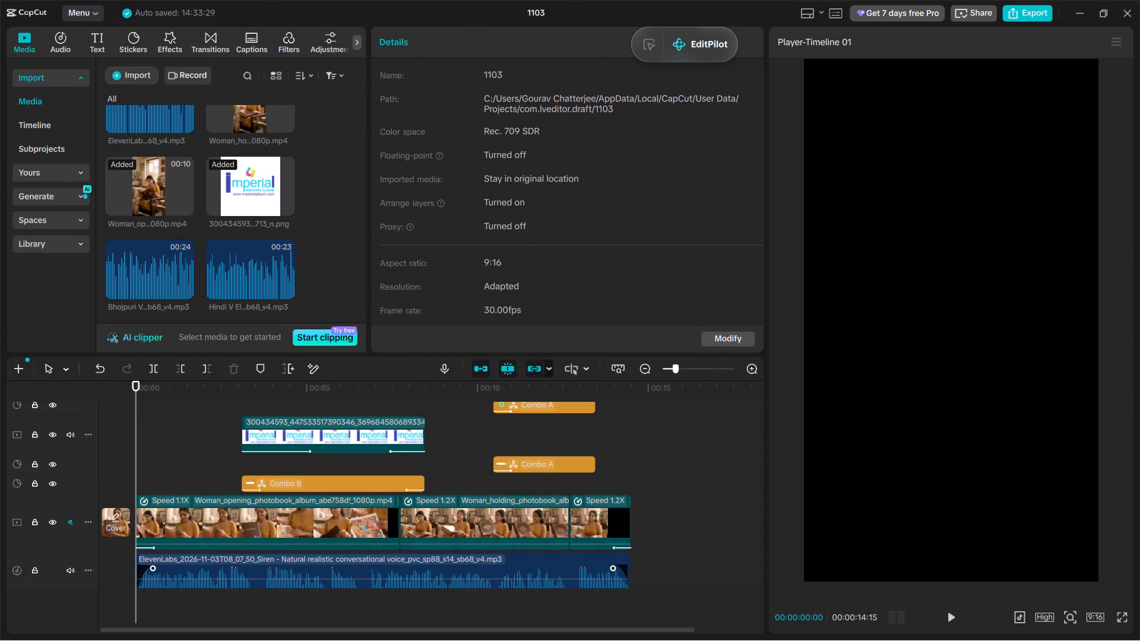
{"action": "right_click", "coordinate": [263, 560]}
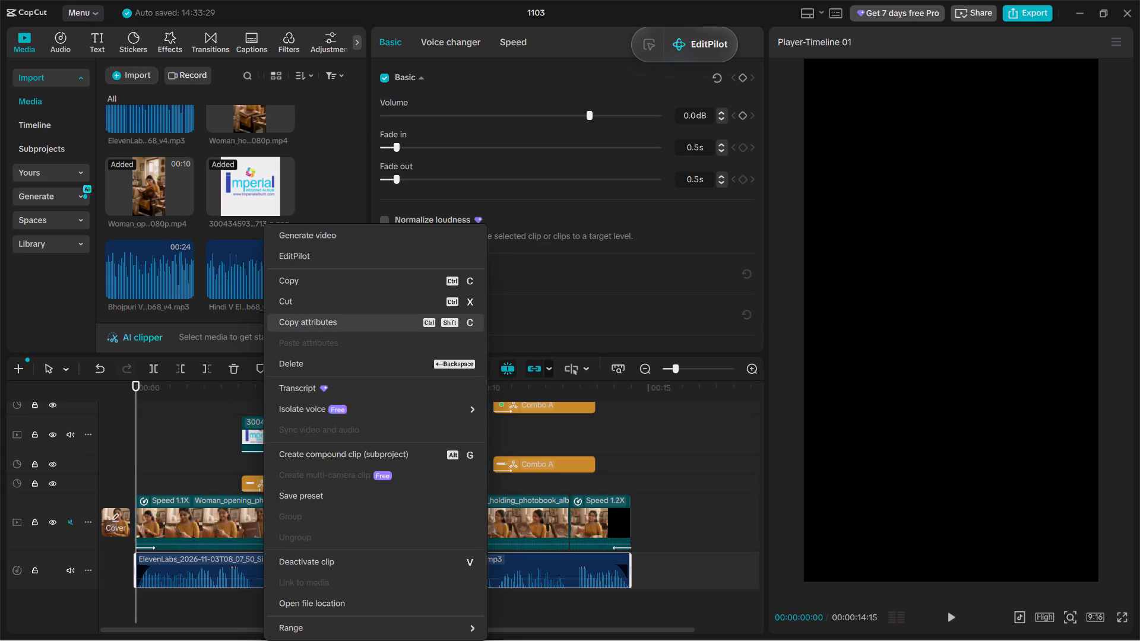
{"action": "left_click", "coordinate": [207, 332]}
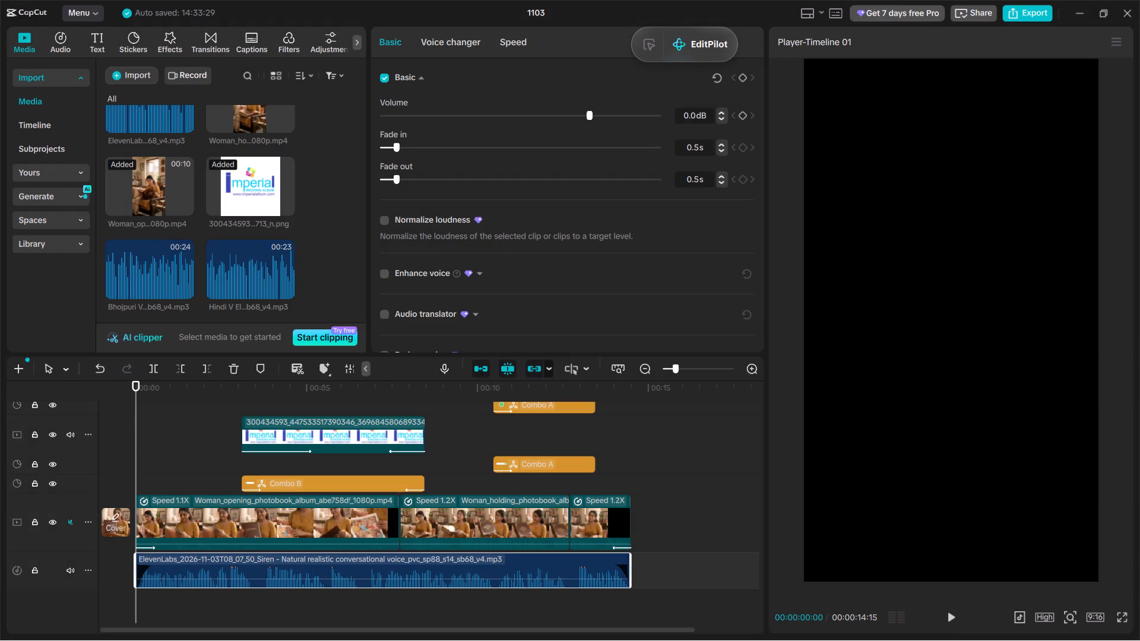
{"action": "left_click_drag", "start_coordinate": [156, 277], "coordinate": [267, 604]}
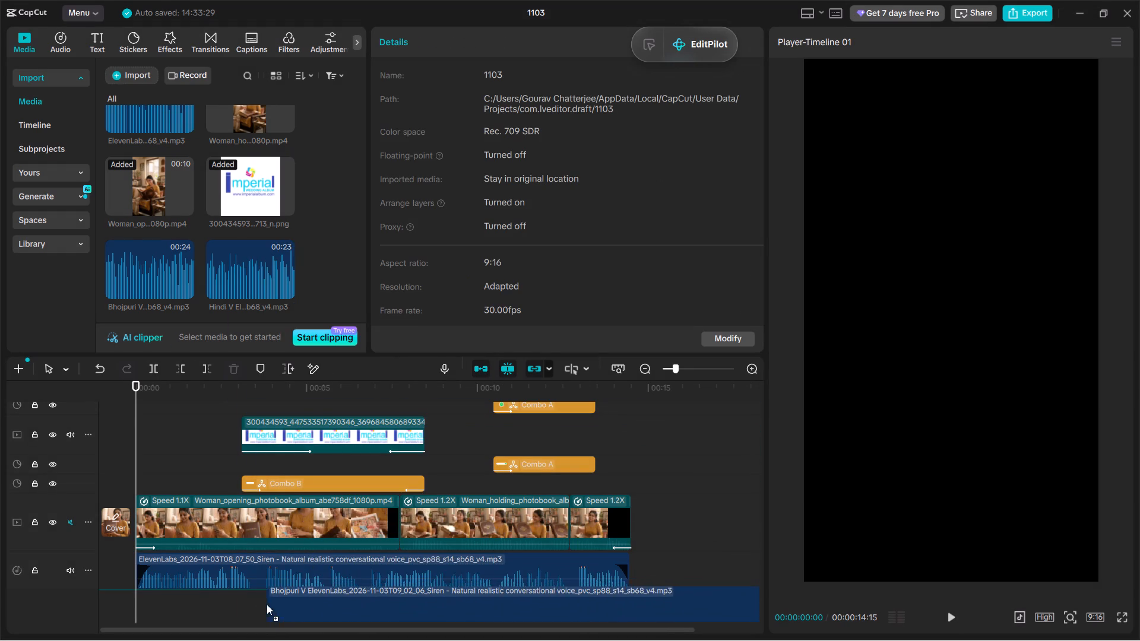
{"action": "left_click_drag", "start_coordinate": [267, 604], "coordinate": [242, 613]}
{"action": "left_click_drag", "start_coordinate": [272, 598], "coordinate": [249, 594]}
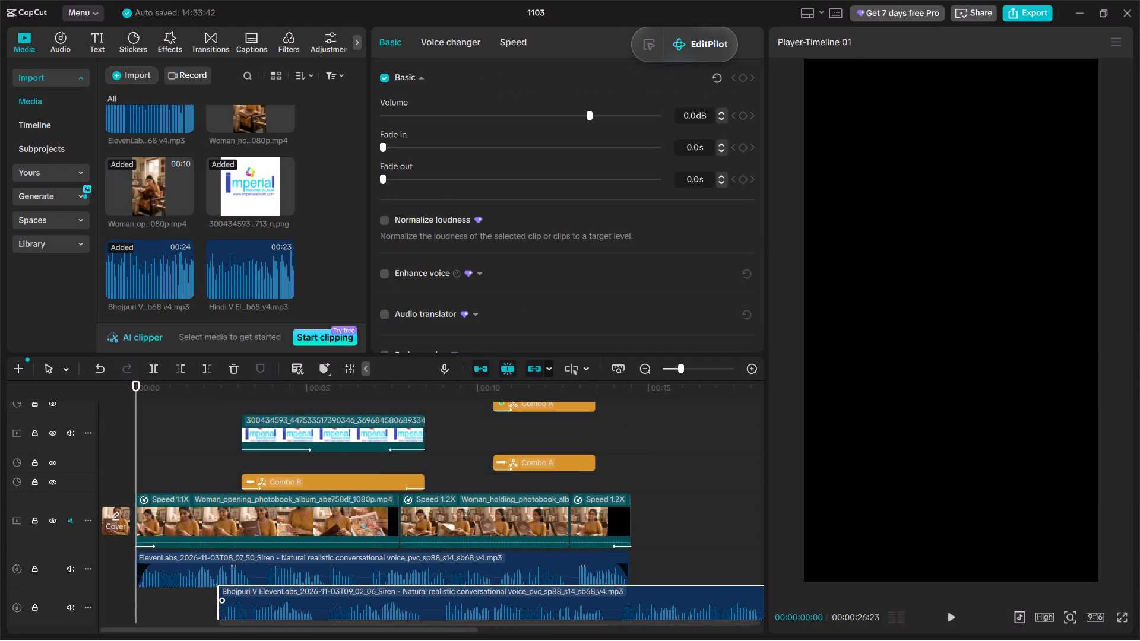
{"action": "left_click_drag", "start_coordinate": [249, 594], "coordinate": [168, 597]}
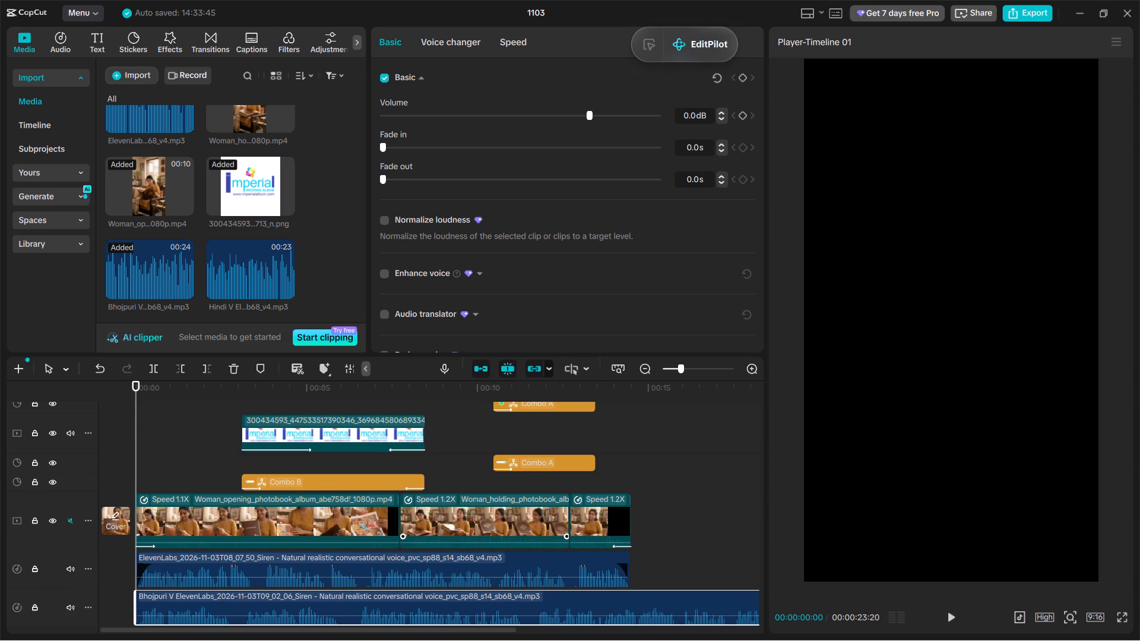
Examine the Bhojpuri audio's length against the video clips along the timeline, and switch to Chrome.
{"action": "scroll", "coordinate": [511, 526], "scroll_direction": "down", "scroll_amount": 1}
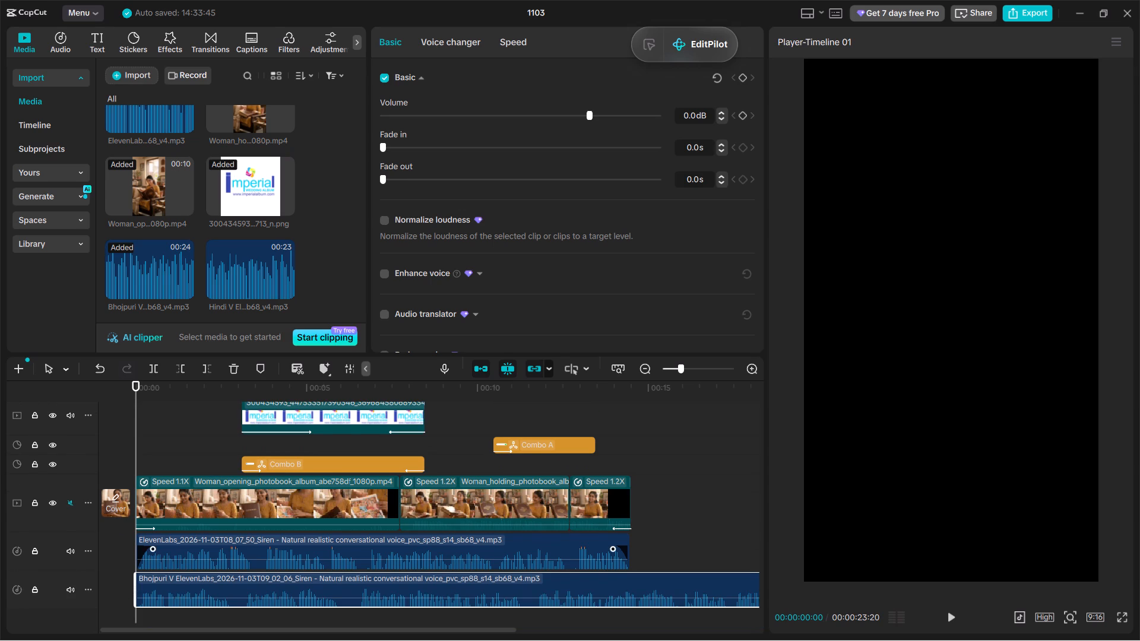
{"action": "left_click_drag", "start_coordinate": [471, 631], "coordinate": [586, 604]}
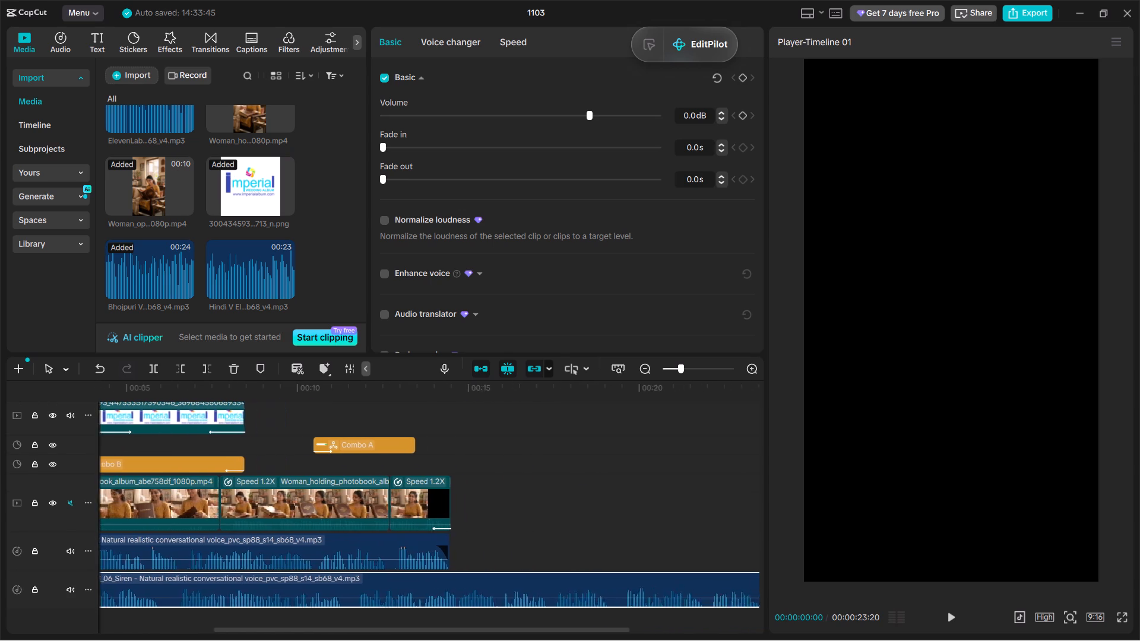
{"action": "left_click_drag", "start_coordinate": [586, 604], "coordinate": [451, 612]}
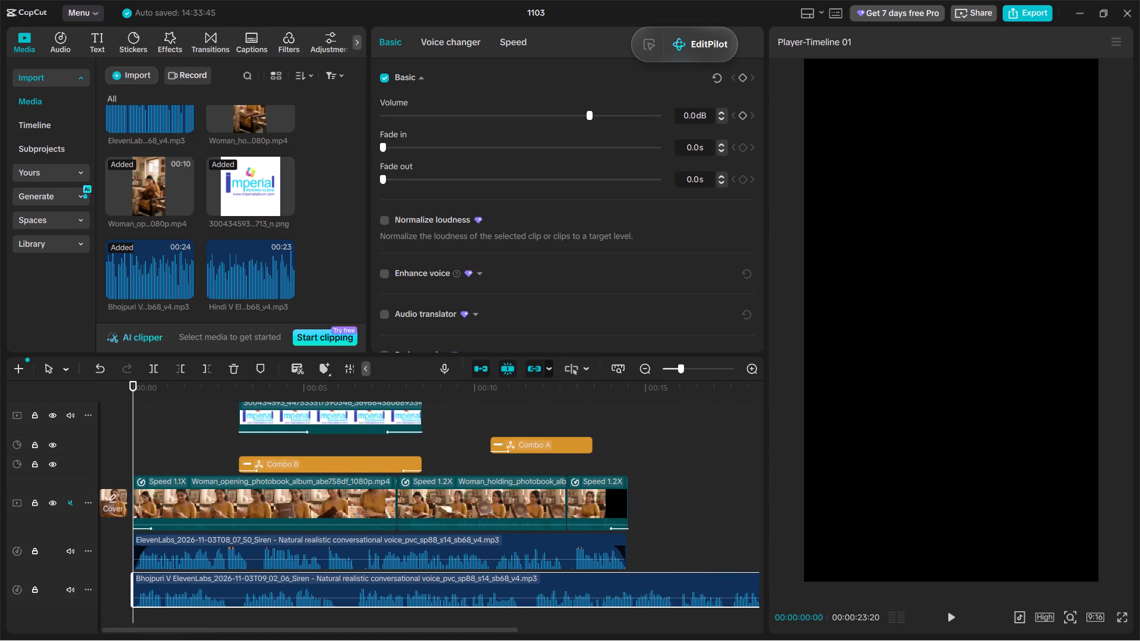
{"action": "left_click_drag", "start_coordinate": [451, 612], "coordinate": [427, 613]}
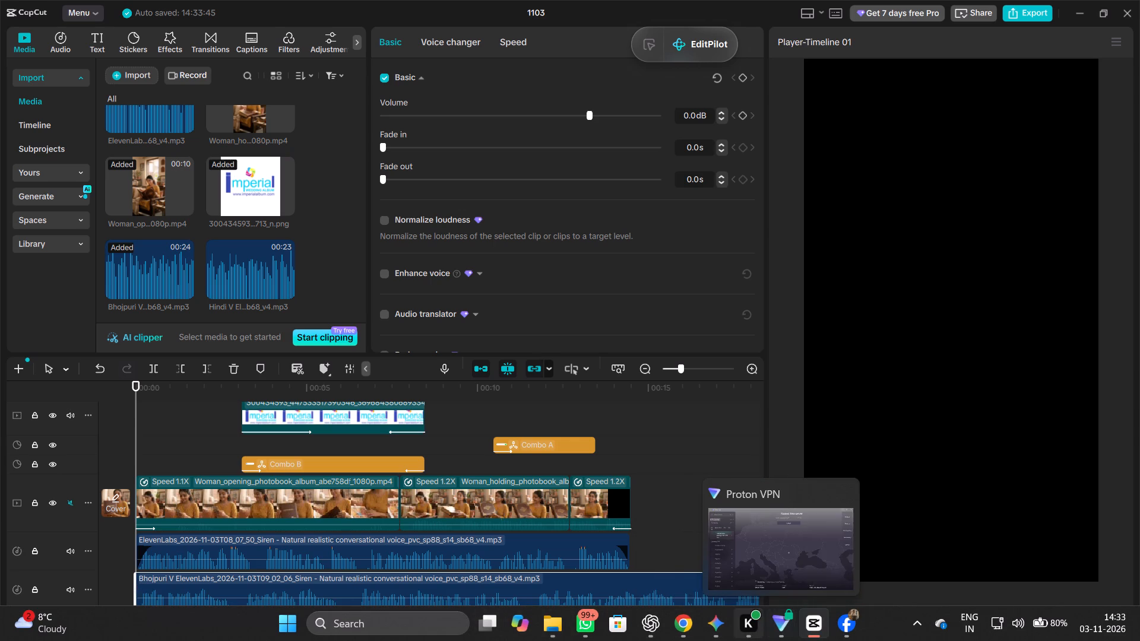
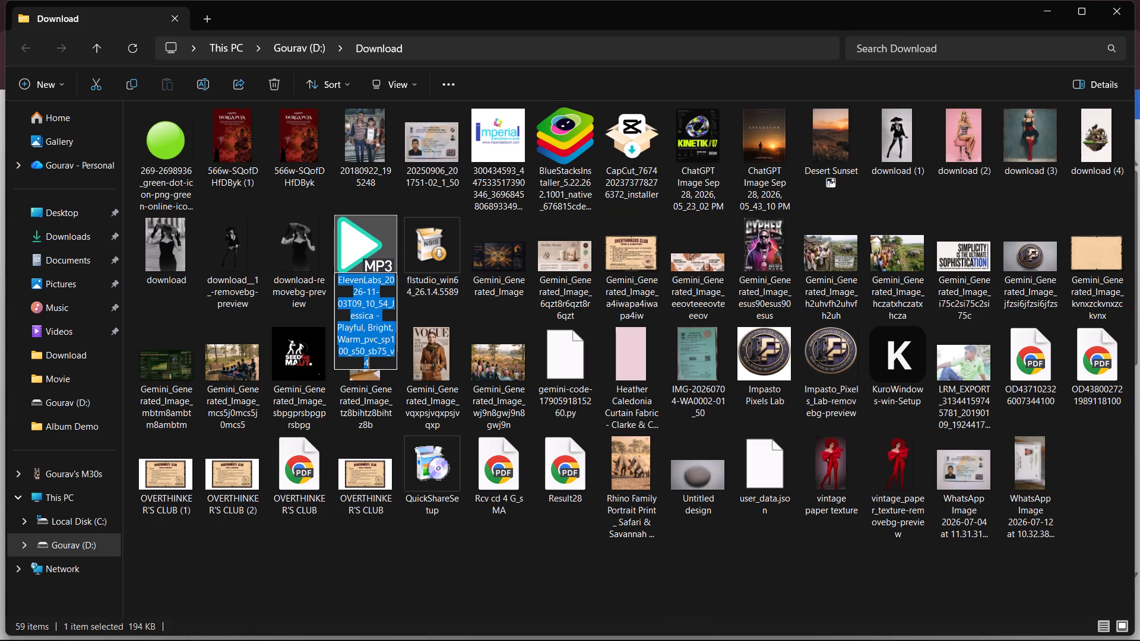
{"action": "key", "text": "Left"}
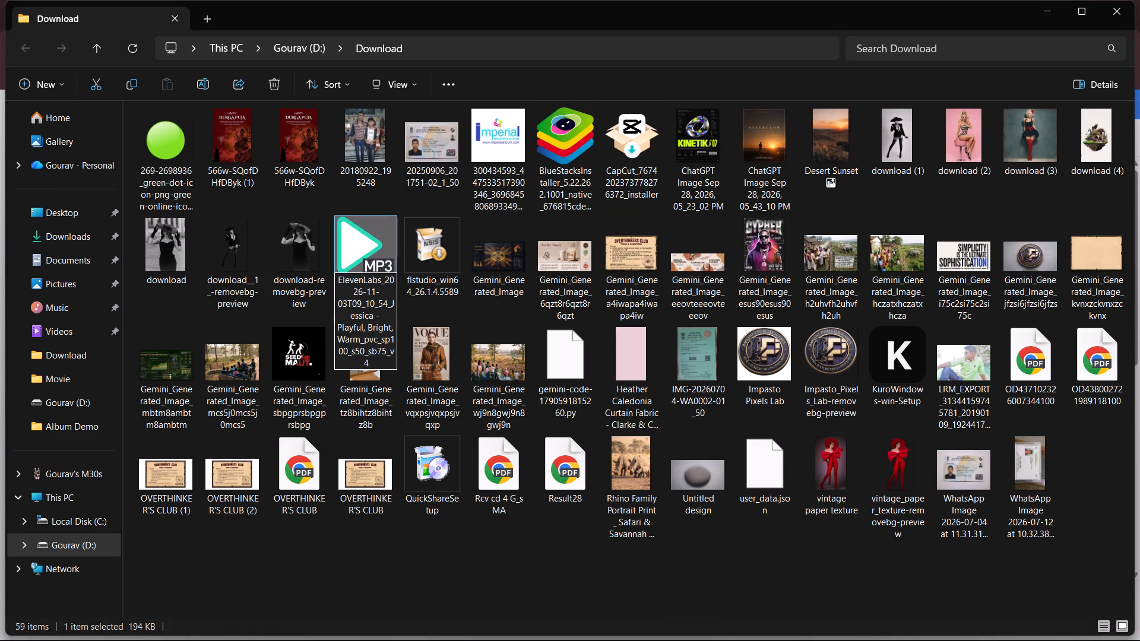
{"action": "type", "text": "V HINDO"}
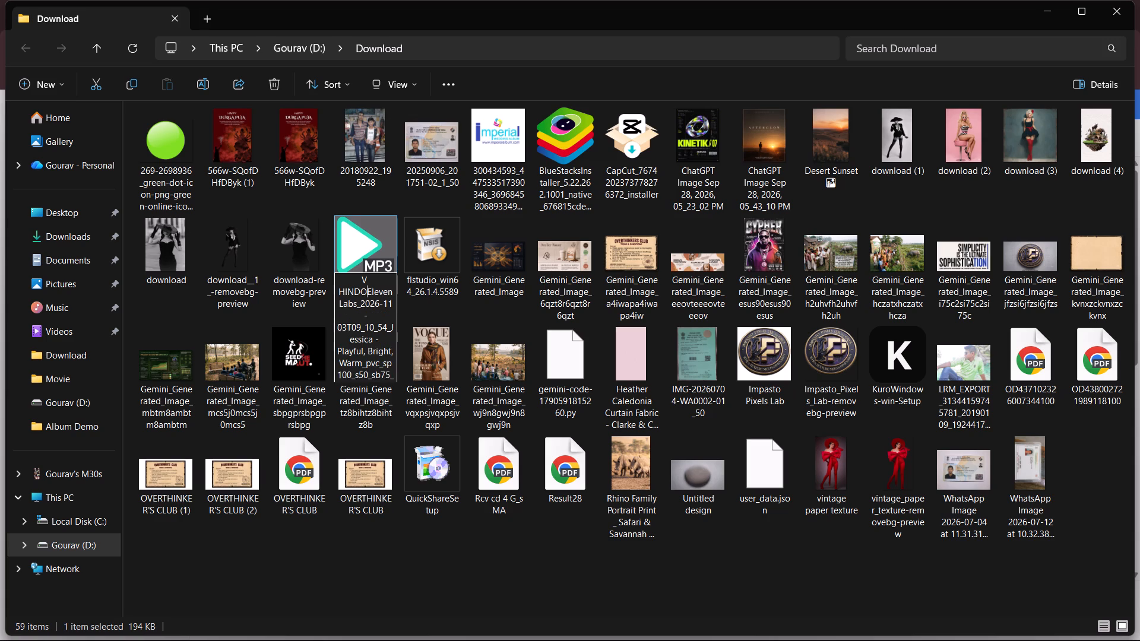
{"action": "key", "text": "shift+BackSpace"}
{"action": "key", "text": "shift+i"}
{"action": "key", "text": "space"}
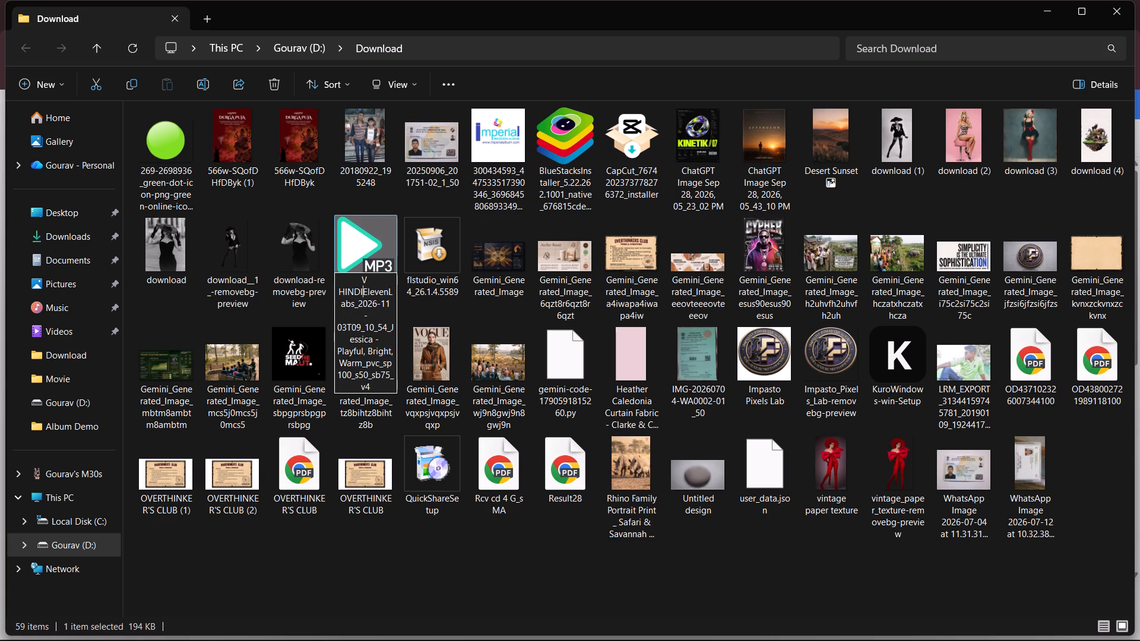
{"action": "type", "text": "12"}
{"action": "key", "text": "BackSpace"}
{"action": "type", "text": "5"}
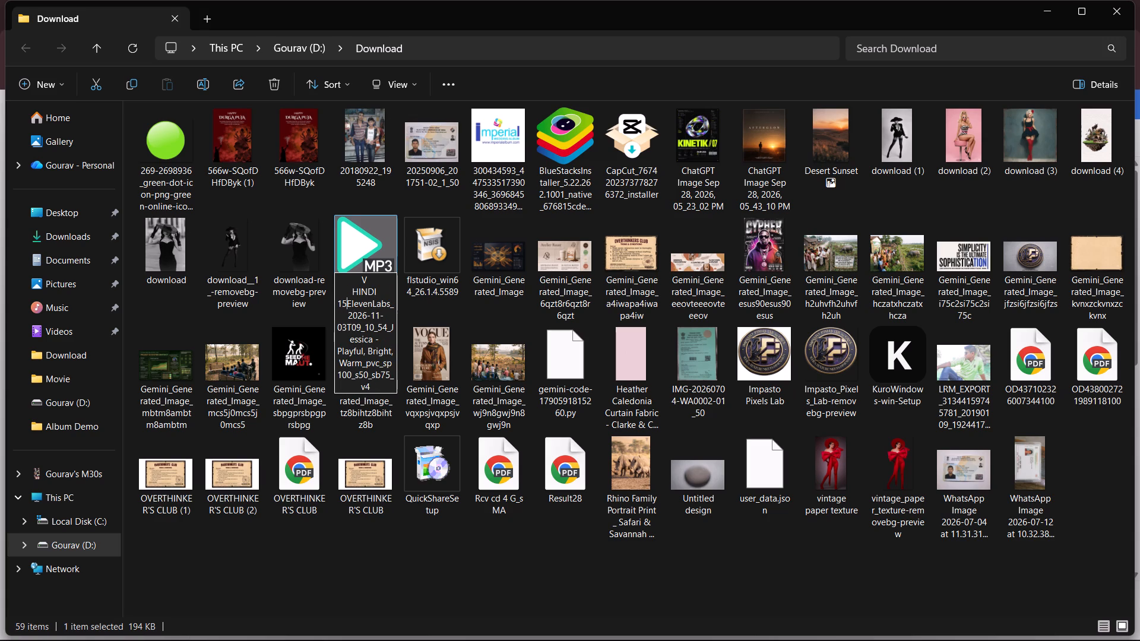
{"action": "key", "text": "space"}
{"action": "key", "text": "Return"}
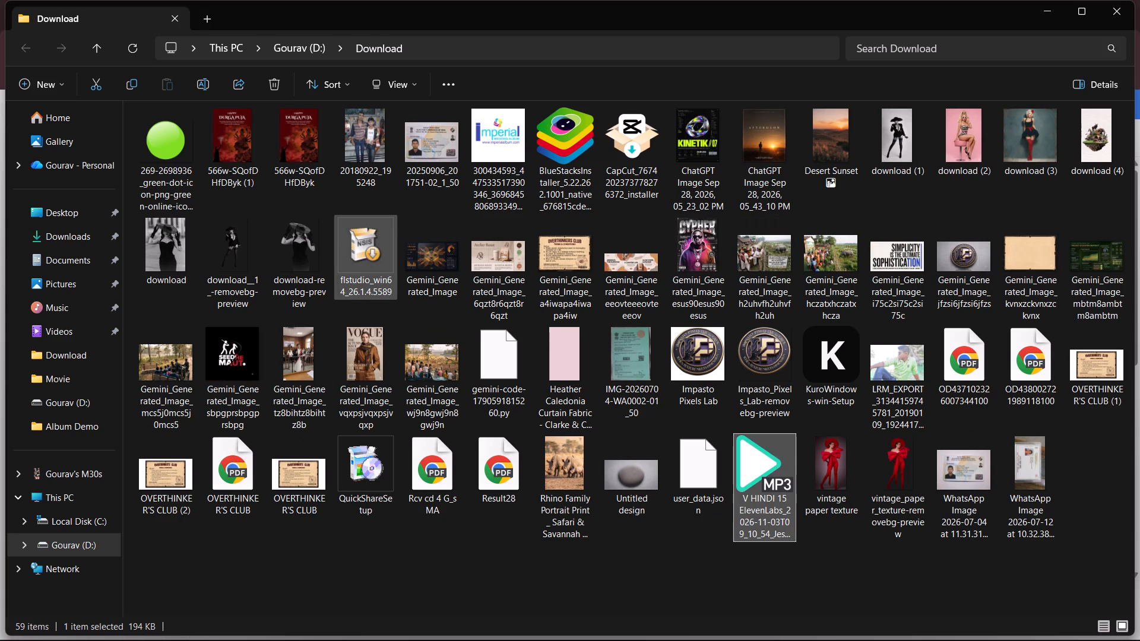
Move the "V HINDI 15" MP3 from the Download folder to the root of the D: drive.
{"action": "key", "text": "ctrl+x"}
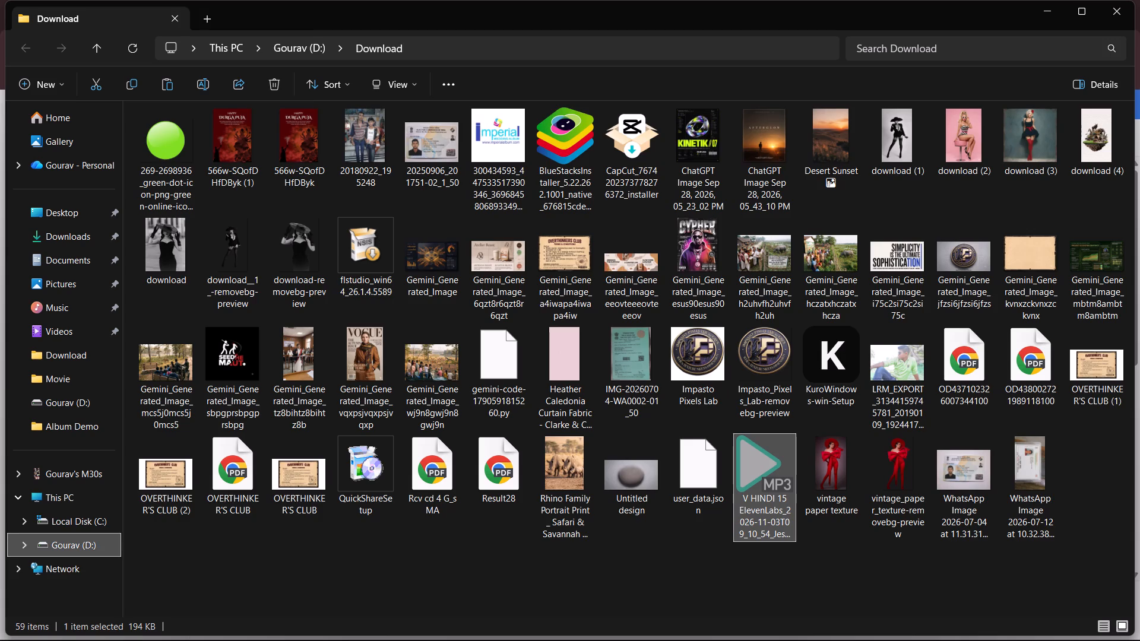
{"action": "left_click", "coordinate": [84, 525]}
{"action": "left_click", "coordinate": [88, 546]}
{"action": "key", "text": "ctrl+v"}
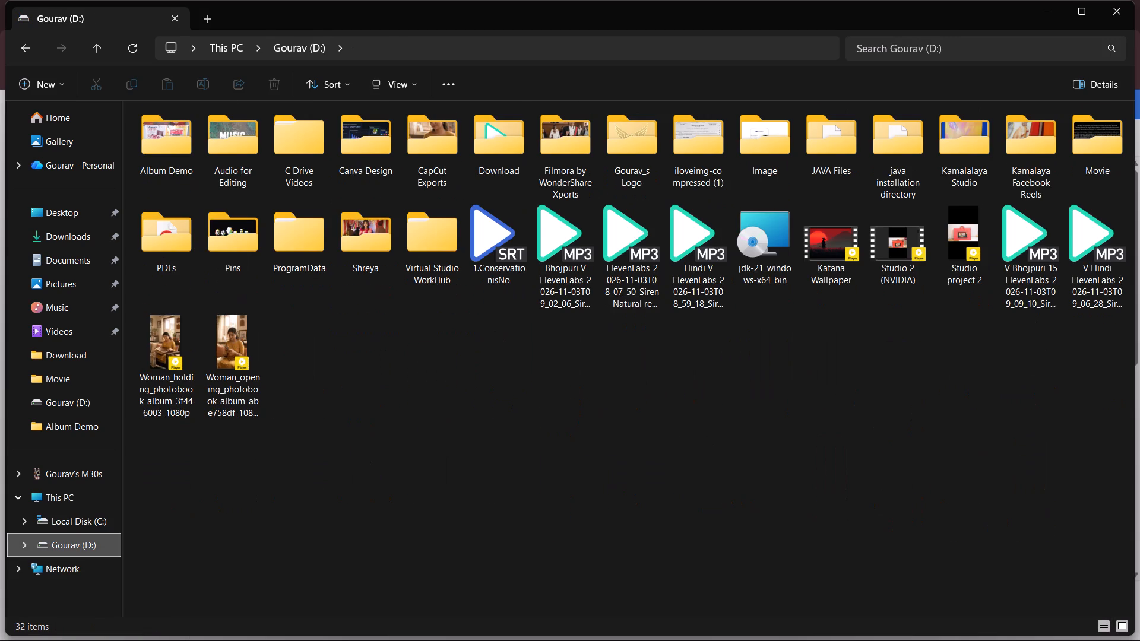
{"action": "left_click_drag", "start_coordinate": [502, 492], "coordinate": [507, 481]}
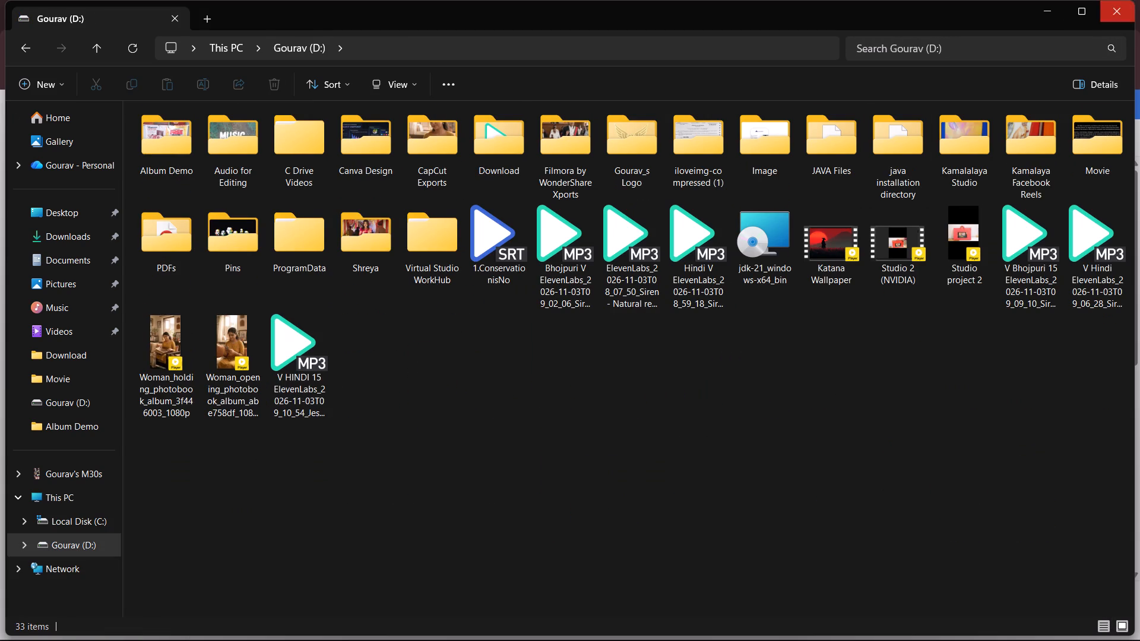
Switch to CapCut project 1103 and delete the imported "Bhojpuri V" and "Hindi V" audio clips from the media library.
{"action": "left_click_drag", "start_coordinate": [813, 630], "coordinate": [812, 623]}
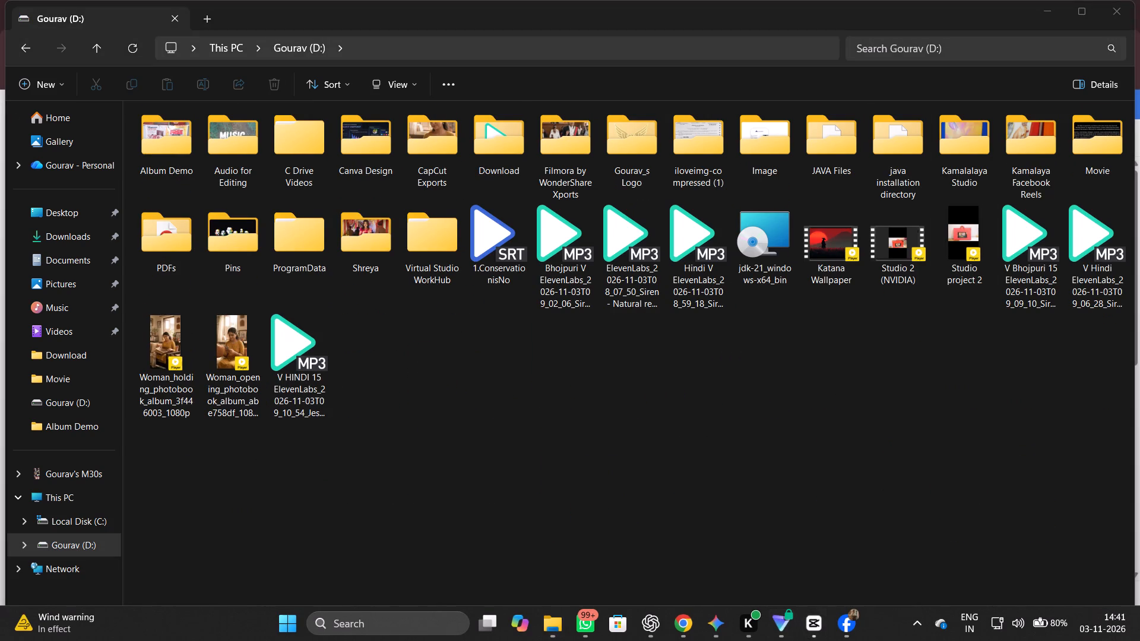
{"action": "left_click", "coordinate": [812, 623]}
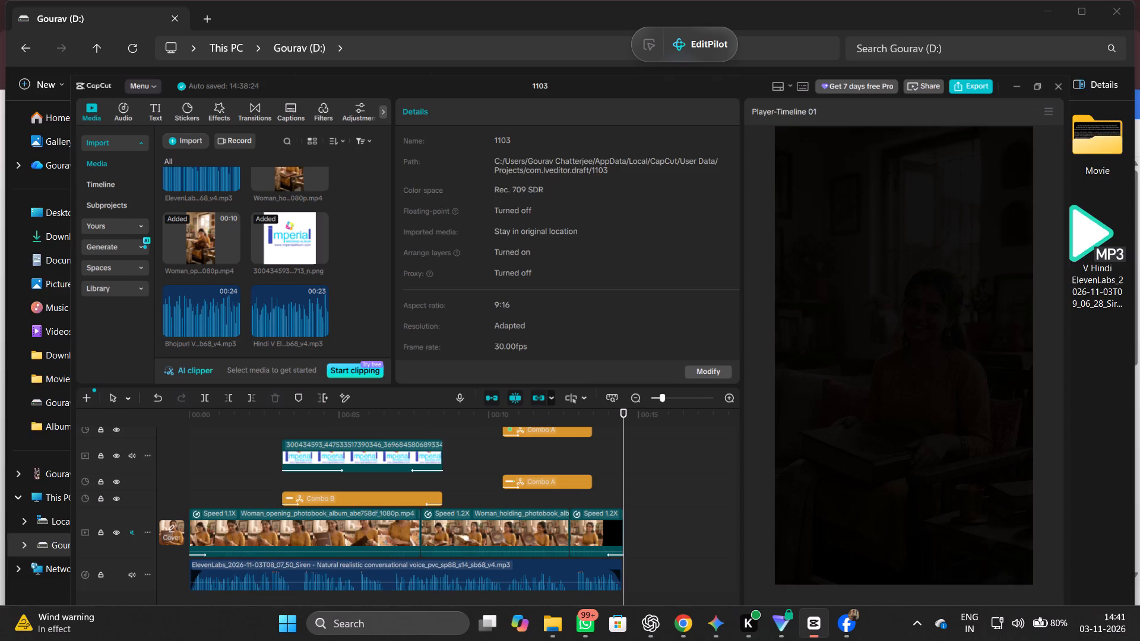
{"action": "left_click_drag", "start_coordinate": [313, 270], "coordinate": [301, 268]}
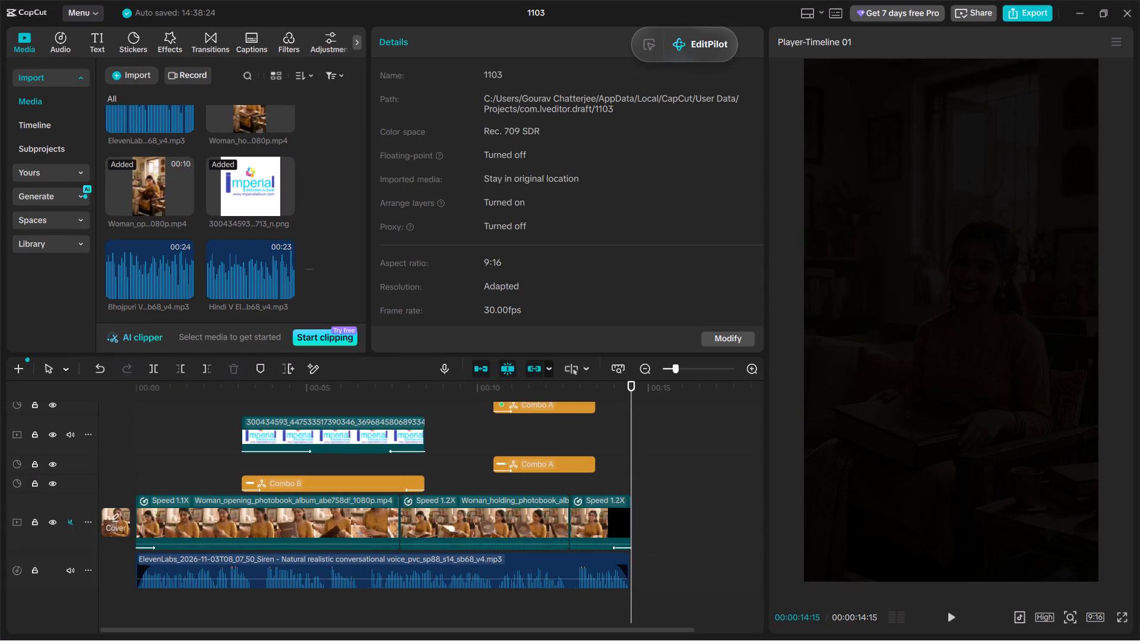
{"action": "left_click_drag", "start_coordinate": [301, 268], "coordinate": [186, 278]}
{"action": "right_click", "coordinate": [185, 278]}
{"action": "left_click", "coordinate": [239, 307]}
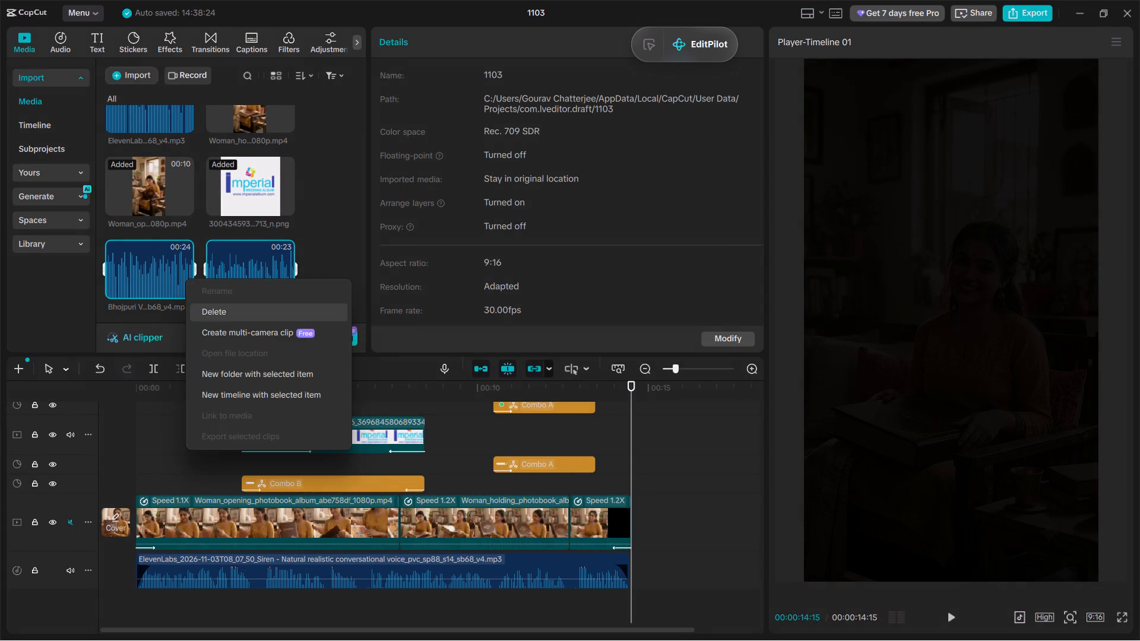
Import the "V Bhojpuri 15" and "V HINDI 15" MP3 files from the D: drive into the project's media.
{"action": "left_click", "coordinate": [145, 71]}
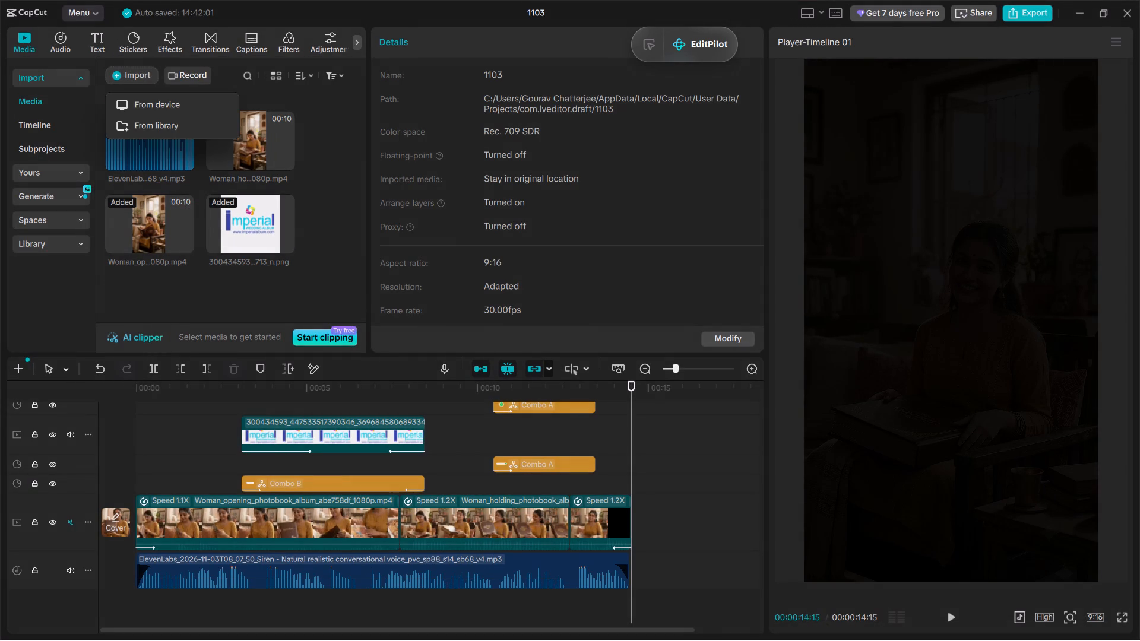
{"action": "left_click", "coordinate": [175, 106]}
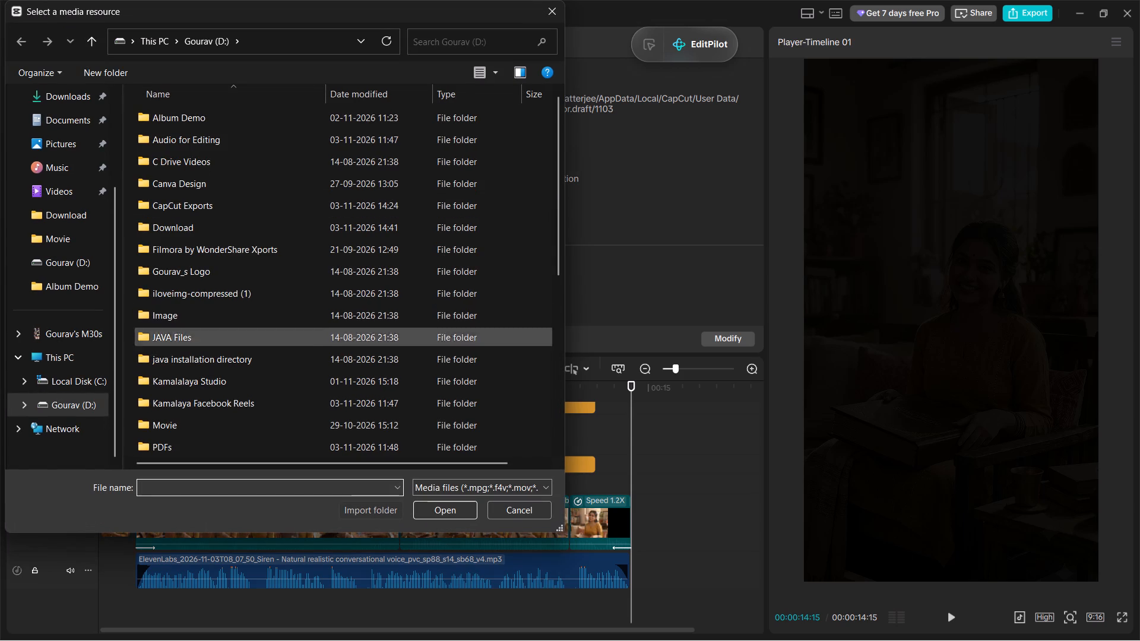
{"action": "scroll", "coordinate": [413, 348], "scroll_direction": "down", "scroll_amount": 4}
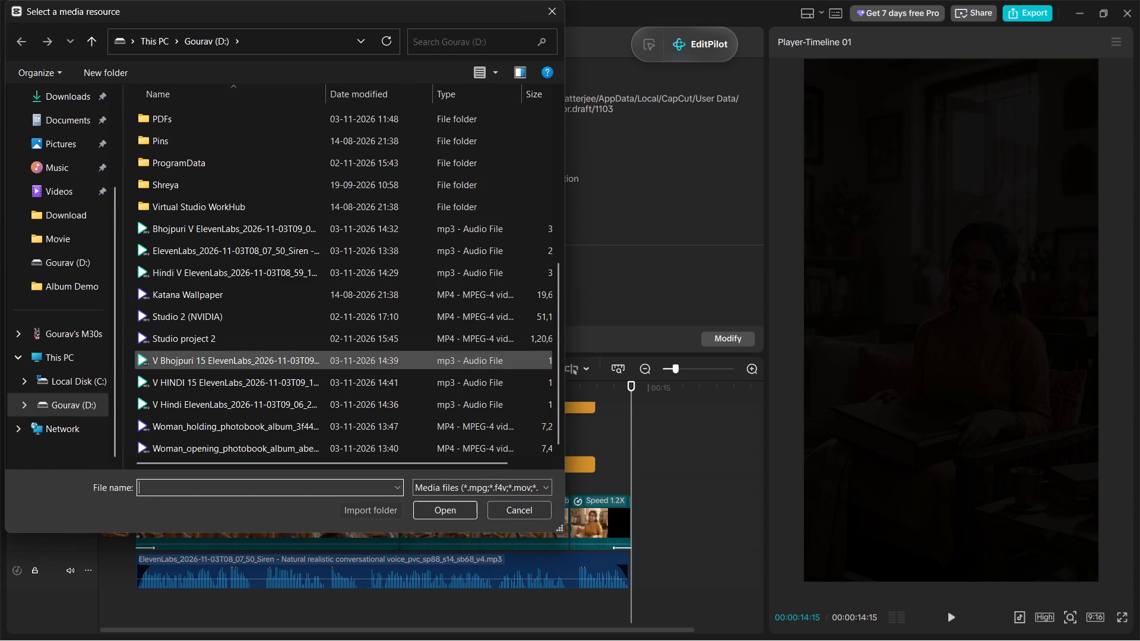
{"action": "left_click", "coordinate": [281, 363], "text": "ctrl"}
{"action": "left_click", "coordinate": [286, 378], "text": "ctrl"}
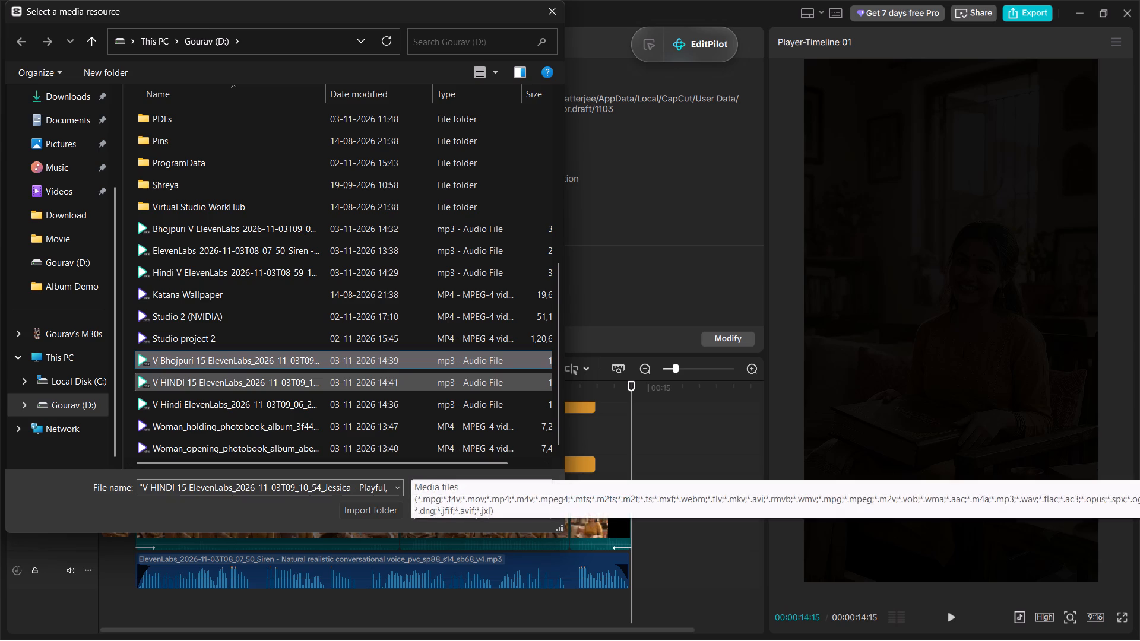
{"action": "left_click", "coordinate": [435, 507]}
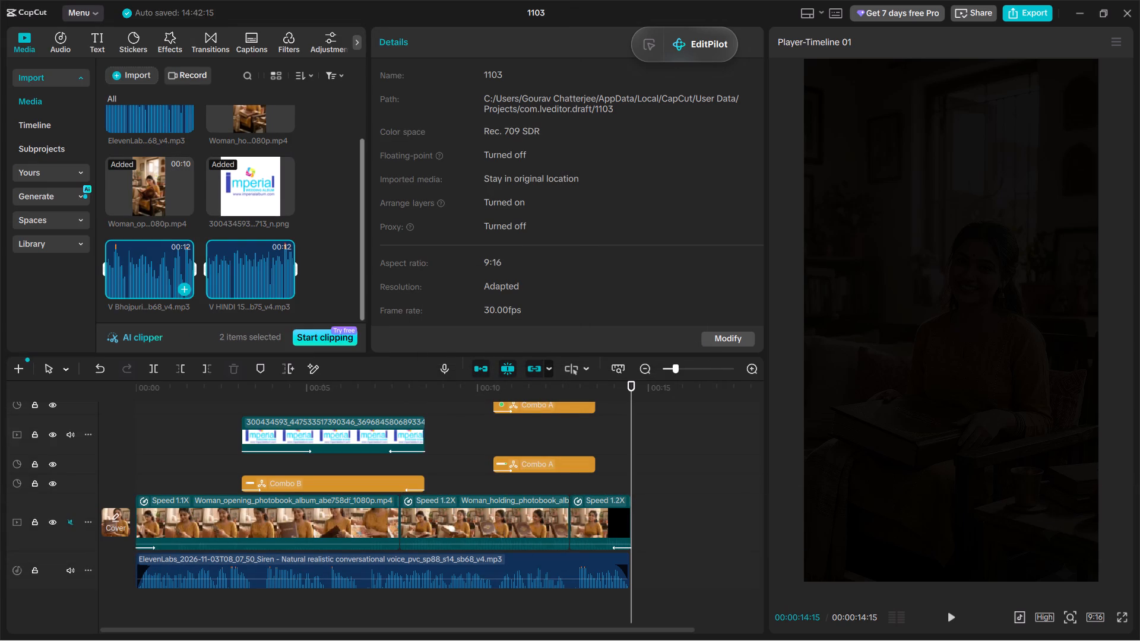
Place the "V HINDI 15" audio on a new track below the Siren voiceover, starting at the beginning of the timeline.
{"action": "left_click", "coordinate": [305, 262]}
{"action": "left_click_drag", "start_coordinate": [232, 276], "coordinate": [217, 331]}
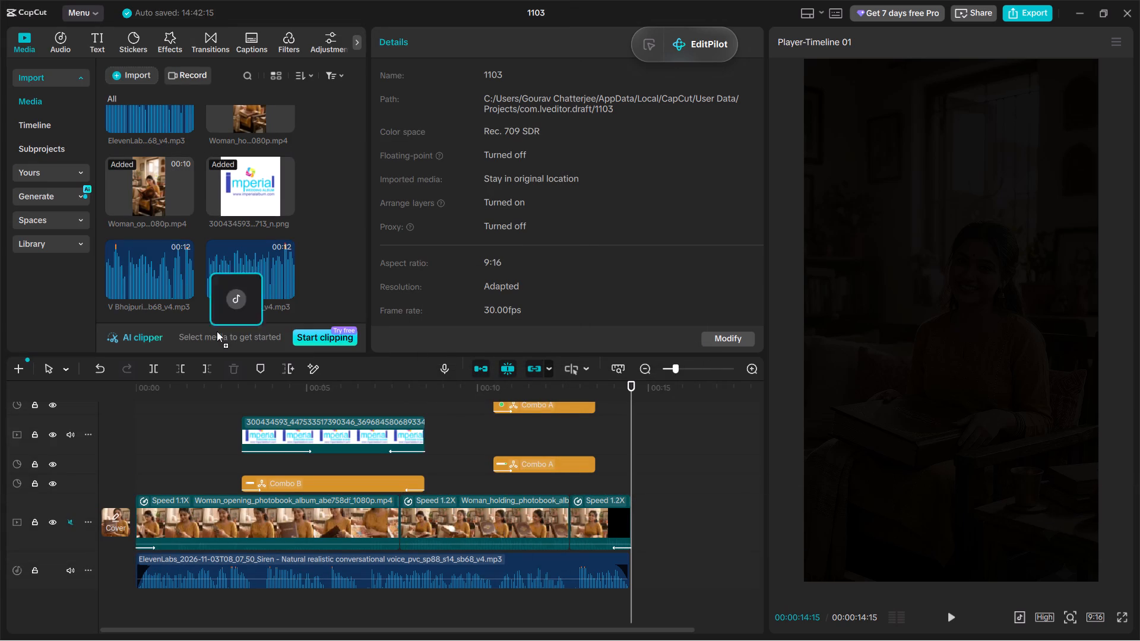
{"action": "left_click_drag", "start_coordinate": [217, 331], "coordinate": [180, 595]}
{"action": "scroll", "coordinate": [205, 503], "scroll_direction": "down", "scroll_amount": 3}
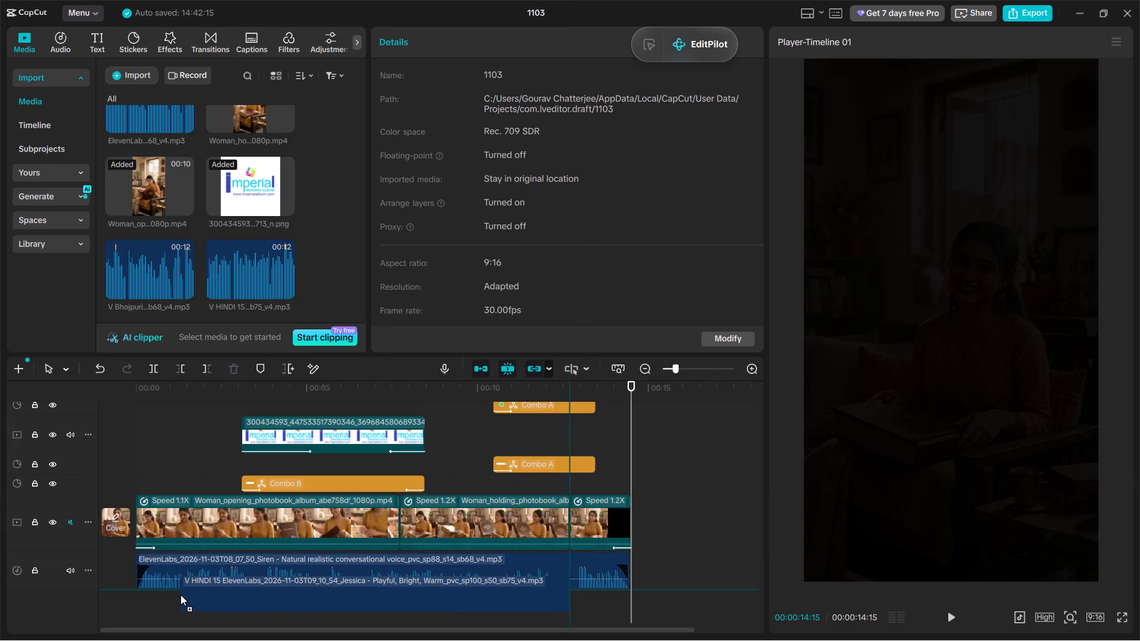
{"action": "left_click_drag", "start_coordinate": [180, 595], "coordinate": [137, 607]}
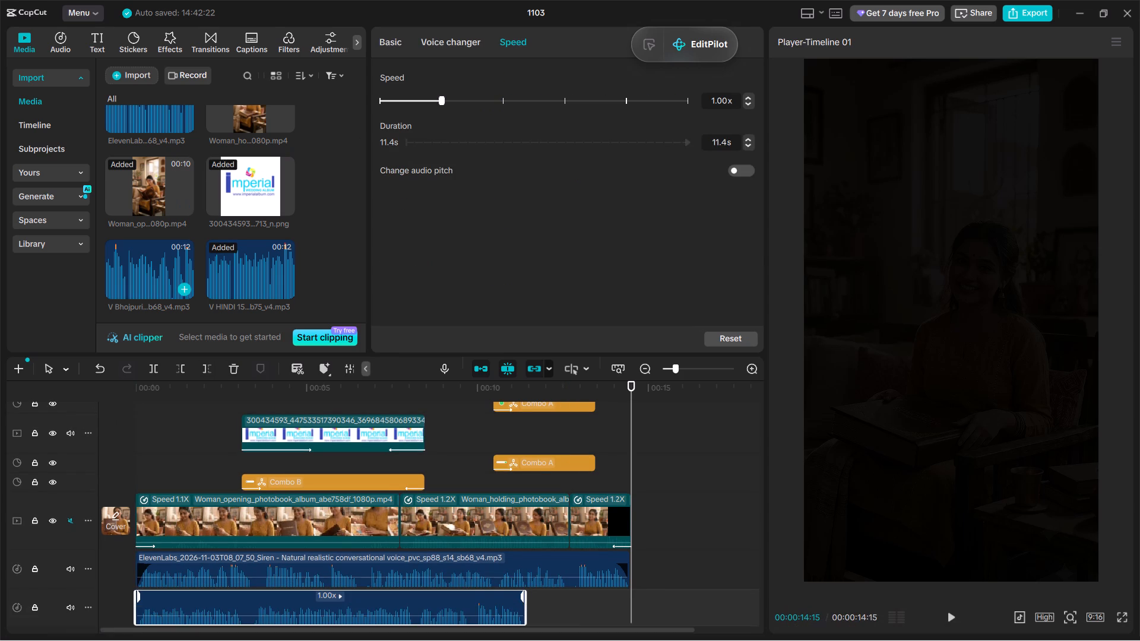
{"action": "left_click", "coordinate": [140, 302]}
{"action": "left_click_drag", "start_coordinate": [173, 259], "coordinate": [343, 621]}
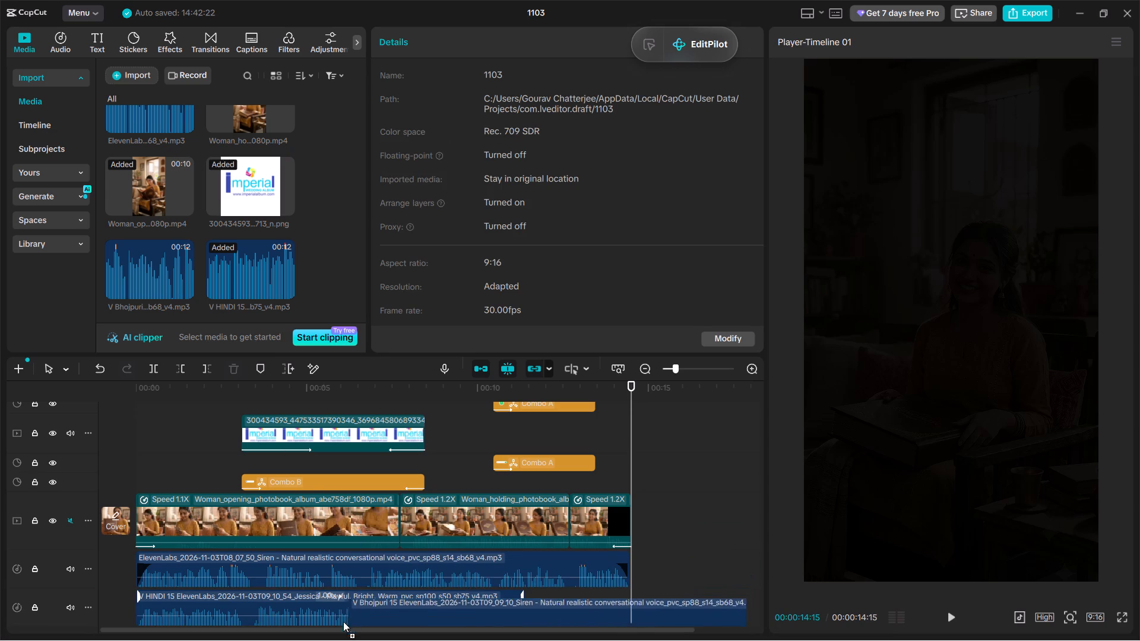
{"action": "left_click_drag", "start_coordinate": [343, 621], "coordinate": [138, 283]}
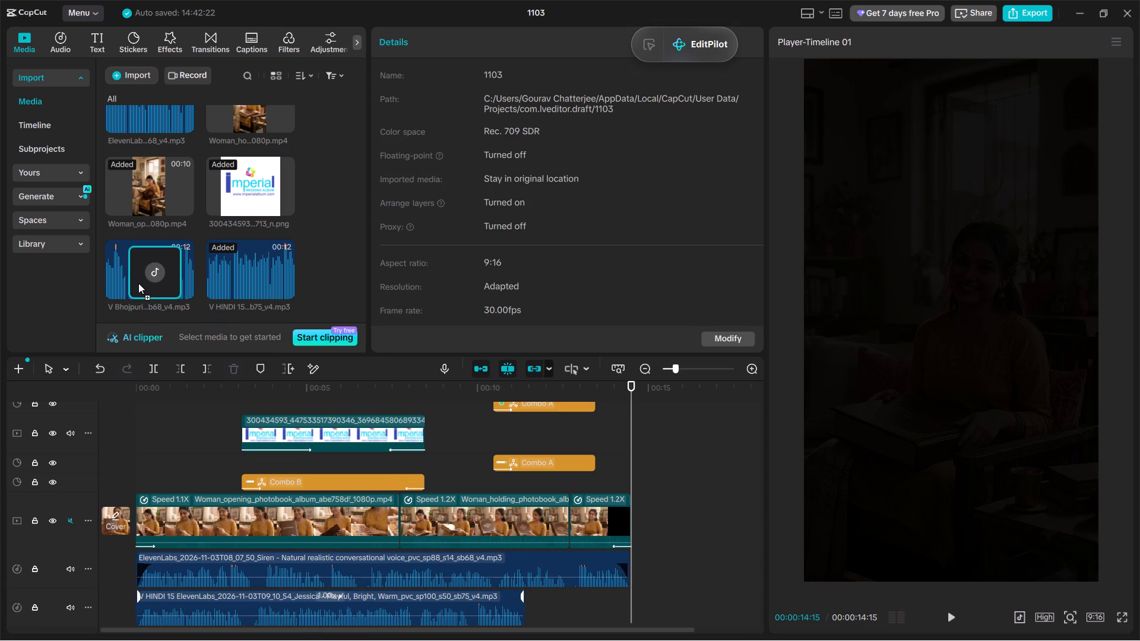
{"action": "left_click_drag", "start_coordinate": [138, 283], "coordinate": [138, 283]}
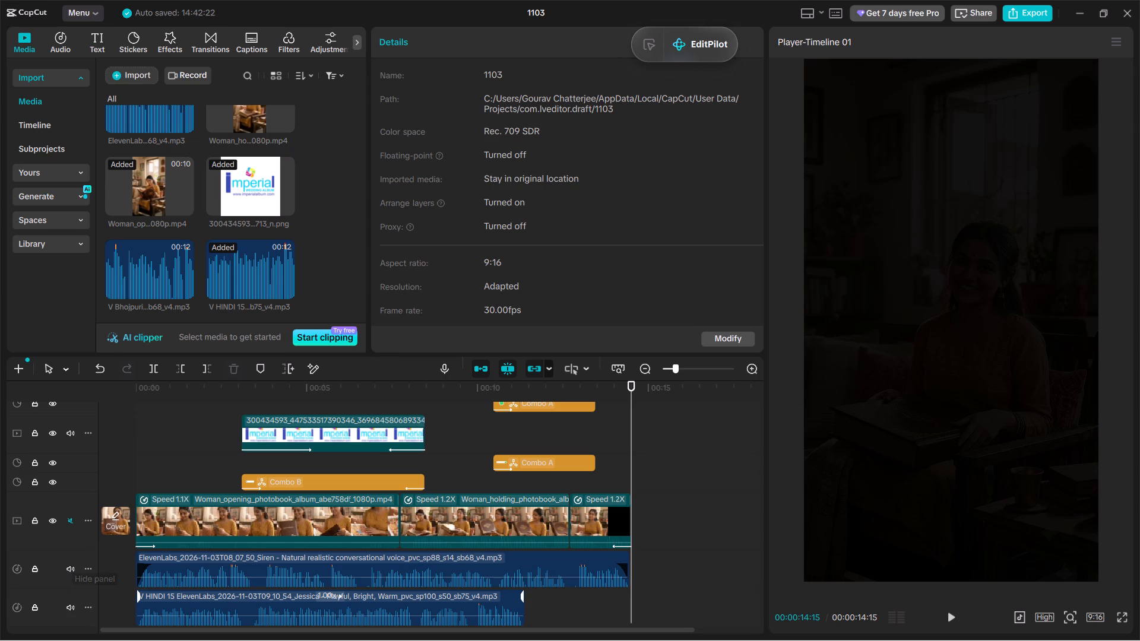
Mute the Siren voiceover track and play the edit from the start with the Hindi voiceover.
{"action": "left_click", "coordinate": [69, 568]}
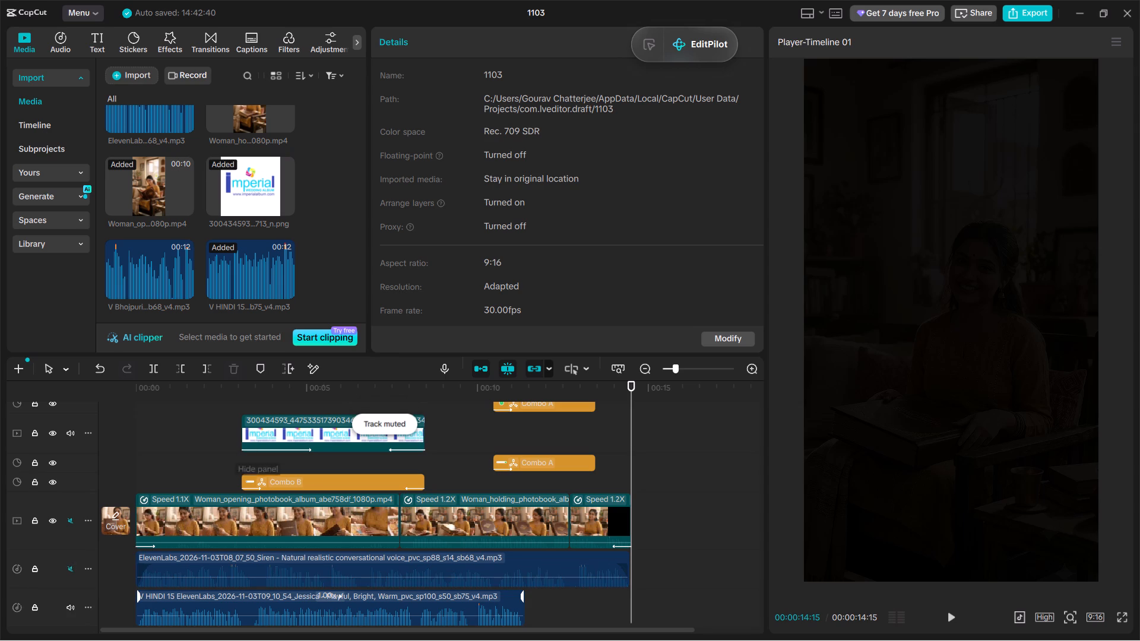
{"action": "left_click", "coordinate": [231, 456]}
{"action": "left_click_drag", "start_coordinate": [226, 451], "coordinate": [134, 466]}
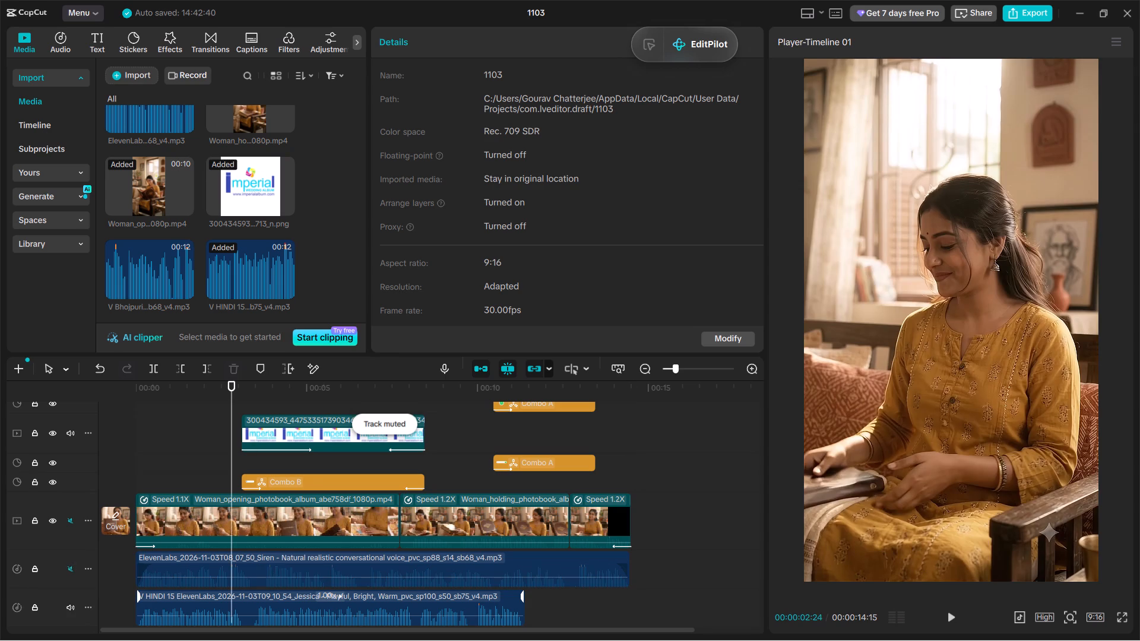
{"action": "left_click", "coordinate": [134, 466]}
{"action": "left_click", "coordinate": [134, 466]}
{"action": "left_click", "coordinate": [142, 460]}
{"action": "left_click_drag", "start_coordinate": [142, 460], "coordinate": [106, 461]}
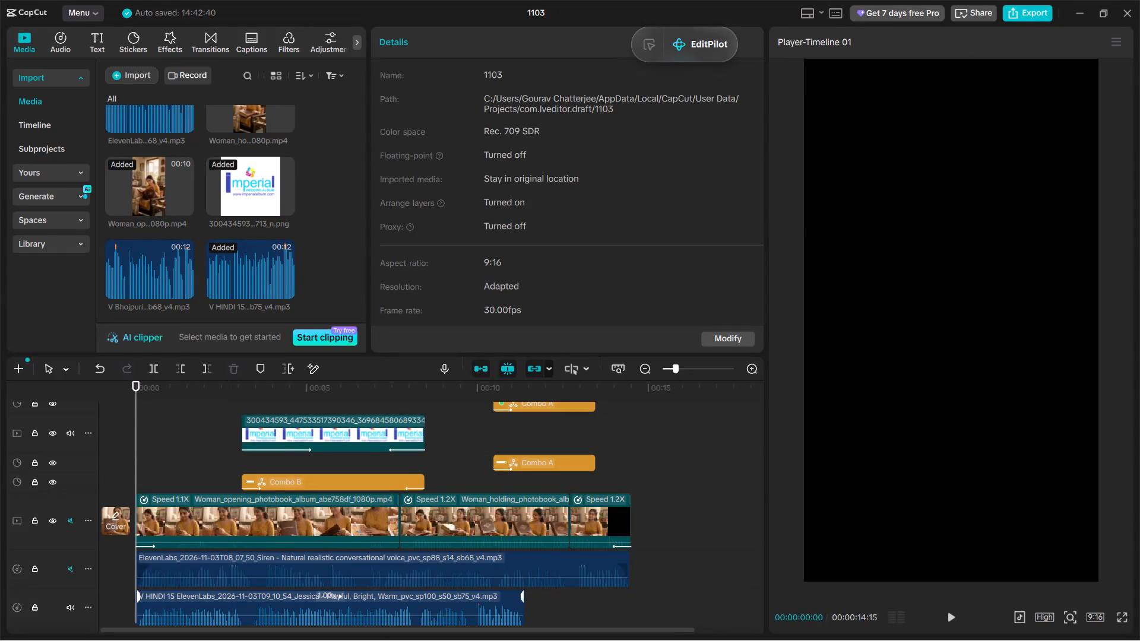
{"action": "key", "text": "space"}
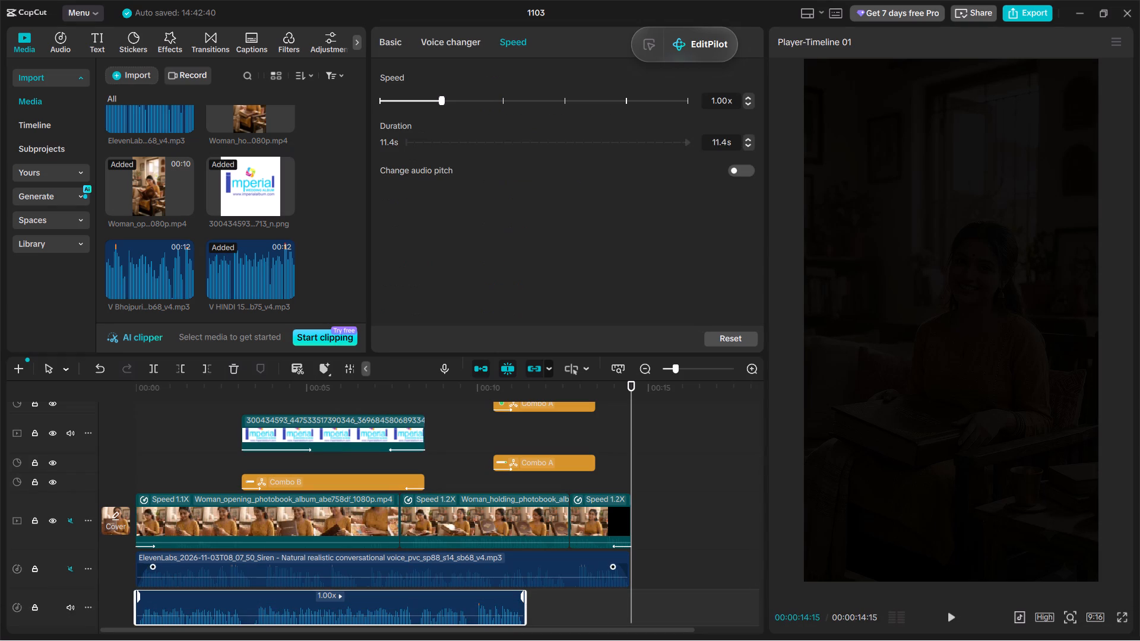
{"action": "left_click", "coordinate": [746, 106]}
{"action": "left_click", "coordinate": [746, 106]}
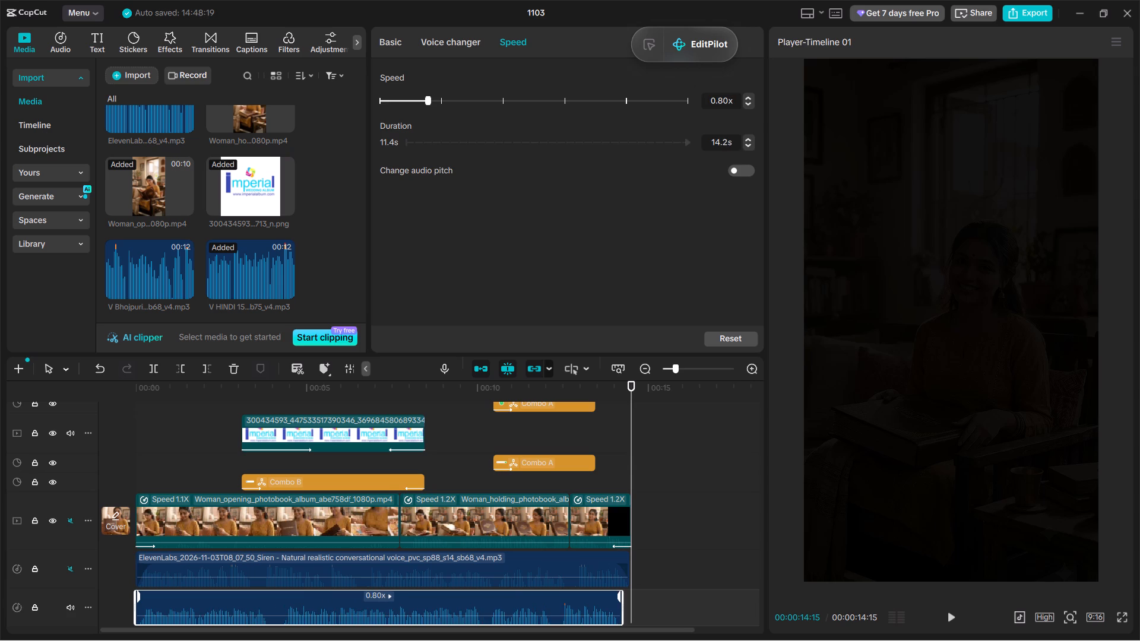
{"action": "left_click", "coordinate": [746, 106]}
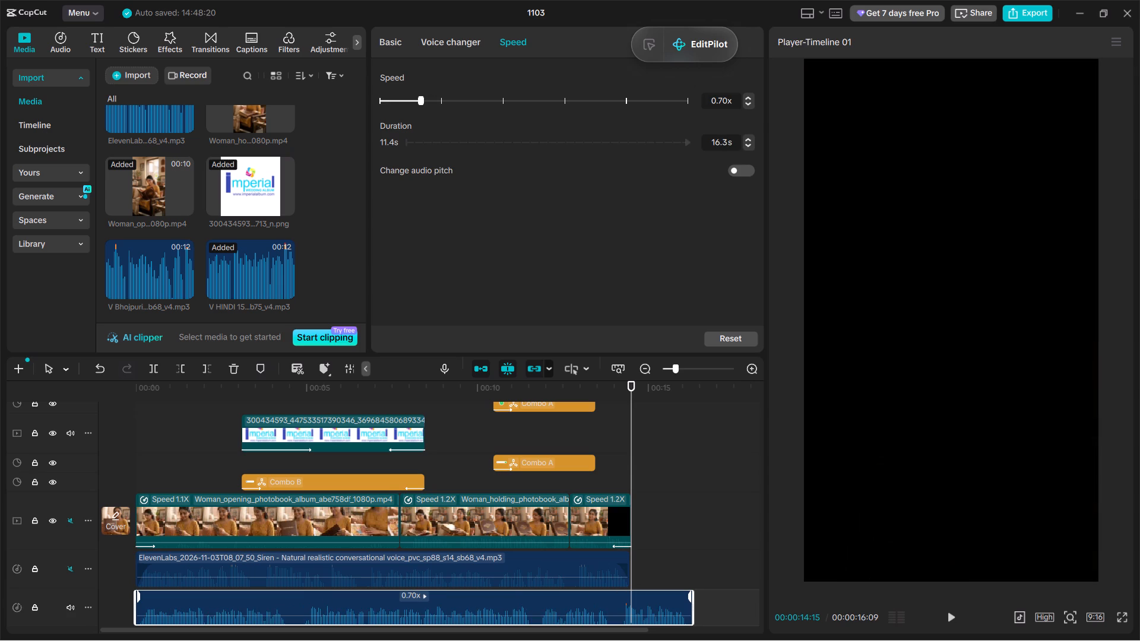
{"action": "left_click", "coordinate": [748, 95]}
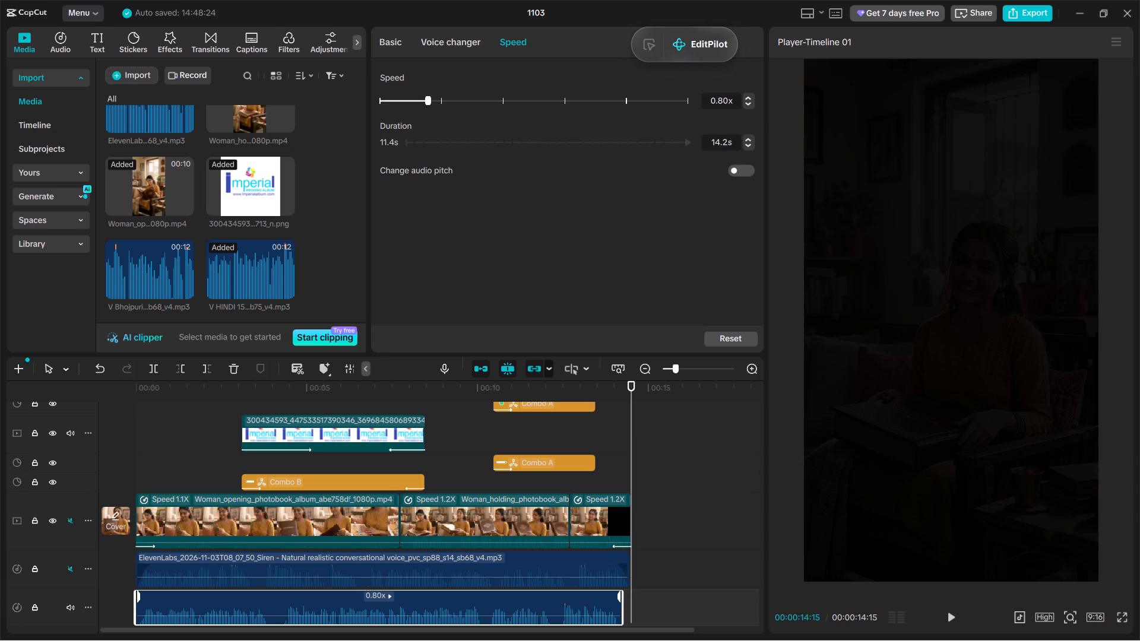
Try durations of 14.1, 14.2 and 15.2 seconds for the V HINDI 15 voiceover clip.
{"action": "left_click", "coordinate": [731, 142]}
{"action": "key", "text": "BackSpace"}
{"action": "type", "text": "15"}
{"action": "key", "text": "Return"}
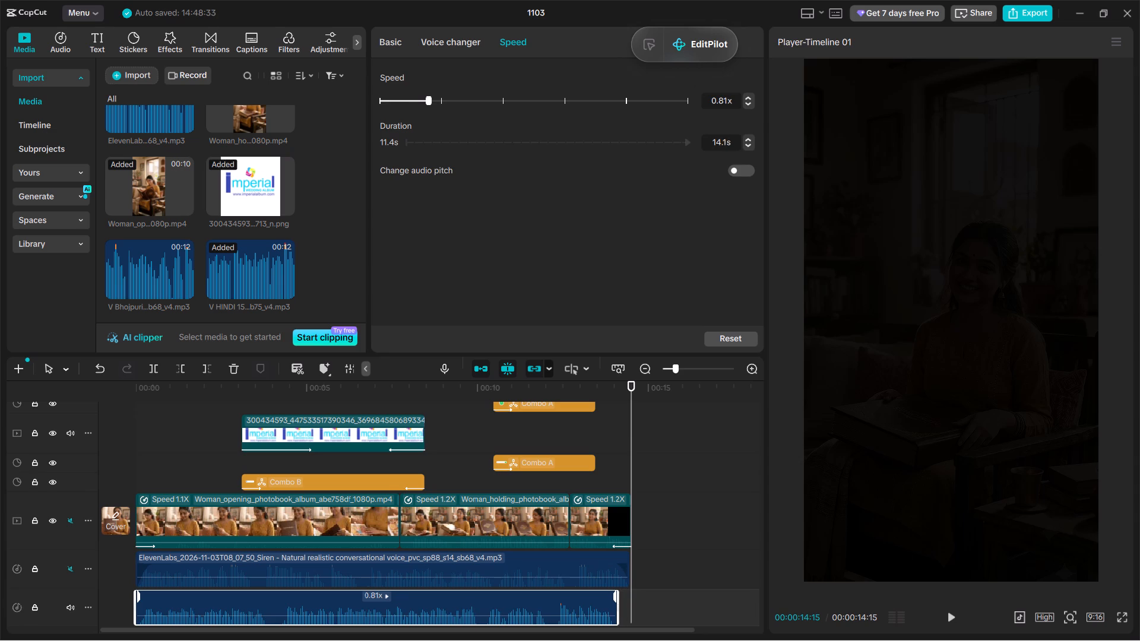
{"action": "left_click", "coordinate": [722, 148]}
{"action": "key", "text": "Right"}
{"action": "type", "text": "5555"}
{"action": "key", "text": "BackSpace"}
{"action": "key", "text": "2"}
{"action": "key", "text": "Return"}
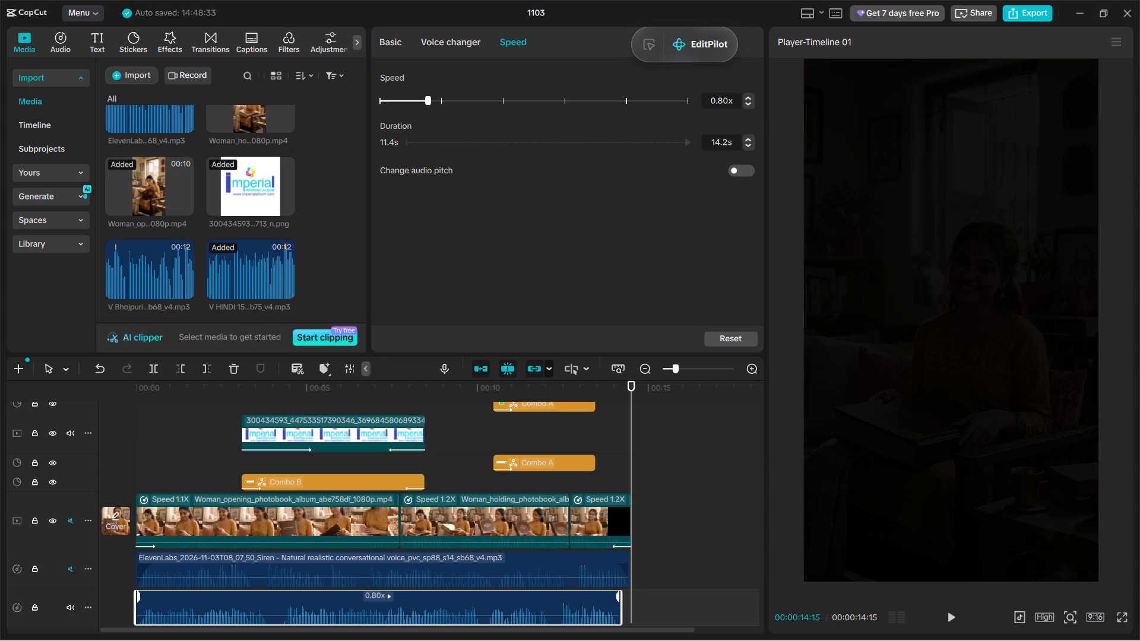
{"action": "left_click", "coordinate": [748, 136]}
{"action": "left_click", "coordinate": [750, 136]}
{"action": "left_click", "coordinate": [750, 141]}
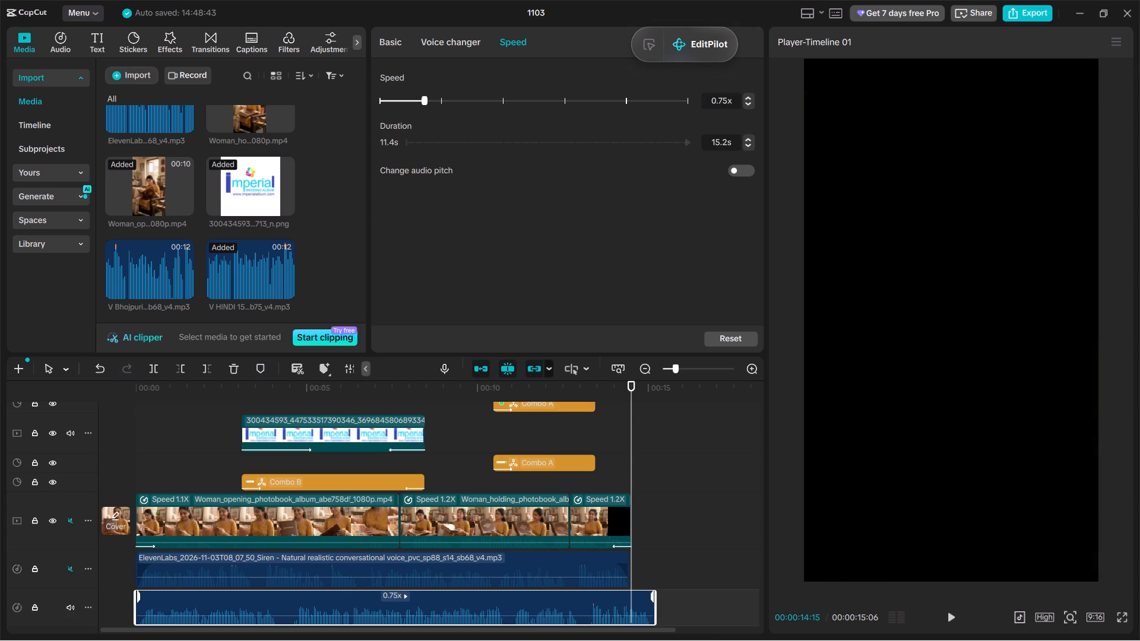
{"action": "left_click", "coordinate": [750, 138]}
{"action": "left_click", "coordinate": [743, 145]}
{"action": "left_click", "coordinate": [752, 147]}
Adjust the V HINDI 15 voiceover clip's duration, trying 14.4 seconds and settling on 14.5 seconds.
{"action": "left_click", "coordinate": [730, 147]}
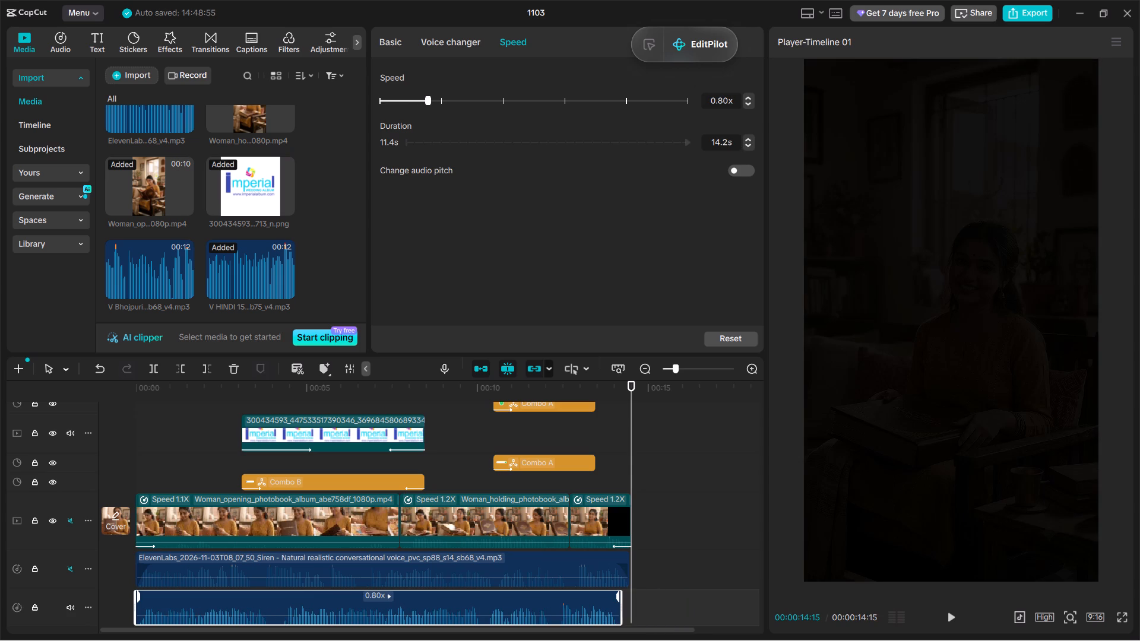
{"action": "key", "text": "BackSpace"}
{"action": "key", "text": "4"}
{"action": "key", "text": "Return"}
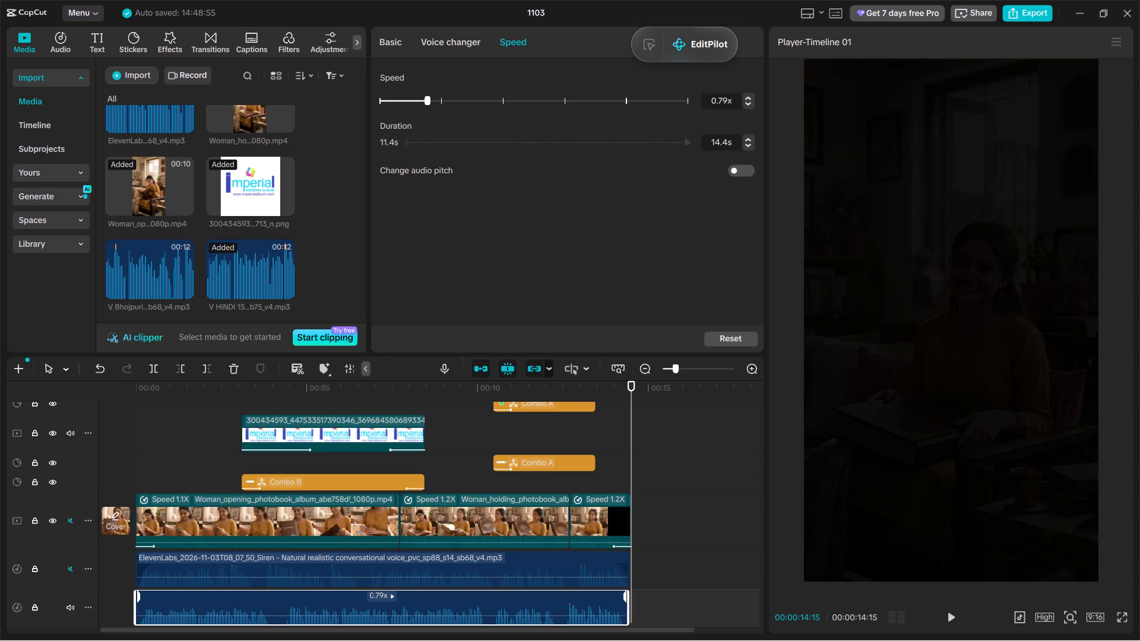
{"action": "left_click", "coordinate": [726, 144]}
{"action": "key", "text": "BackSpace"}
{"action": "key", "text": "5"}
{"action": "key", "text": "Return"}
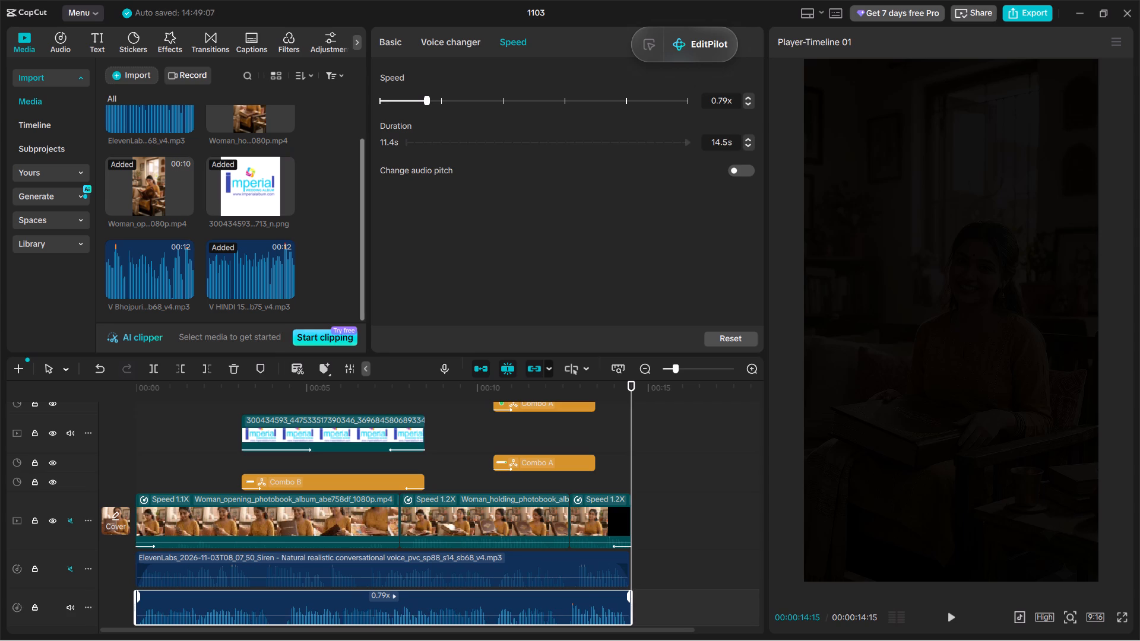
Play the timeline from the beginning to review the Hindi version with the slowed voiceover.
{"action": "left_click", "coordinate": [166, 440]}
{"action": "left_click_drag", "start_coordinate": [166, 440], "coordinate": [105, 434]}
{"action": "key", "text": "space"}
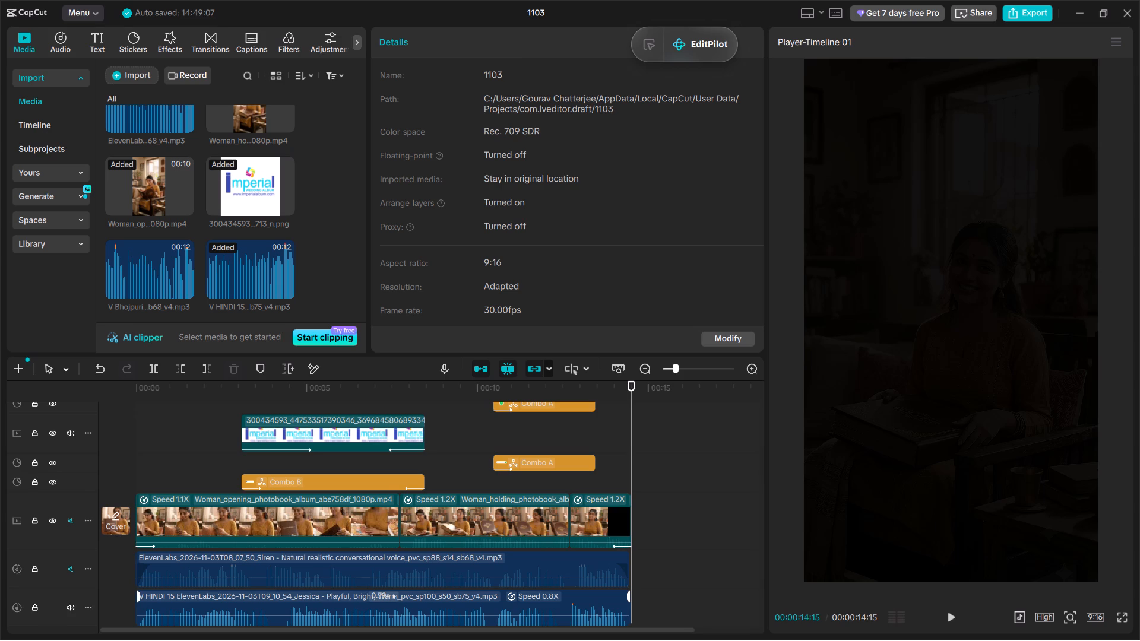
{"action": "key", "text": "space"}
{"action": "left_click", "coordinate": [730, 454]}
Export the video at 1080P as mp4 under the name Kamalalaya AI Commercial Hindi, and dismiss the sharing options.
{"action": "left_click", "coordinate": [1025, 14]}
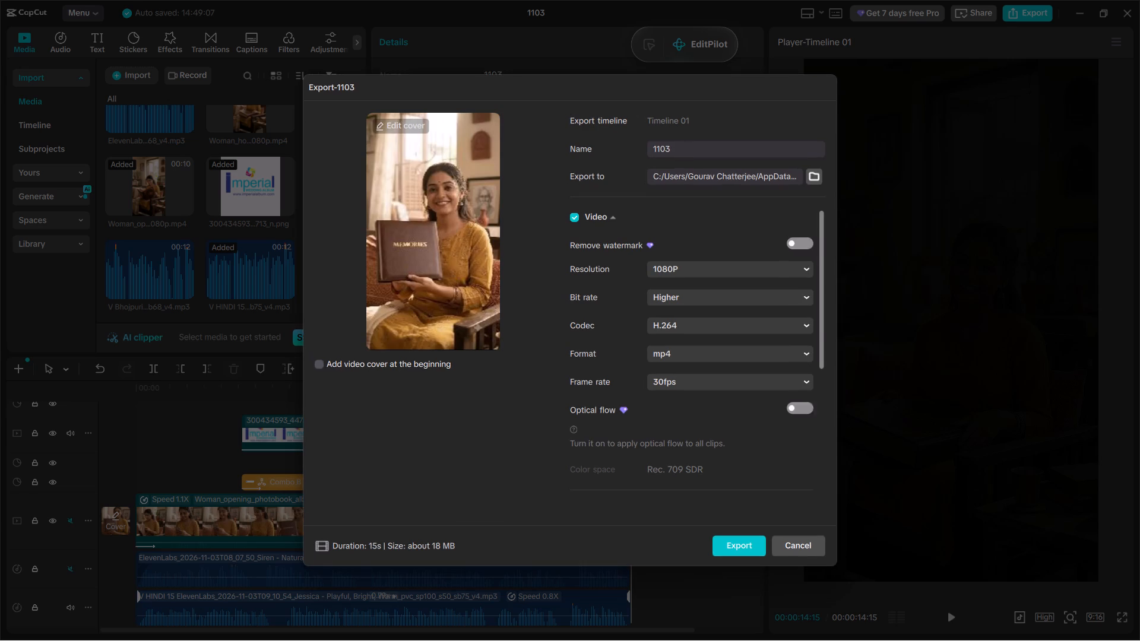
{"action": "left_click", "coordinate": [750, 148]}
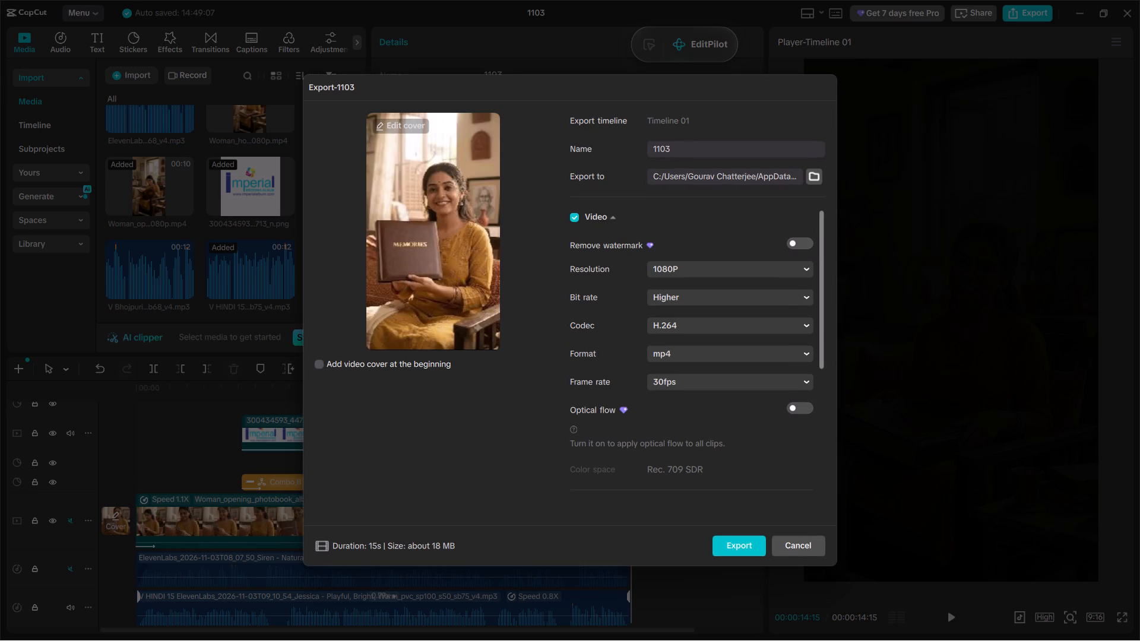
{"action": "key", "text": "BackSpace"}
{"action": "key", "text": "BackSpace"}
{"action": "key", "text": "BackSpace"}
{"action": "key", "text": "BackSpace"}
{"action": "key", "text": "BackSpace"}
{"action": "key", "text": "BackSpace"}
{"action": "key", "text": "BackSpace"}
{"action": "key", "text": "BackSpace"}
{"action": "key", "text": "BackSpace"}
{"action": "key", "text": "BackSpace"}
{"action": "key", "text": "BackSpace"}
{"action": "type", "text": "Kamalalaya AI Commercial"}
{"action": "key", "text": "space"}
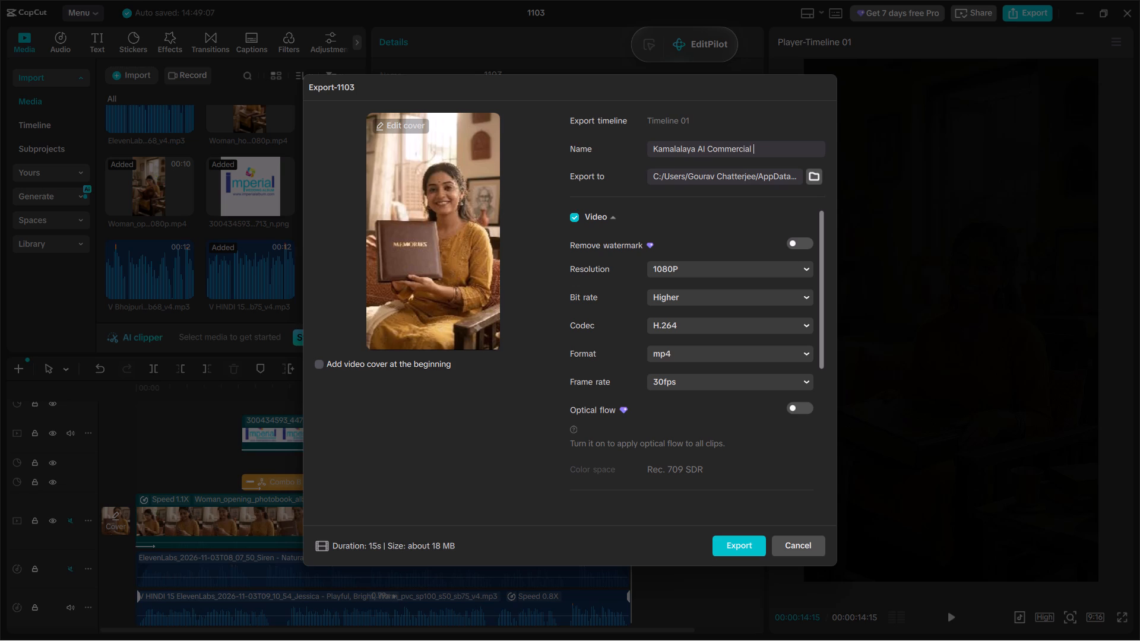
{"action": "type", "text": "Hin"}
{"action": "type", "text": "di"}
{"action": "left_click", "coordinate": [746, 545]}
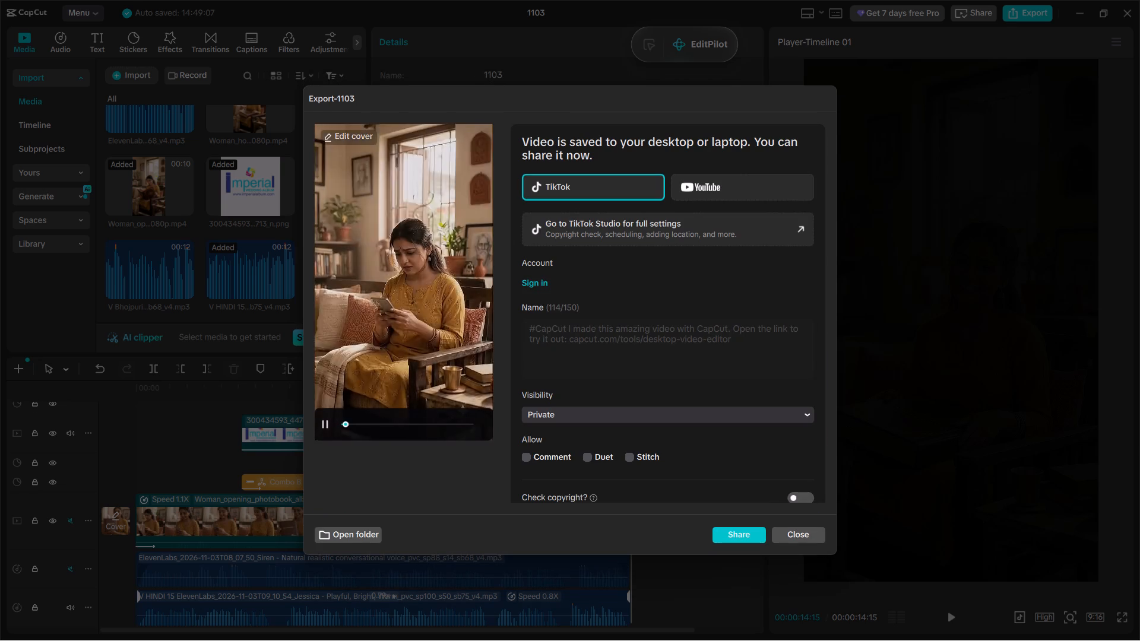
{"action": "left_click", "coordinate": [791, 532]}
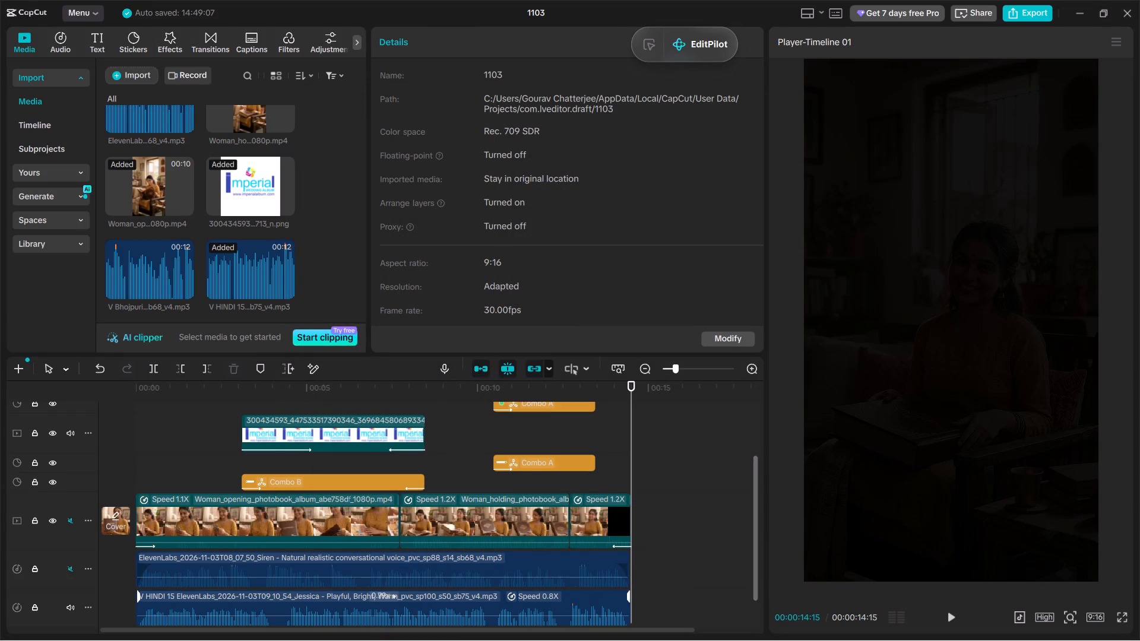
Place the V Bhojpuri 15 voiceover at the start of a new audio track below the Hindi voiceover.
{"action": "scroll", "coordinate": [535, 509], "scroll_direction": "down", "scroll_amount": 2}
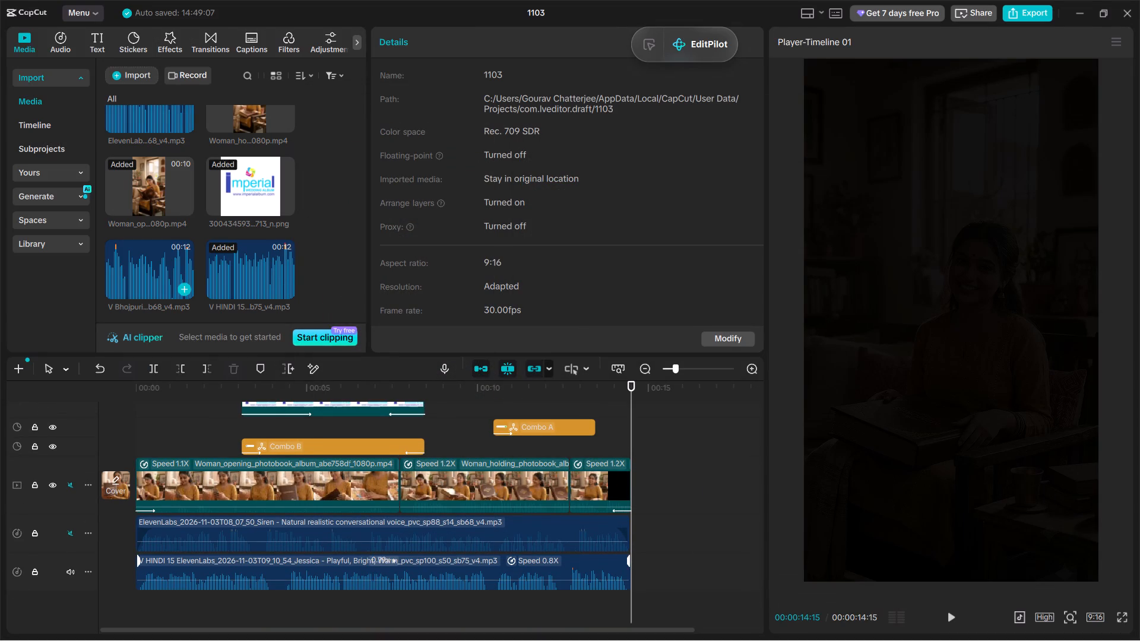
{"action": "left_click_drag", "start_coordinate": [138, 272], "coordinate": [128, 612]}
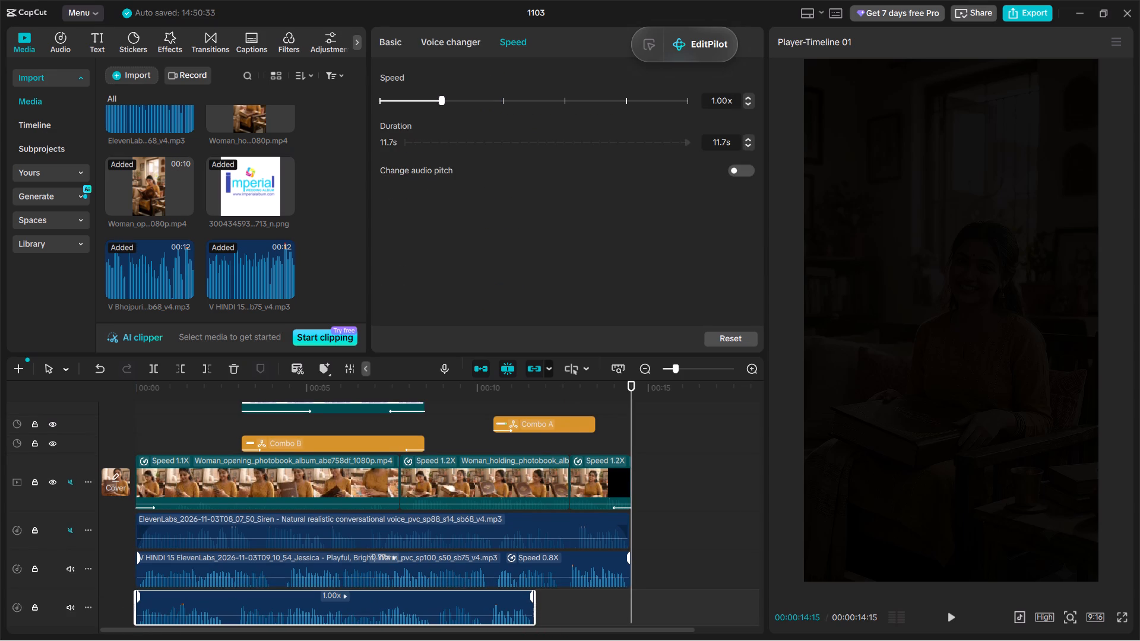
Set the V Bhojpuri 15 clip's speed to 0.80x and compare its duration with the Hindi voiceover clip.
{"action": "left_click", "coordinate": [747, 96]}
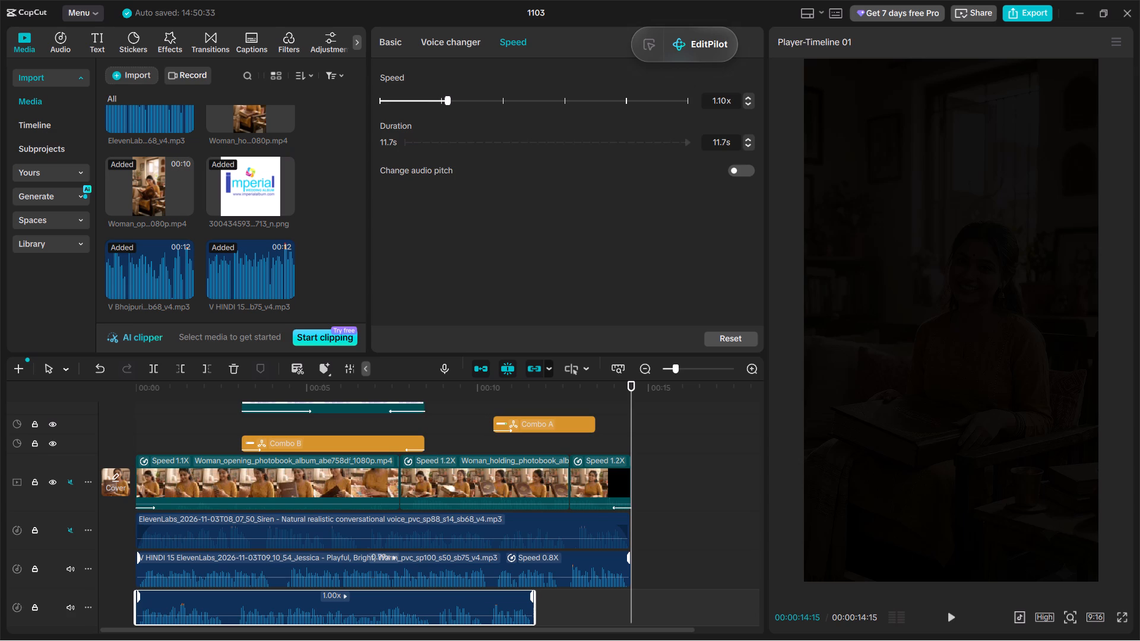
{"action": "left_click", "coordinate": [747, 96]}
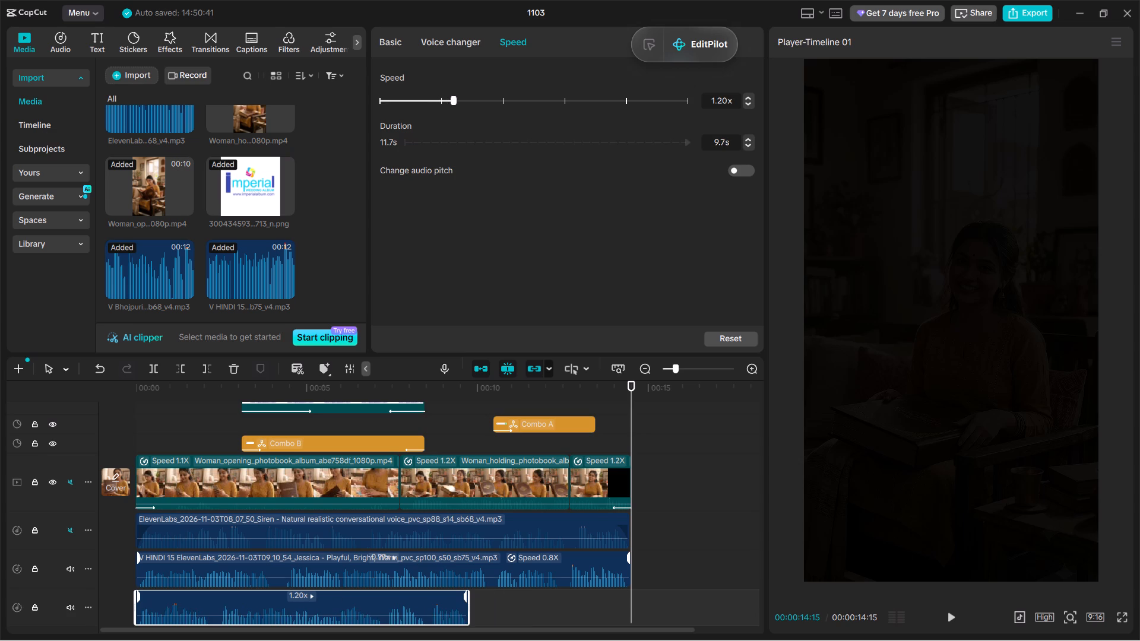
{"action": "left_click", "coordinate": [749, 104]}
{"action": "left_click", "coordinate": [749, 103]}
{"action": "left_click", "coordinate": [749, 103]}
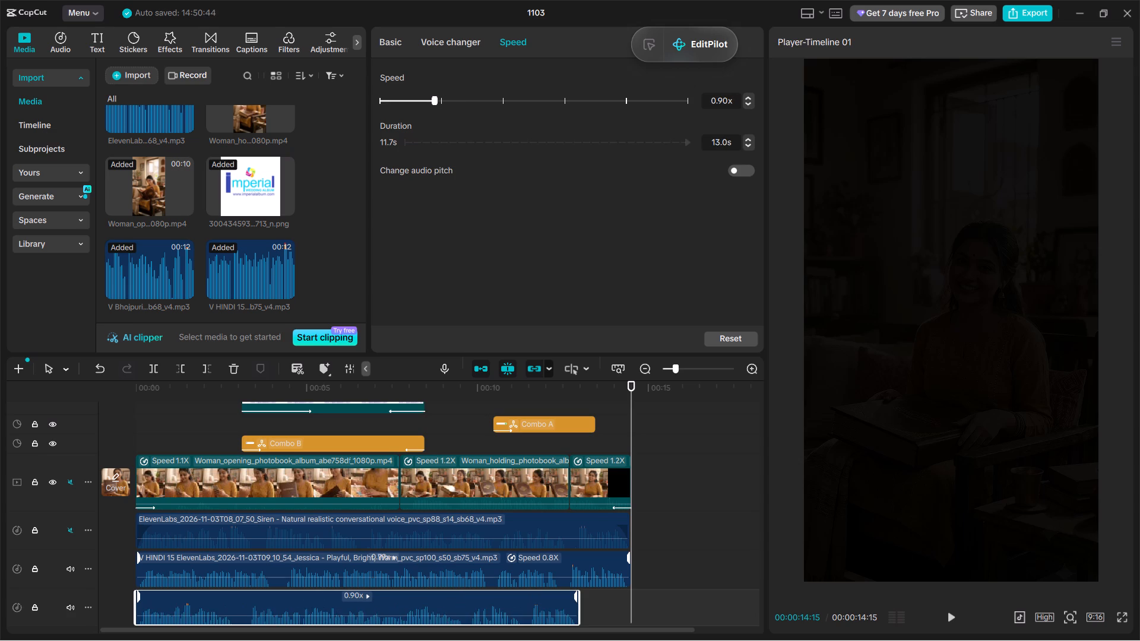
{"action": "left_click", "coordinate": [749, 103]}
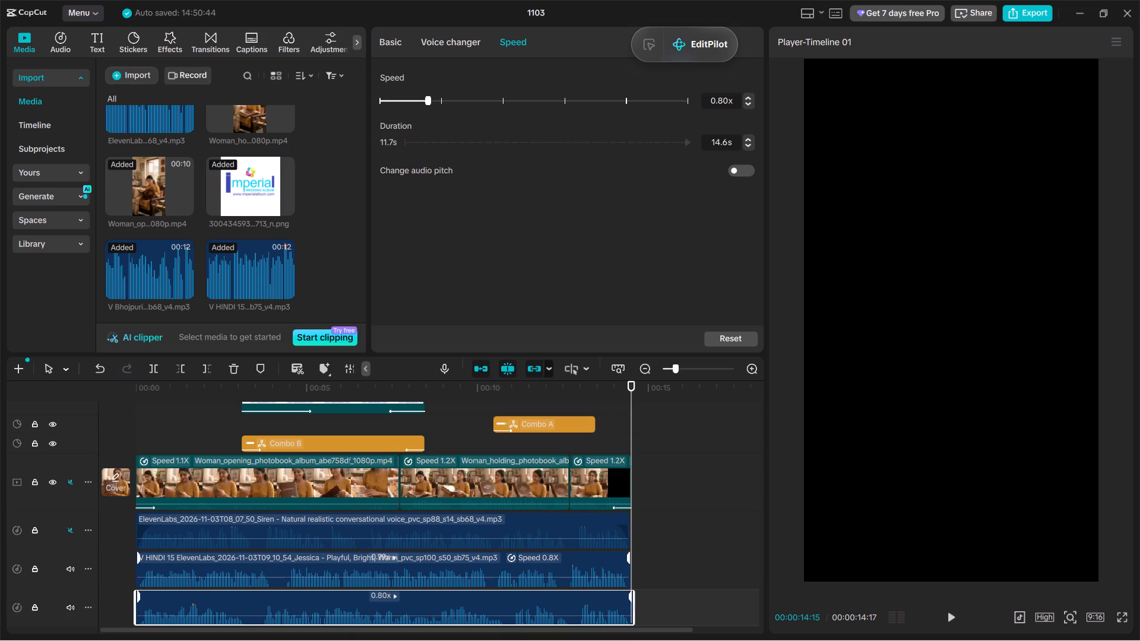
{"action": "left_click", "coordinate": [601, 564]}
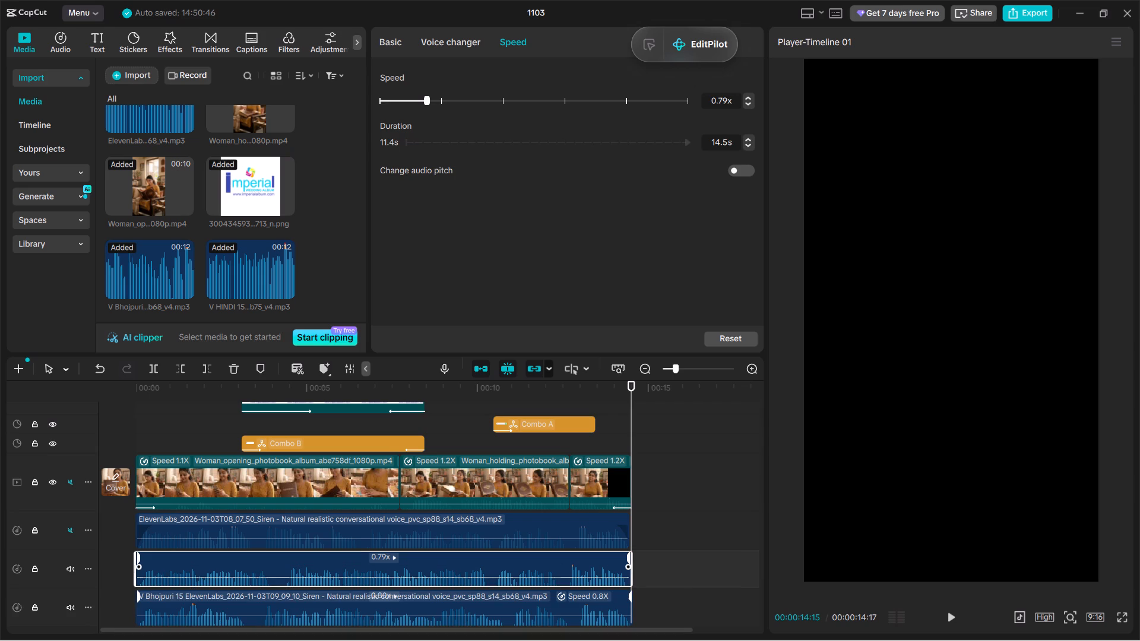
{"action": "left_click", "coordinate": [607, 604]}
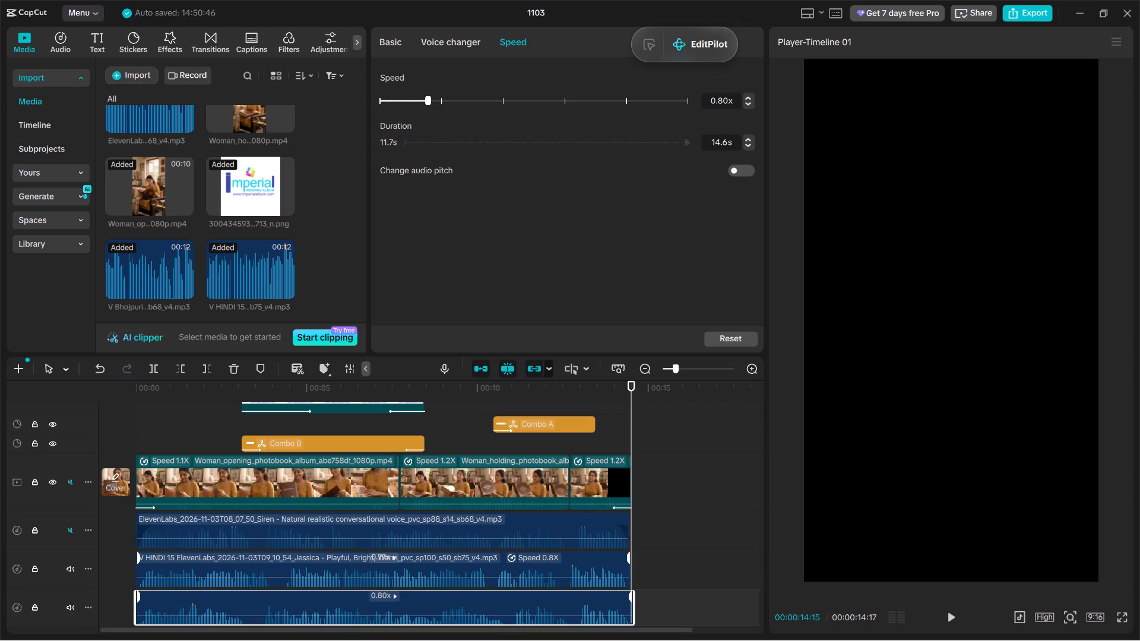
{"action": "left_click", "coordinate": [667, 561]}
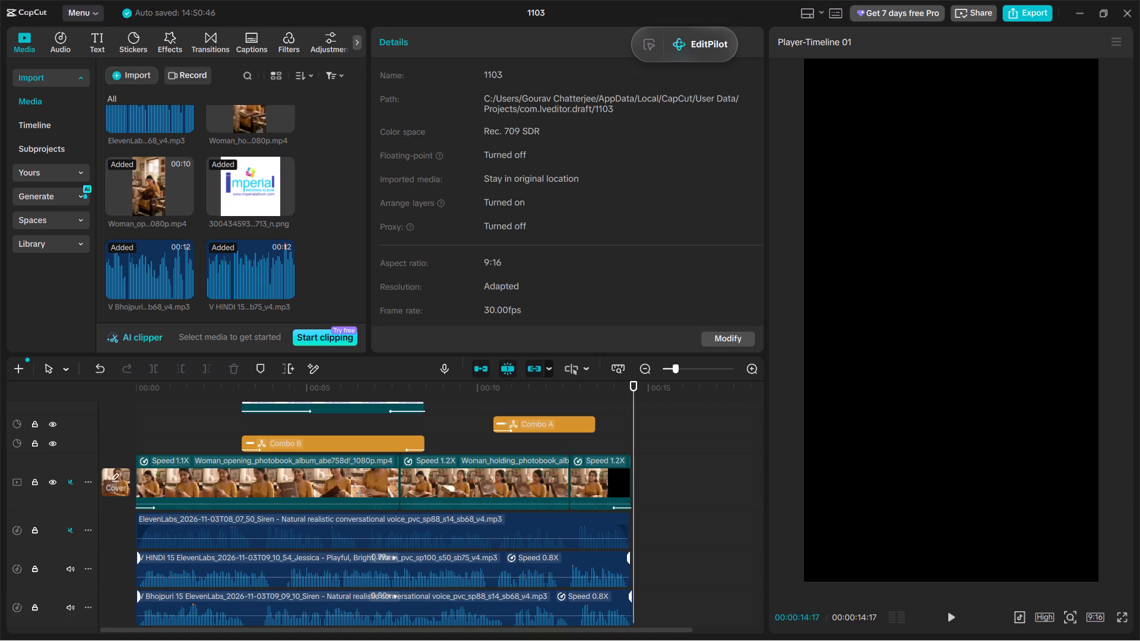
Mute the audio track that holds the V HINDI 15 voiceover.
{"action": "left_click", "coordinate": [74, 567]}
Raise the volume of the V Bhojpuri 15 voiceover clip and check it by playing the timeline from the start.
{"action": "left_click", "coordinate": [150, 415]}
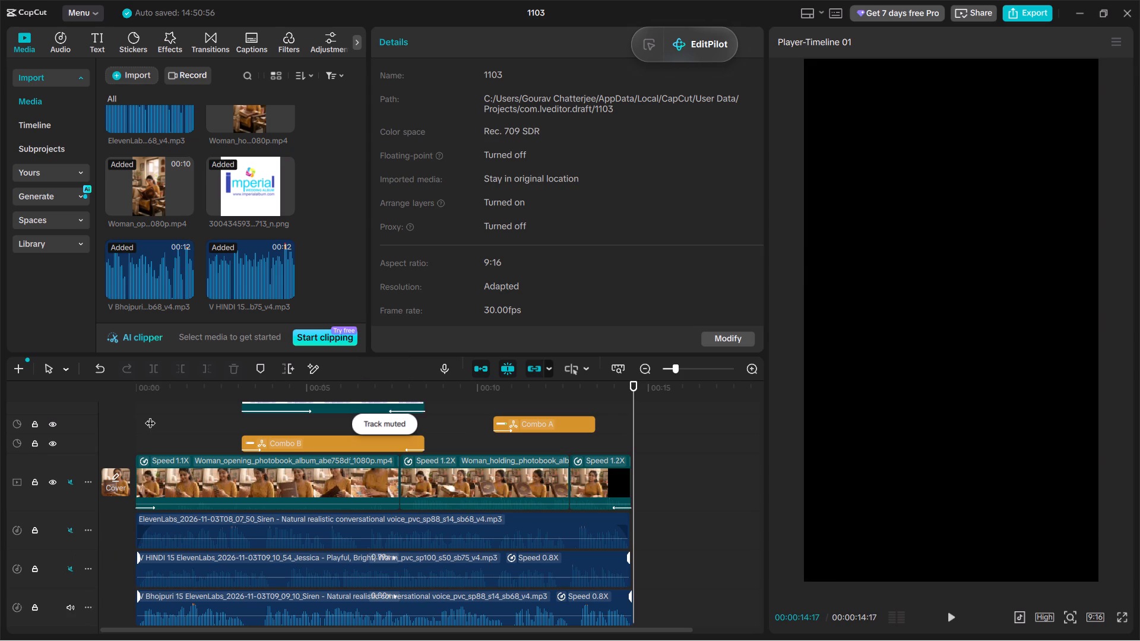
{"action": "left_click_drag", "start_coordinate": [150, 415], "coordinate": [109, 418]}
{"action": "key", "text": "space"}
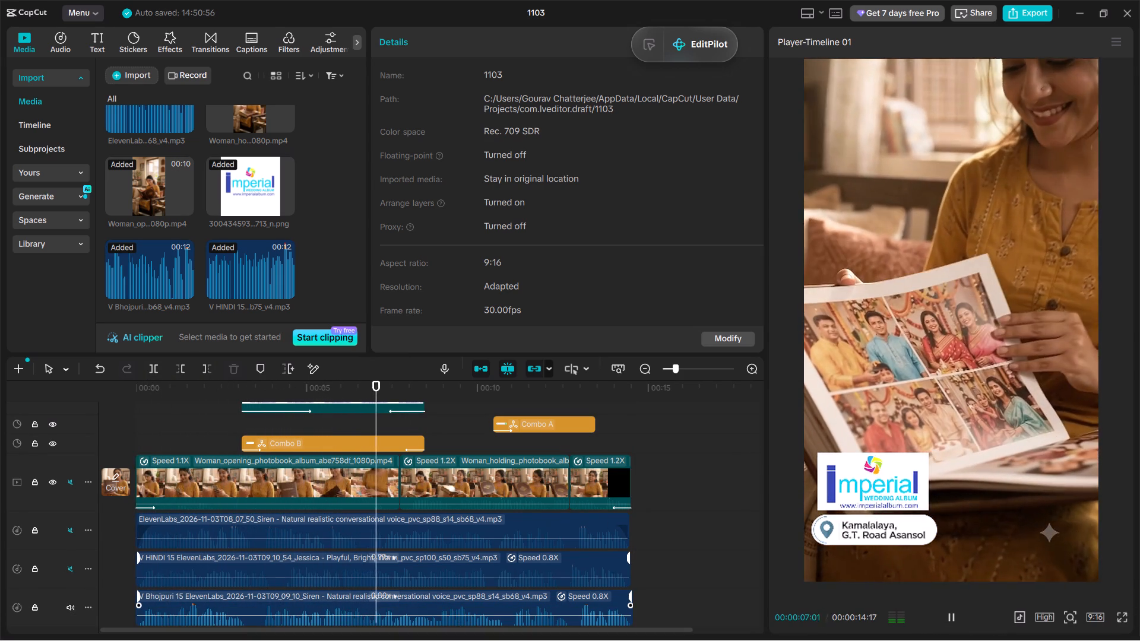
{"action": "left_click", "coordinate": [246, 614]}
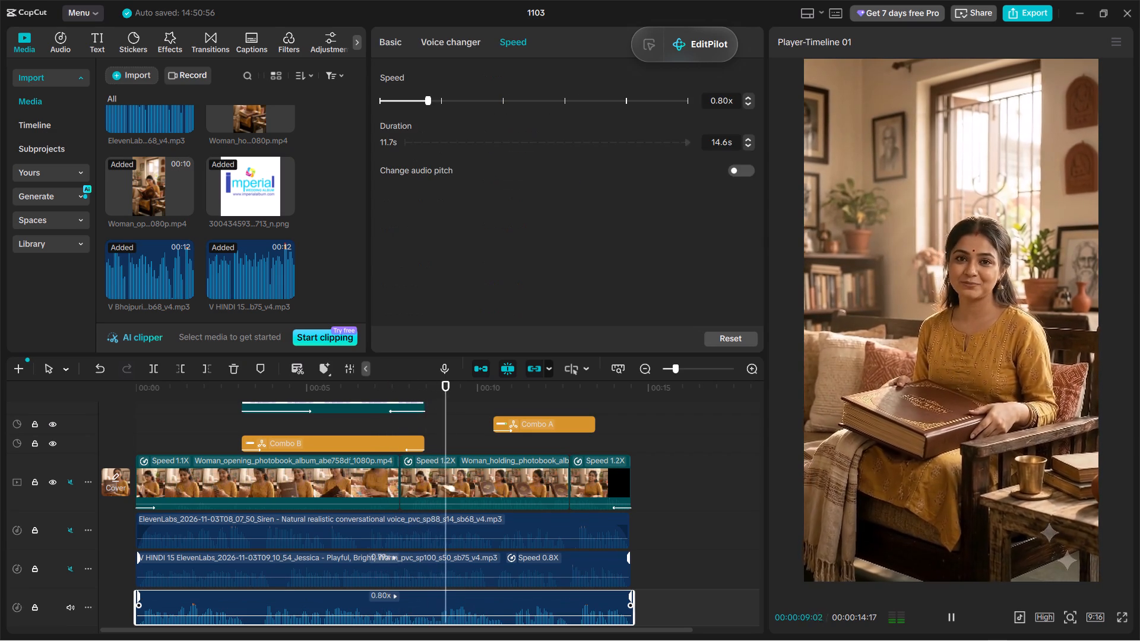
{"action": "left_click_drag", "start_coordinate": [246, 617], "coordinate": [252, 608]}
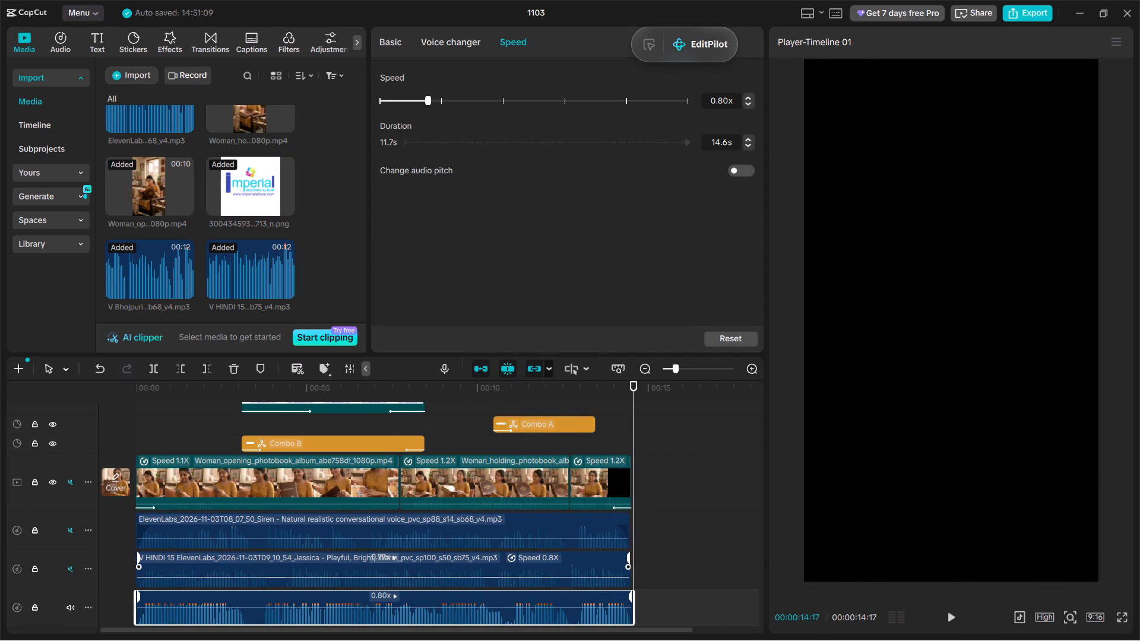
{"action": "left_click", "coordinate": [186, 422]}
{"action": "left_click_drag", "start_coordinate": [189, 422], "coordinate": [107, 426]}
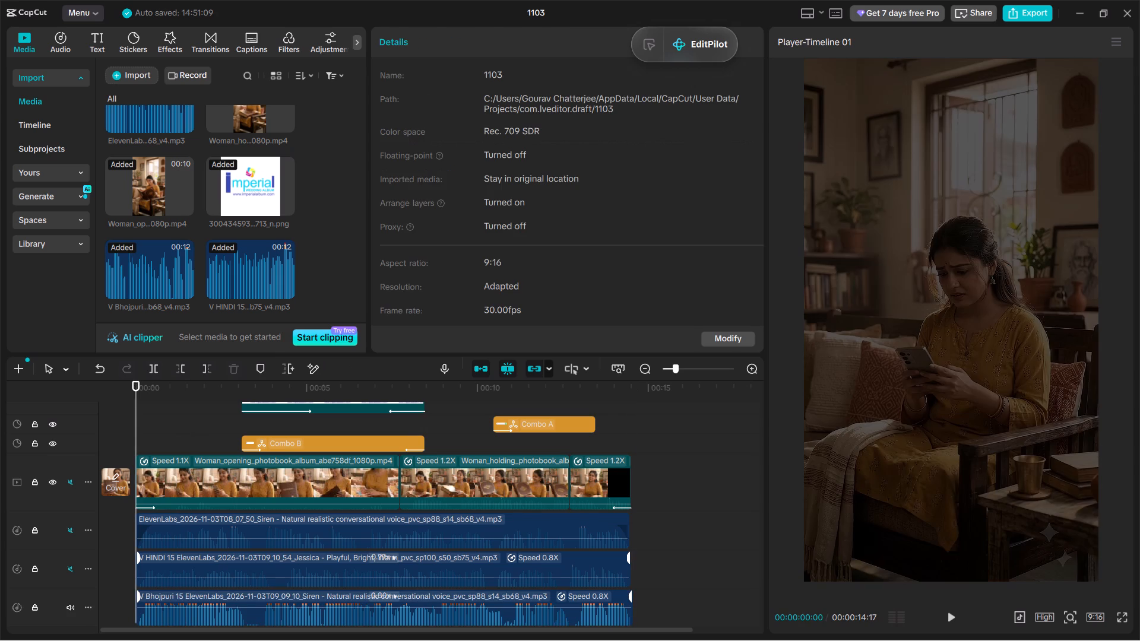
{"action": "key", "text": "space"}
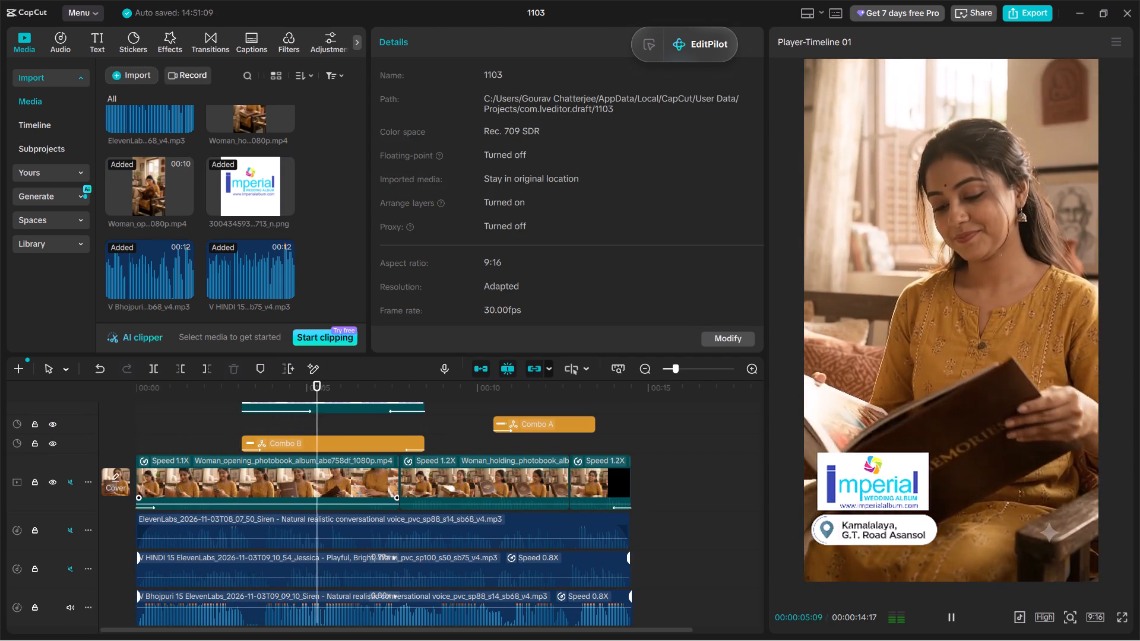
{"action": "key", "text": "space"}
Export the video at 1080P as mp4 under the name Kamalalaya AI Commercial Bhojpuri, and dismiss the sharing options.
{"action": "left_click", "coordinate": [1043, 16]}
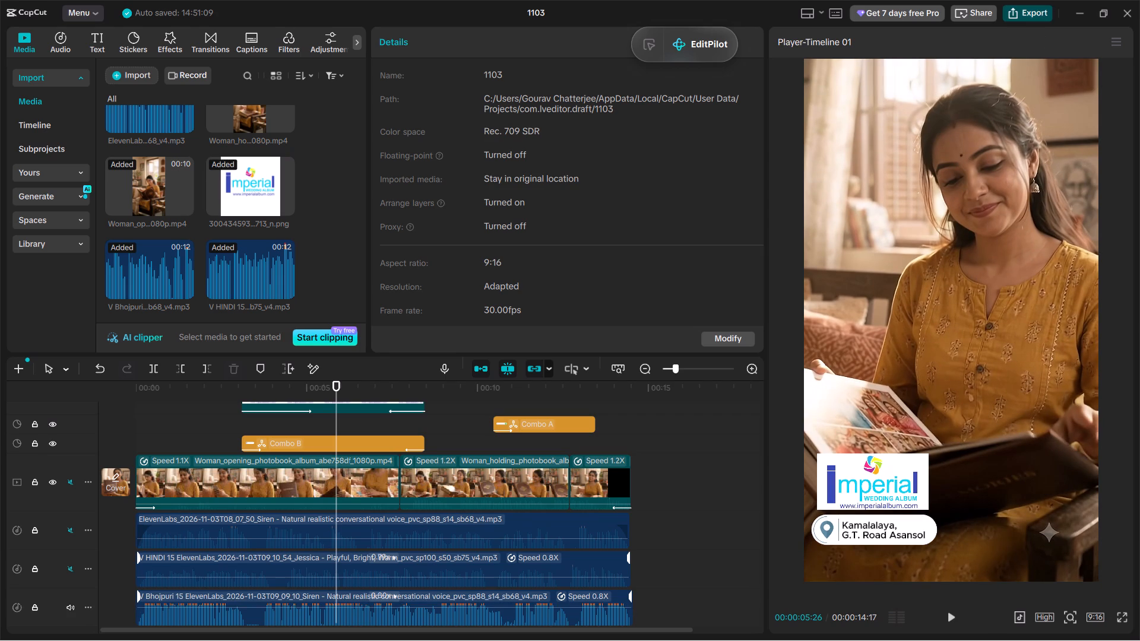
{"action": "left_click", "coordinate": [743, 148]}
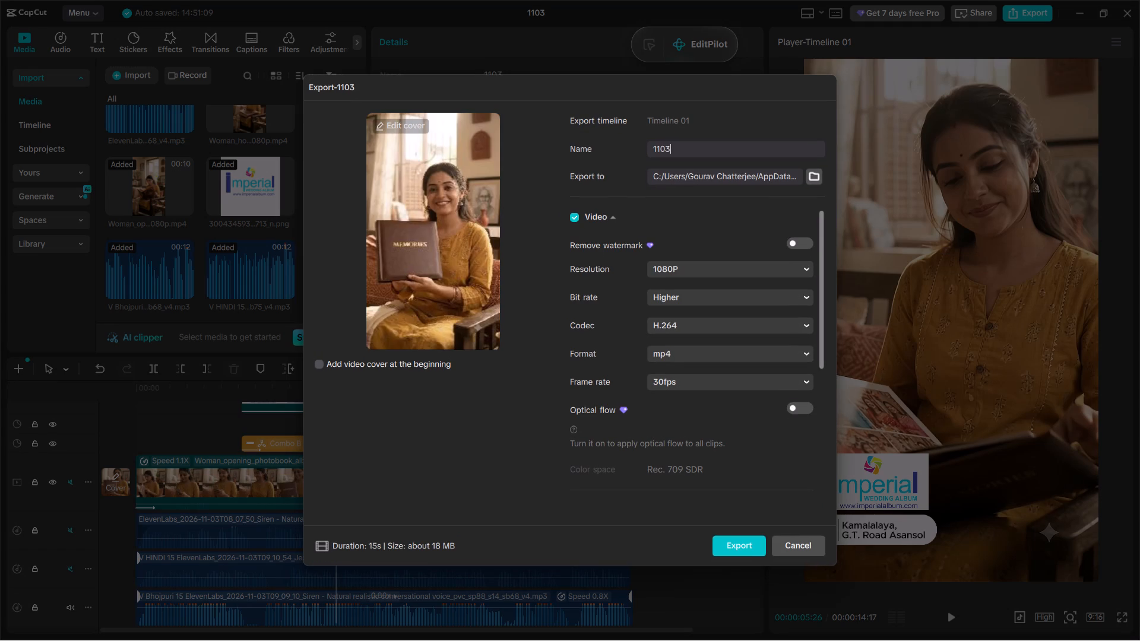
{"action": "key", "text": "BackSpace"}
{"action": "key", "text": "BackSpace"}
{"action": "key", "text": "BackSpace"}
{"action": "key", "text": "BackSpace"}
{"action": "key", "text": "BackSpace"}
{"action": "key", "text": "BackSpace"}
{"action": "key", "text": "BackSpace"}
{"action": "key", "text": "BackSpace"}
{"action": "key", "text": "BackSpace"}
{"action": "key", "text": "BackSpace"}
{"action": "key", "text": "BackSpace"}
{"action": "key", "text": "BackSpace"}
{"action": "type", "text": "Kamalalaya AI"}
{"action": "key", "text": "space"}
{"action": "type", "text": "Commercial"}
{"action": "key", "text": "space"}
{"action": "key", "text": "shift+b"}
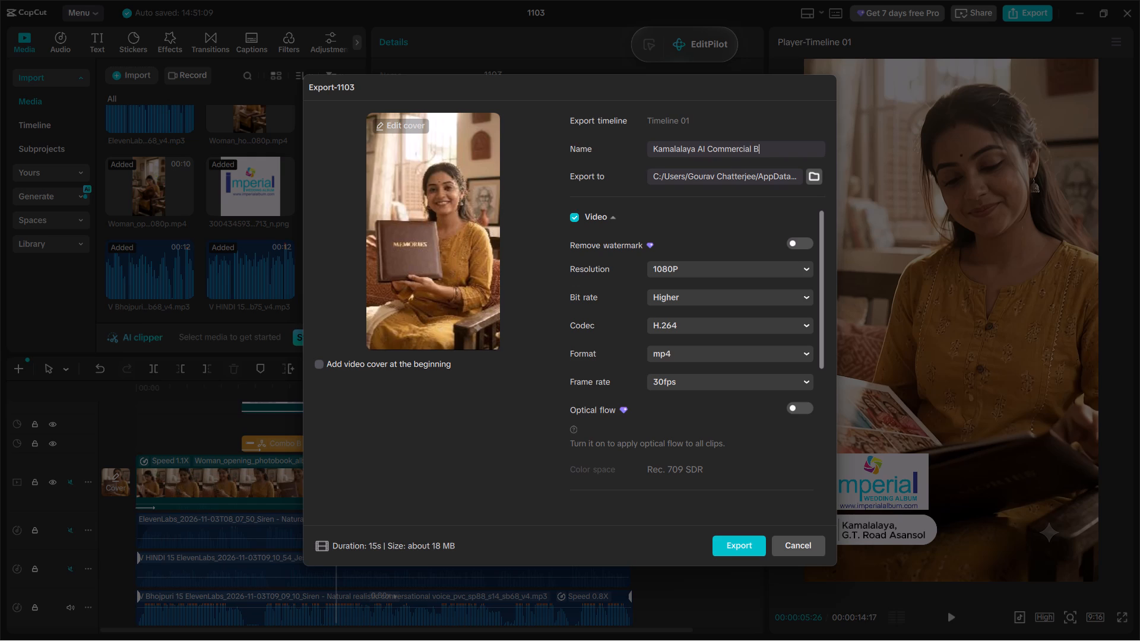
{"action": "type", "text": "hojpuri"}
{"action": "left_click", "coordinate": [722, 553]}
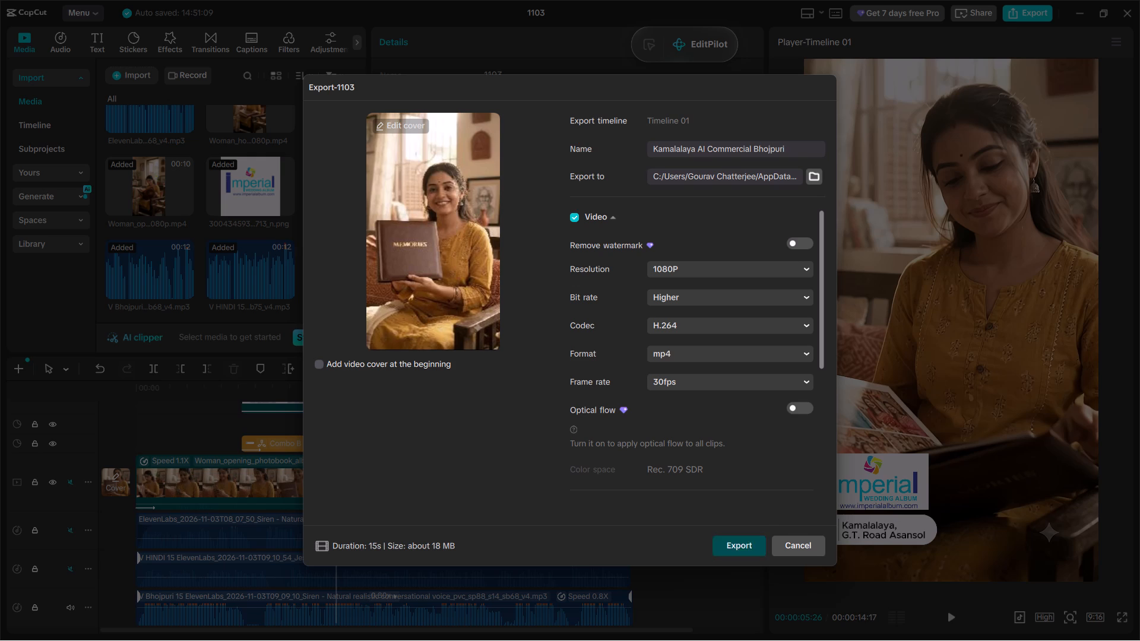
{"action": "left_click", "coordinate": [800, 539]}
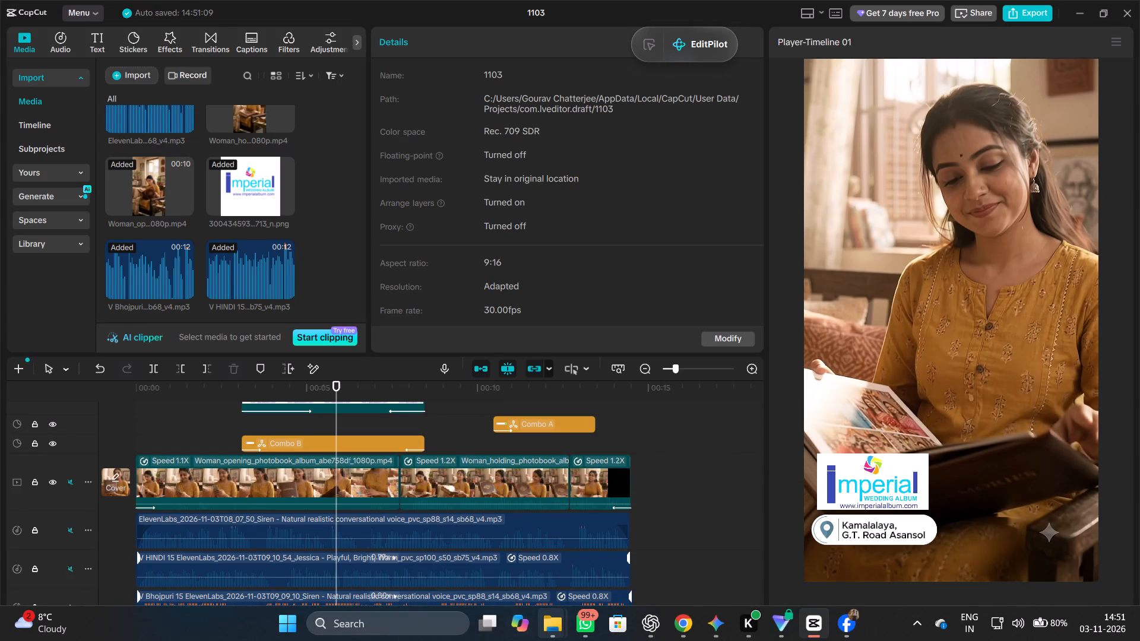
Switch to File Explorer and close the duplicate D: drive windows, keeping only the CapCut Exports window open.
{"action": "left_click", "coordinate": [556, 626]}
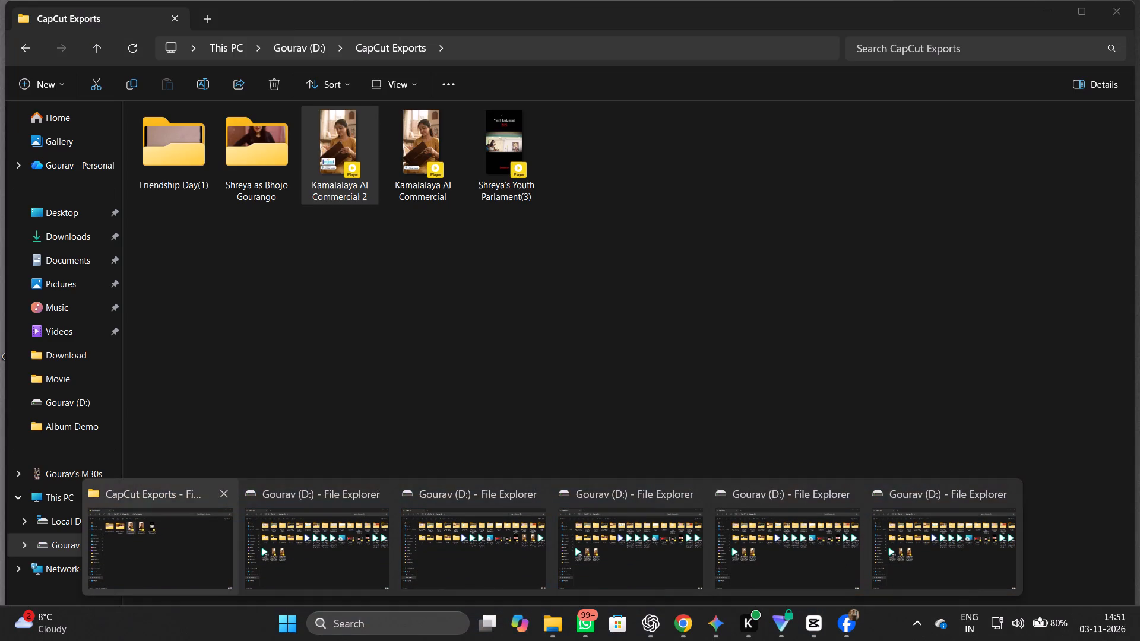
{"action": "left_click", "coordinate": [180, 523]}
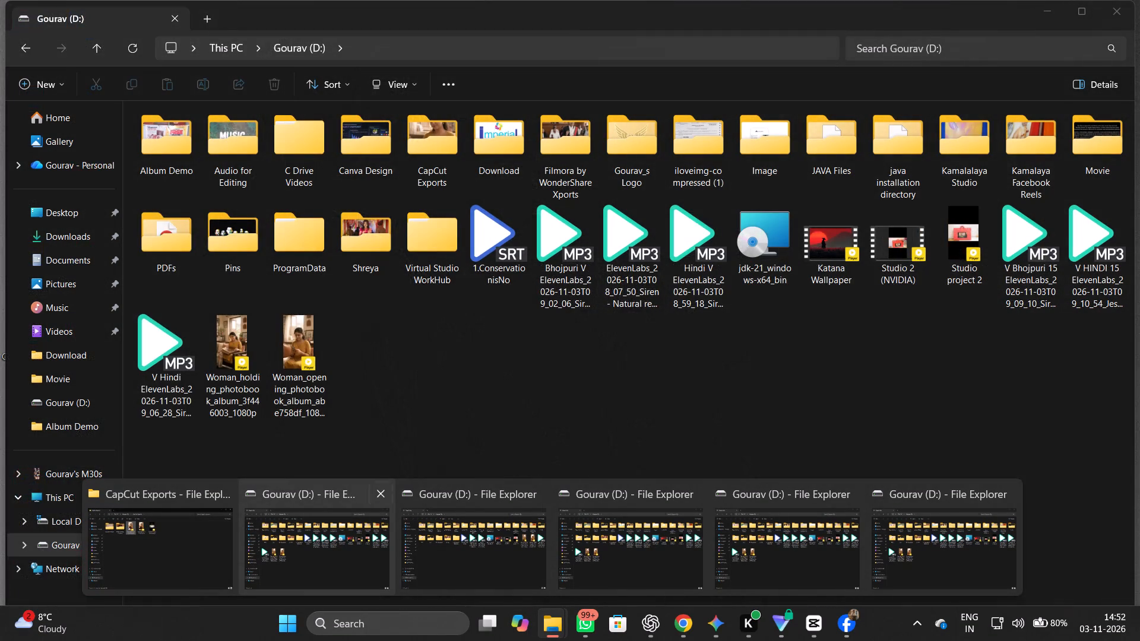
{"action": "left_click", "coordinate": [389, 490]}
{"action": "left_click", "coordinate": [470, 493]}
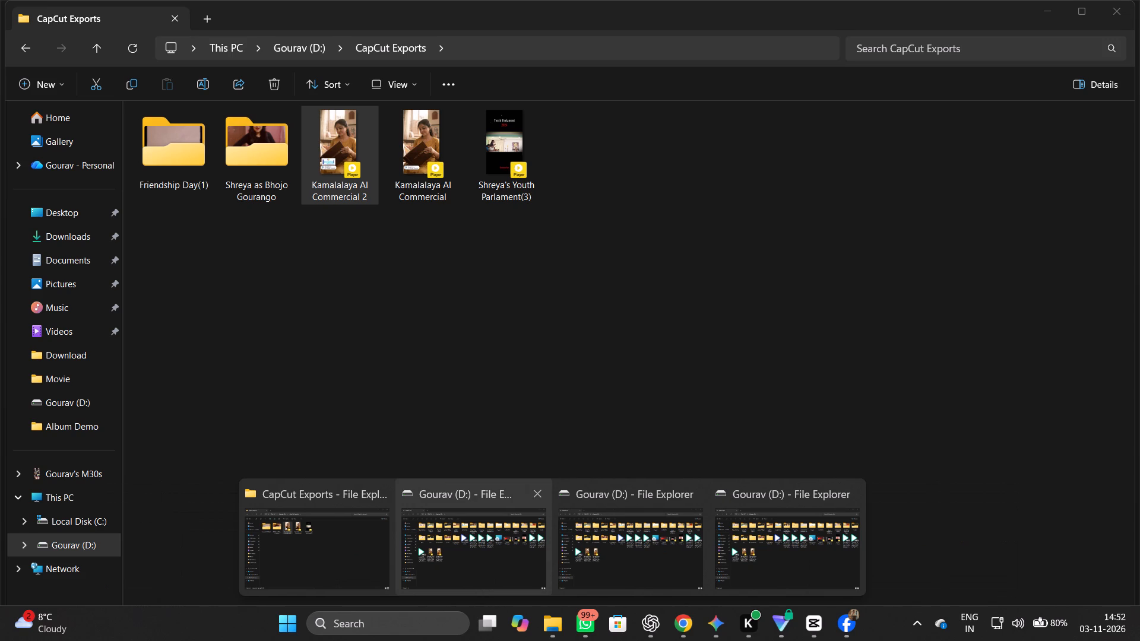
{"action": "left_click", "coordinate": [538, 498]}
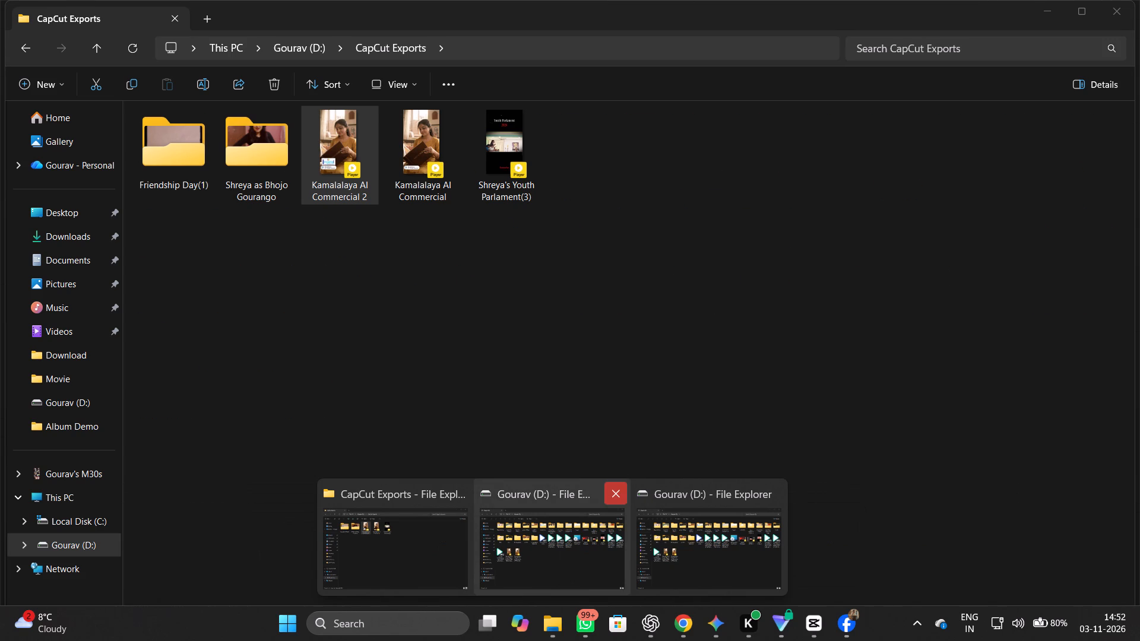
{"action": "left_click", "coordinate": [610, 496]}
{"action": "left_click", "coordinate": [694, 500]}
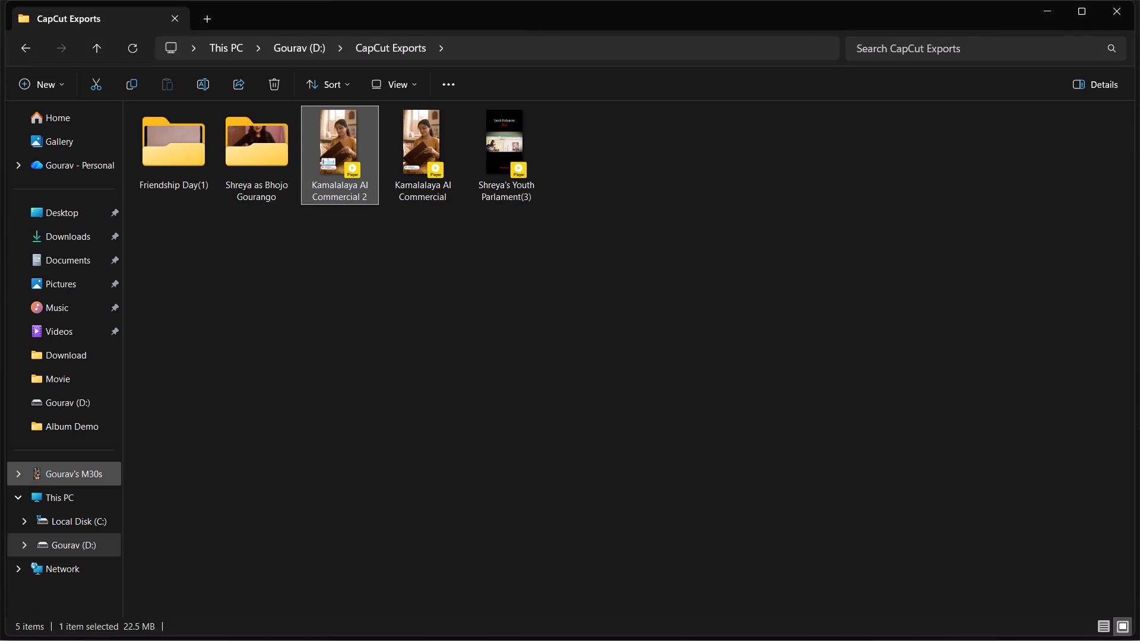
In CapCut's Videos folder, move the Kamalalaya AI Commercial Bhojpuri video from its own folder into the Kamalalaya AI Commercial Hindi folder.
{"action": "left_click", "coordinate": [26, 58]}
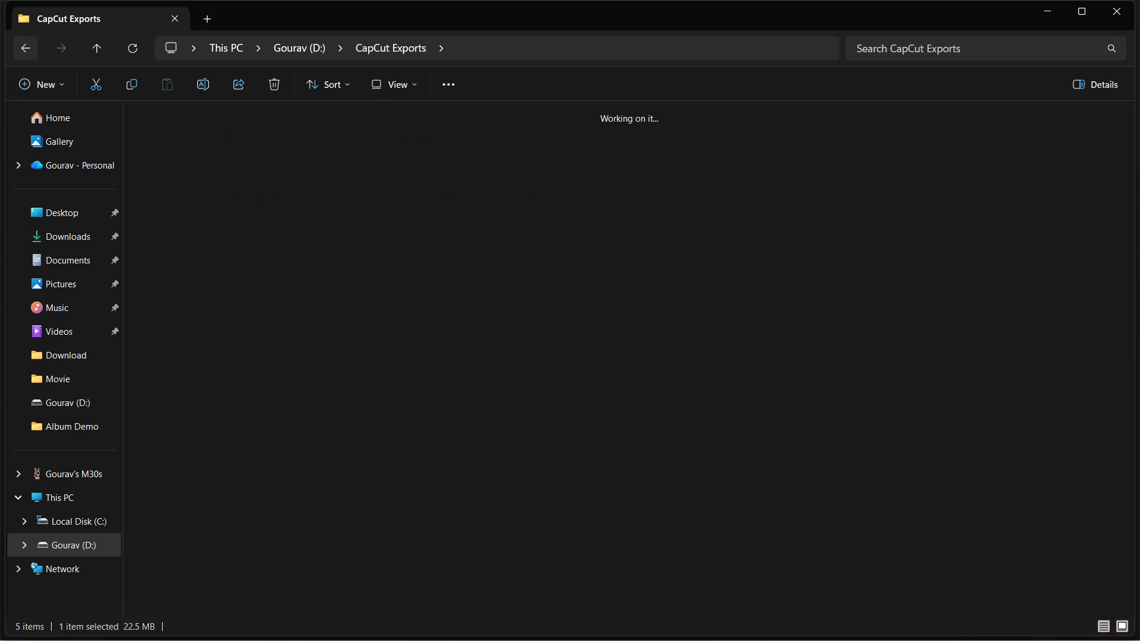
{"action": "left_click", "coordinate": [26, 58]}
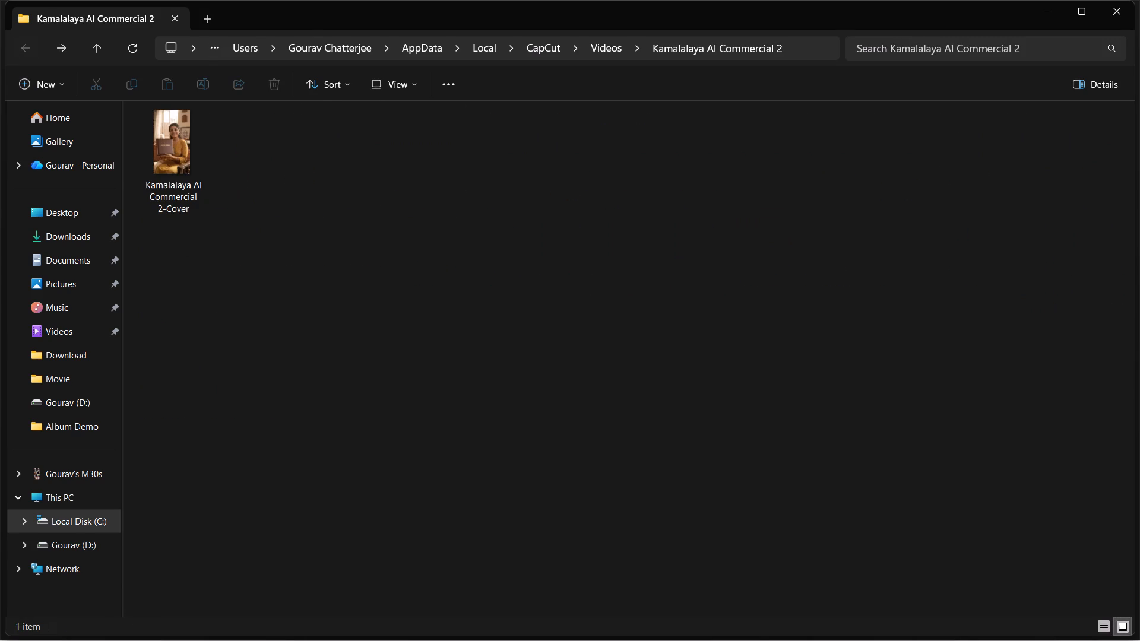
{"action": "left_click", "coordinate": [26, 58]}
{"action": "left_click", "coordinate": [598, 42]}
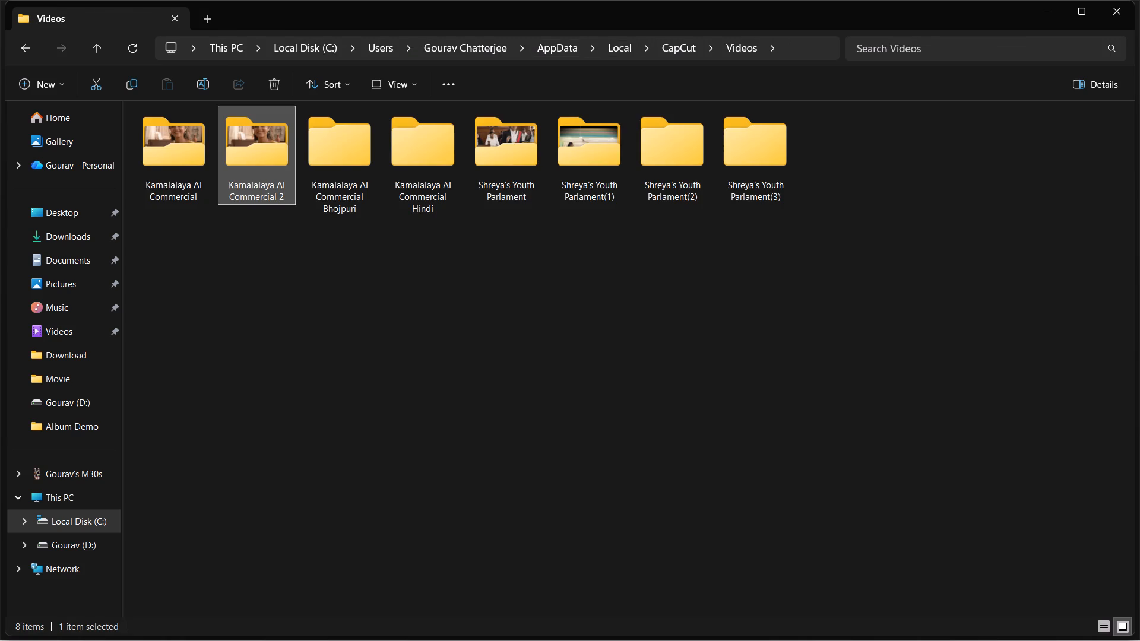
{"action": "left_click", "coordinate": [394, 404]}
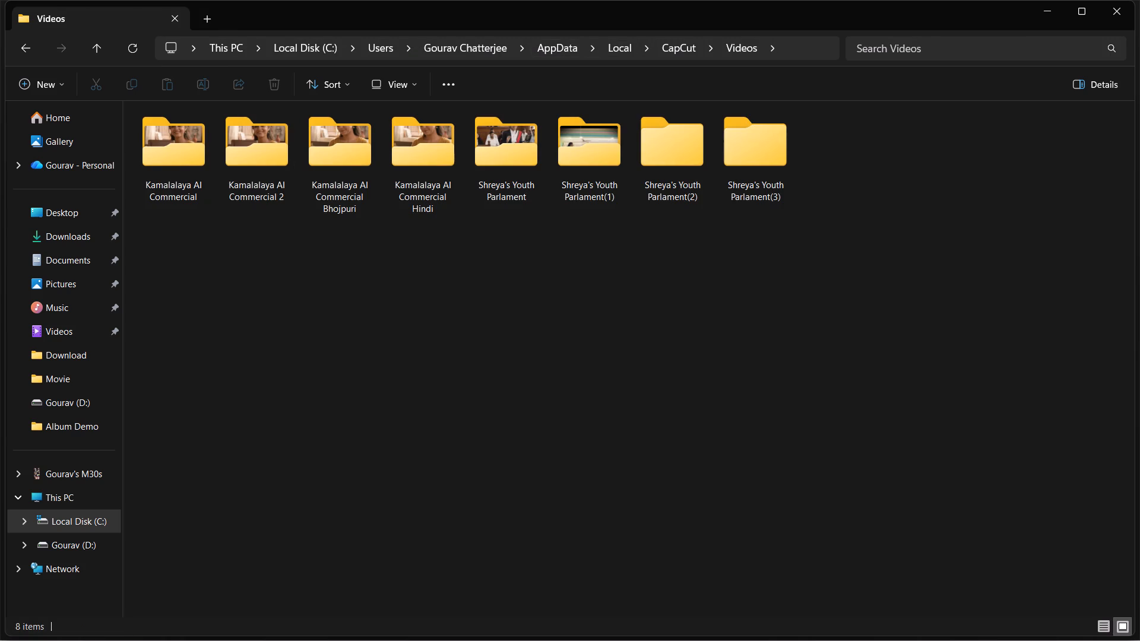
{"action": "double_click", "coordinate": [353, 161]}
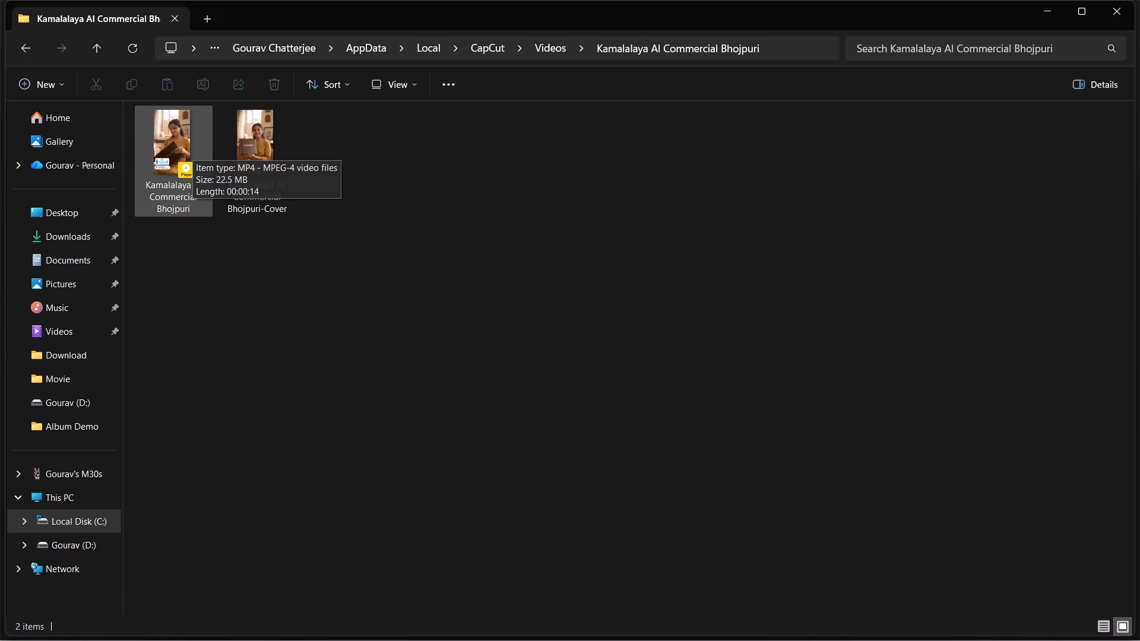
{"action": "left_click", "coordinate": [193, 184]}
{"action": "key", "text": "ctrl+x"}
{"action": "left_click_drag", "start_coordinate": [210, 241], "coordinate": [251, 245]}
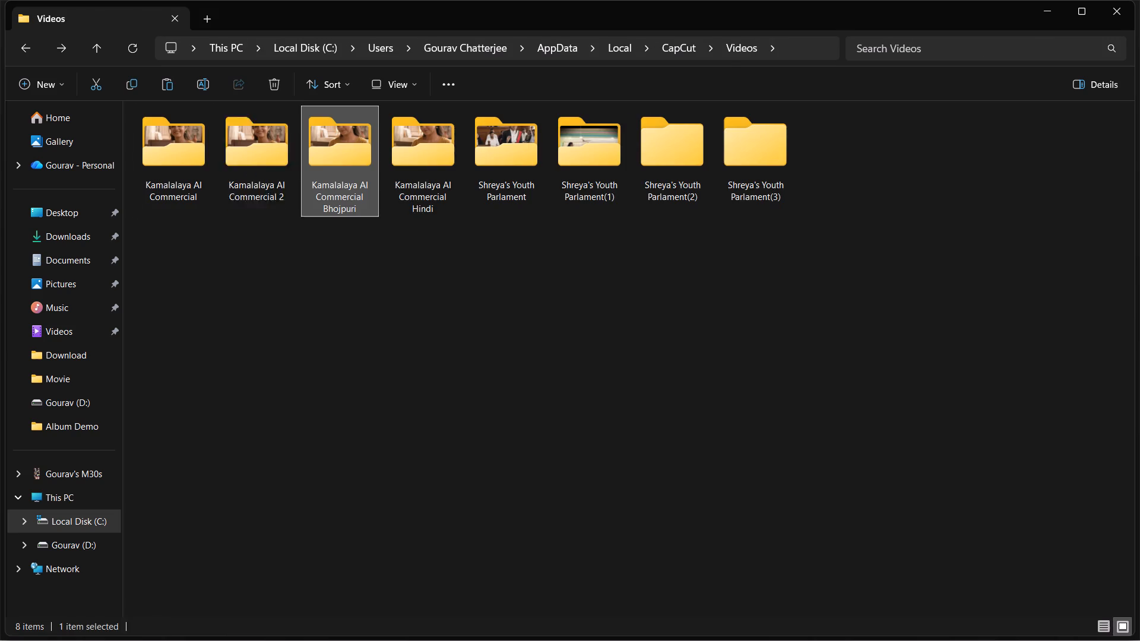
{"action": "double_click", "coordinate": [428, 170]}
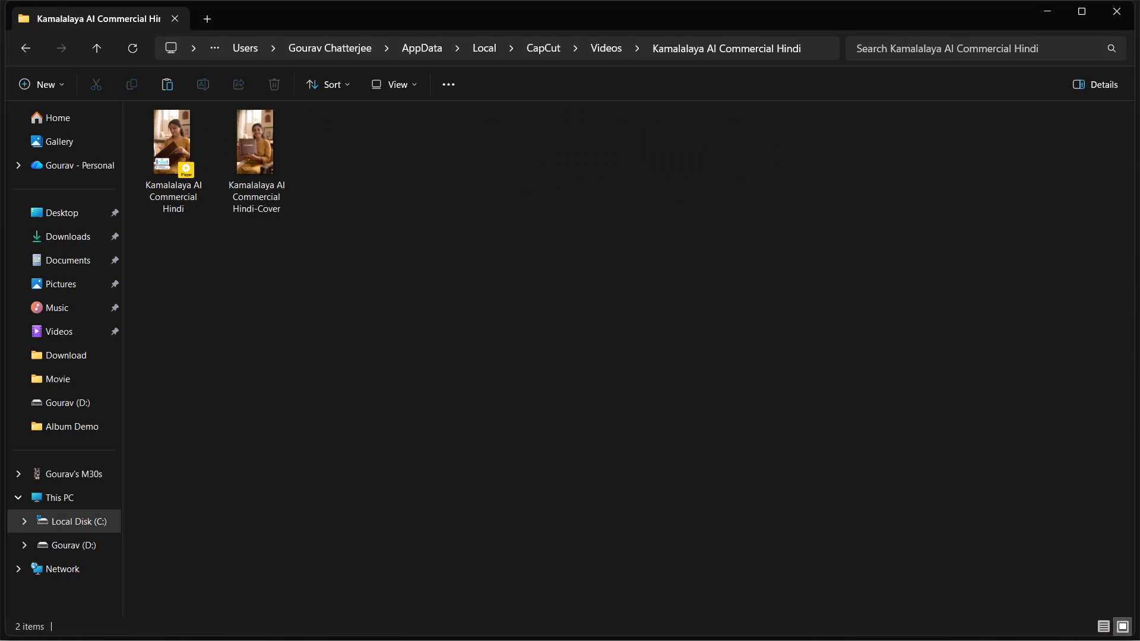
{"action": "left_click", "coordinate": [294, 255]}
{"action": "key", "text": "ctrl+v"}
{"action": "left_click_drag", "start_coordinate": [297, 253], "coordinate": [295, 245]}
Move the Kamalalaya AI Commercial Hindi and Bhojpuri videos together into the CapCut Exports folder on the D: drive.
{"action": "left_click", "coordinate": [170, 151], "text": "ctrl"}
{"action": "left_click", "coordinate": [327, 161], "text": "ctrl"}
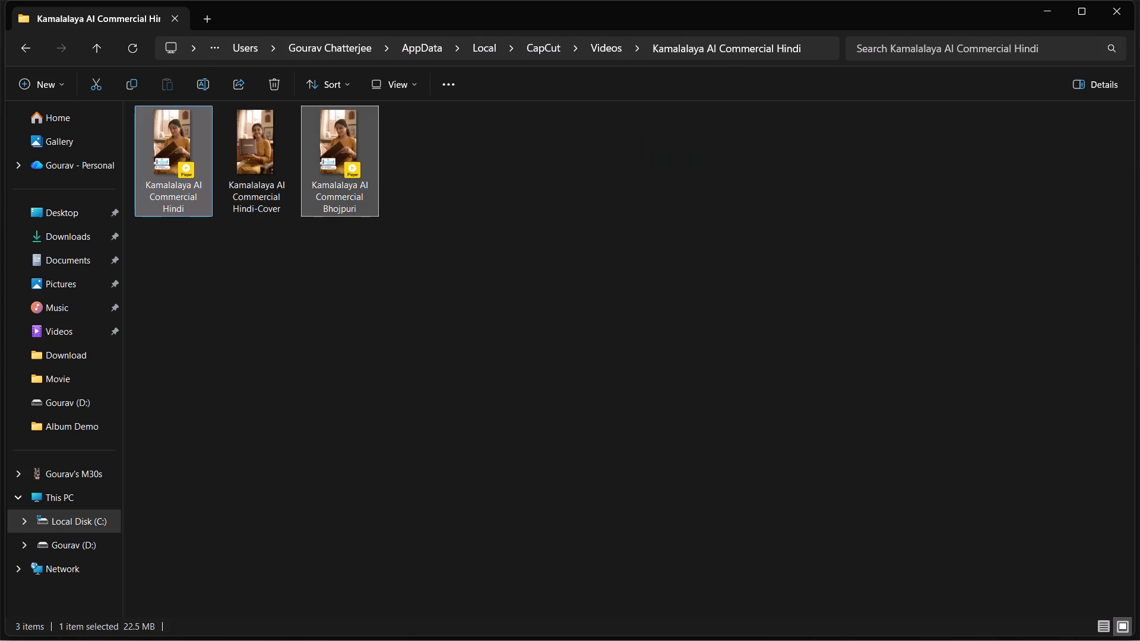
{"action": "key", "text": "ctrl+x"}
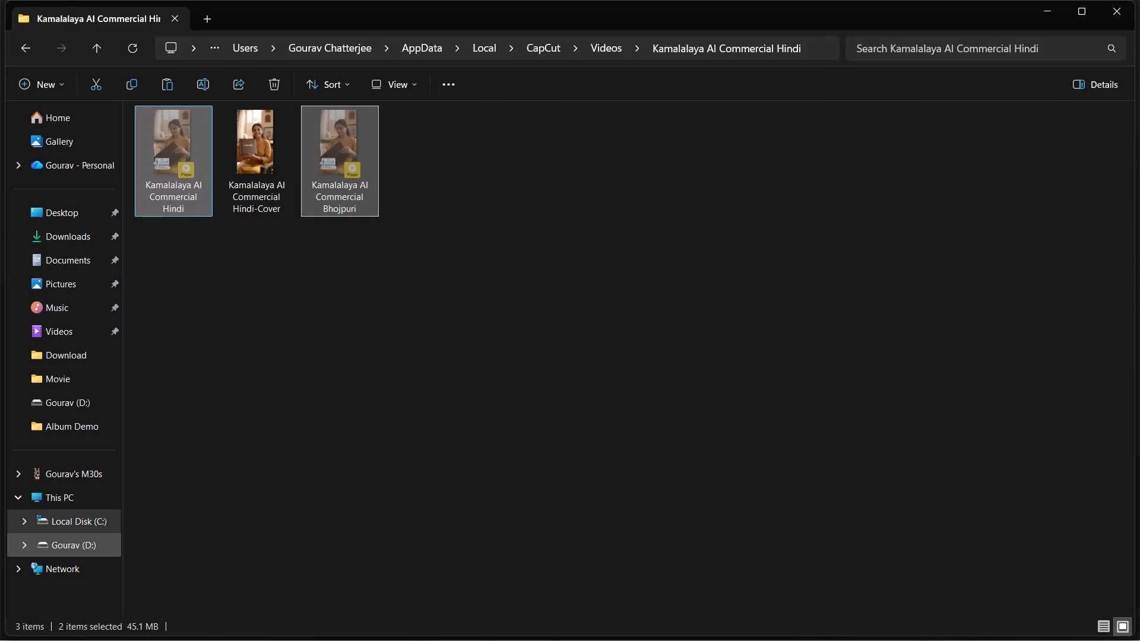
{"action": "left_click", "coordinate": [91, 538]}
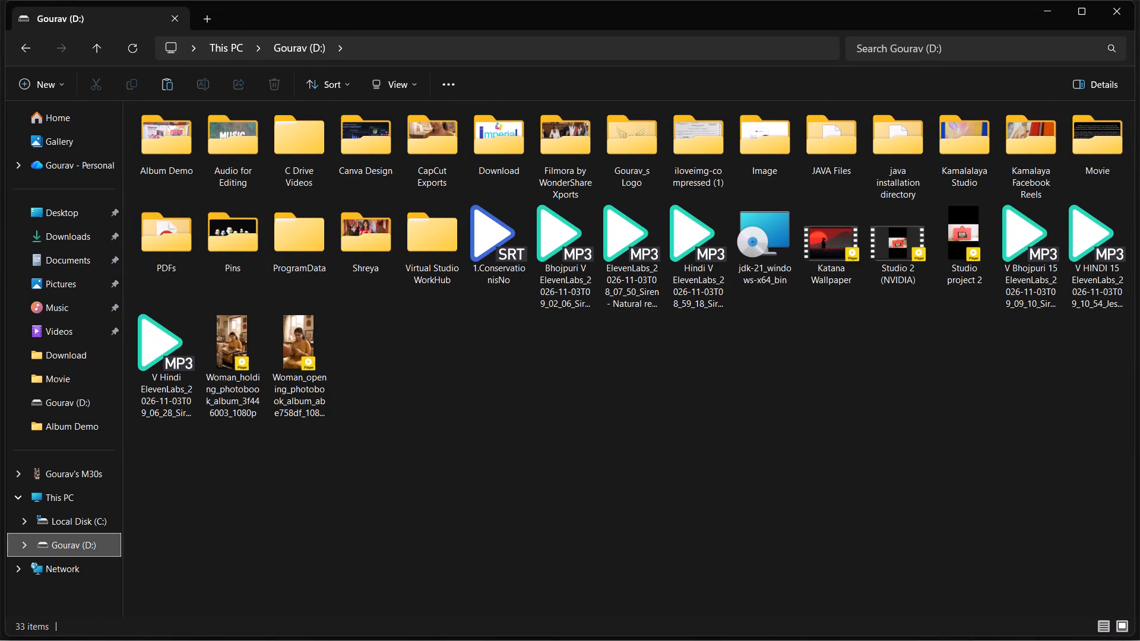
{"action": "double_click", "coordinate": [448, 160]}
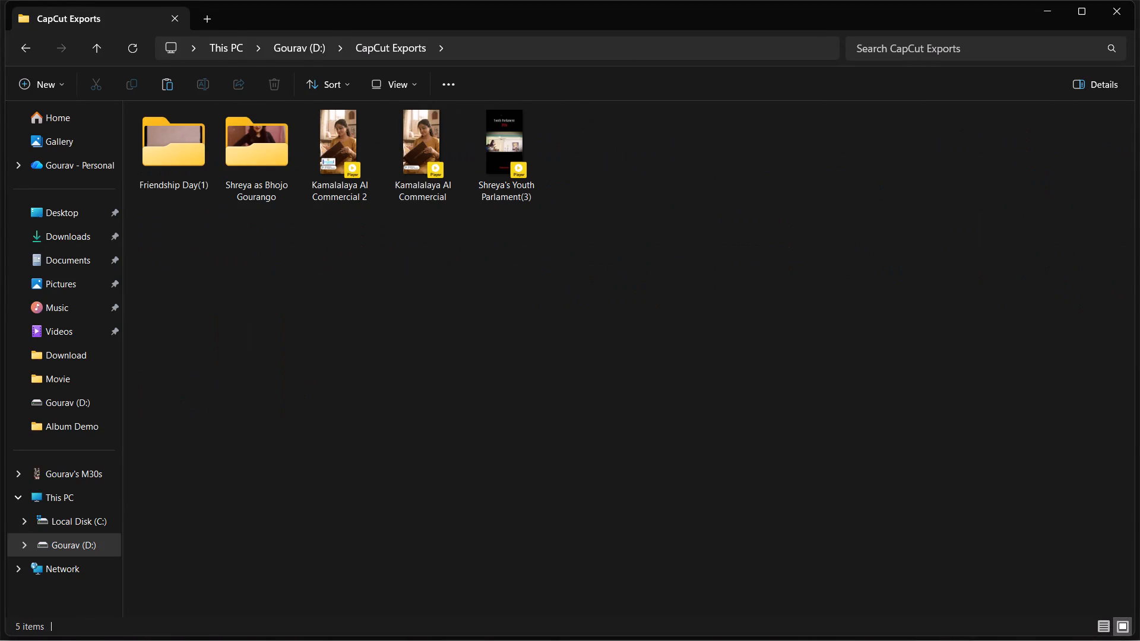
{"action": "left_click", "coordinate": [407, 308]}
{"action": "key", "text": "ctrl+v"}
Go back to CapCut's Videos folder and check inside the Kamalalaya AI Commercial folders for leftover video files.
{"action": "left_click_drag", "start_coordinate": [346, 350], "coordinate": [350, 348]}
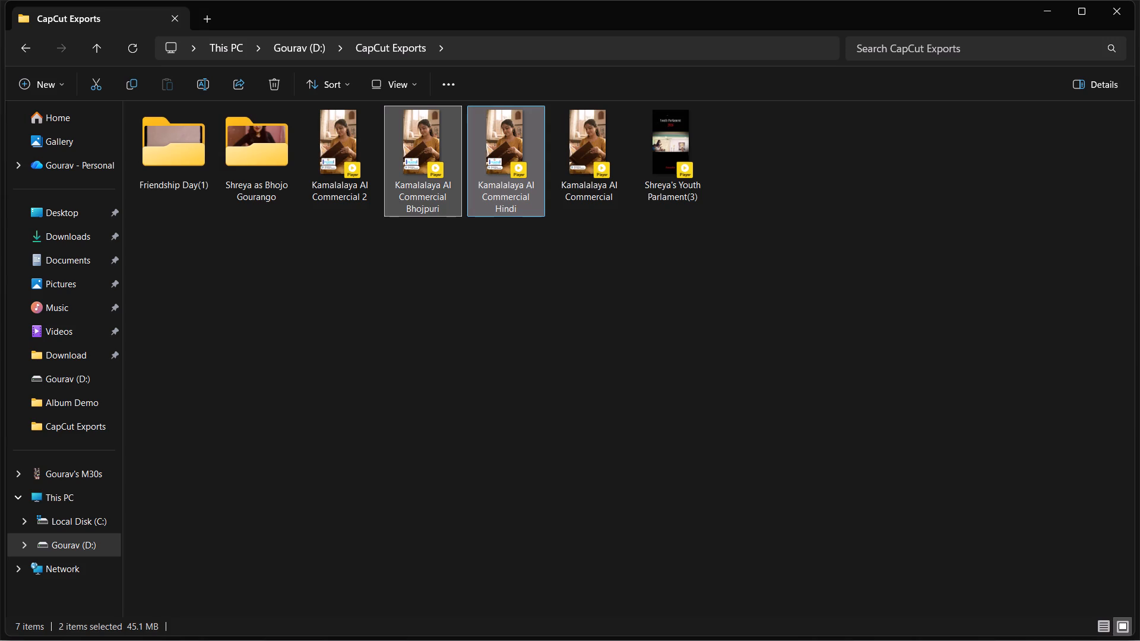
{"action": "left_click_drag", "start_coordinate": [350, 348], "coordinate": [351, 346]}
{"action": "left_click_drag", "start_coordinate": [360, 332], "coordinate": [374, 326]}
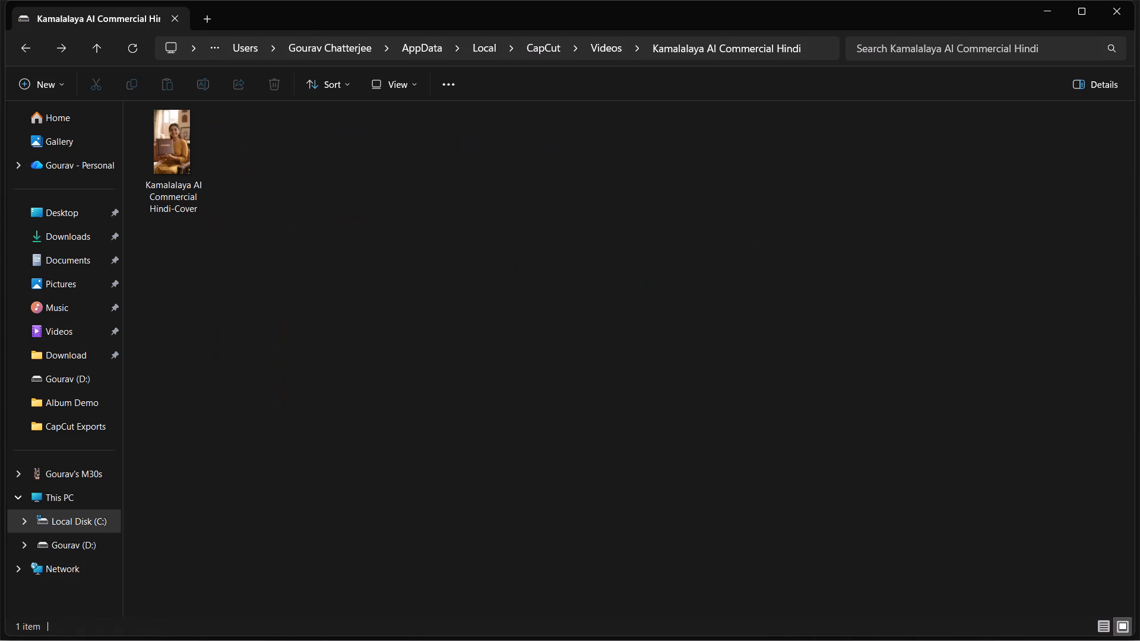
{"action": "left_click_drag", "start_coordinate": [373, 323], "coordinate": [374, 317]}
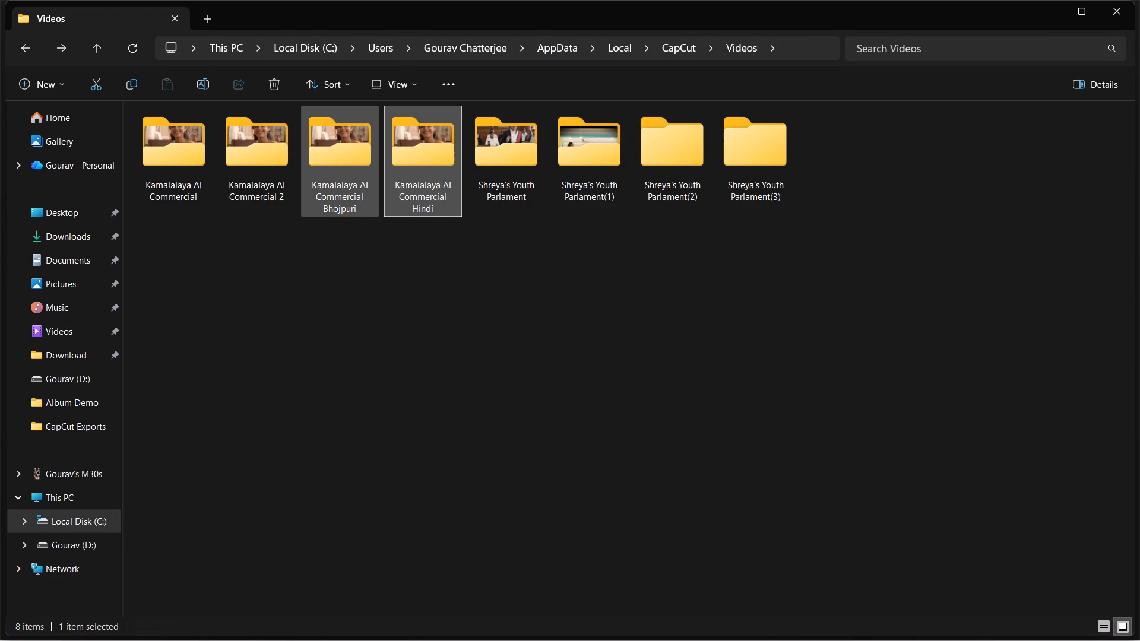
{"action": "left_click_drag", "start_coordinate": [194, 214], "coordinate": [343, 245]}
{"action": "double_click", "coordinate": [192, 145]}
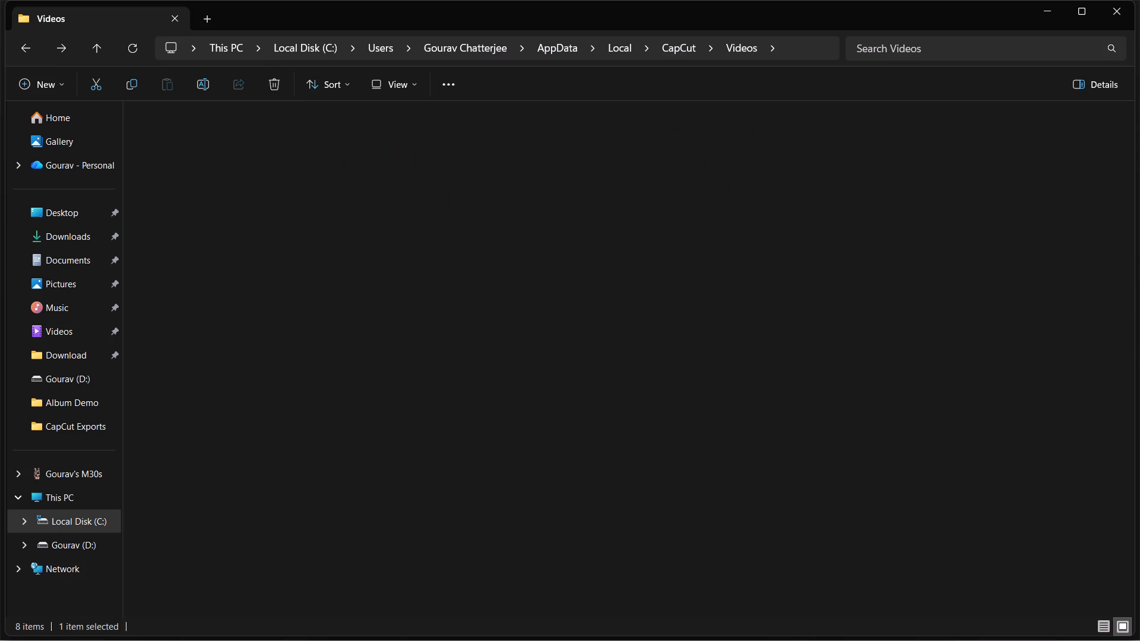
{"action": "left_click_drag", "start_coordinate": [200, 148], "coordinate": [209, 149]}
{"action": "double_click", "coordinate": [275, 145]}
{"action": "left_click", "coordinate": [281, 172]}
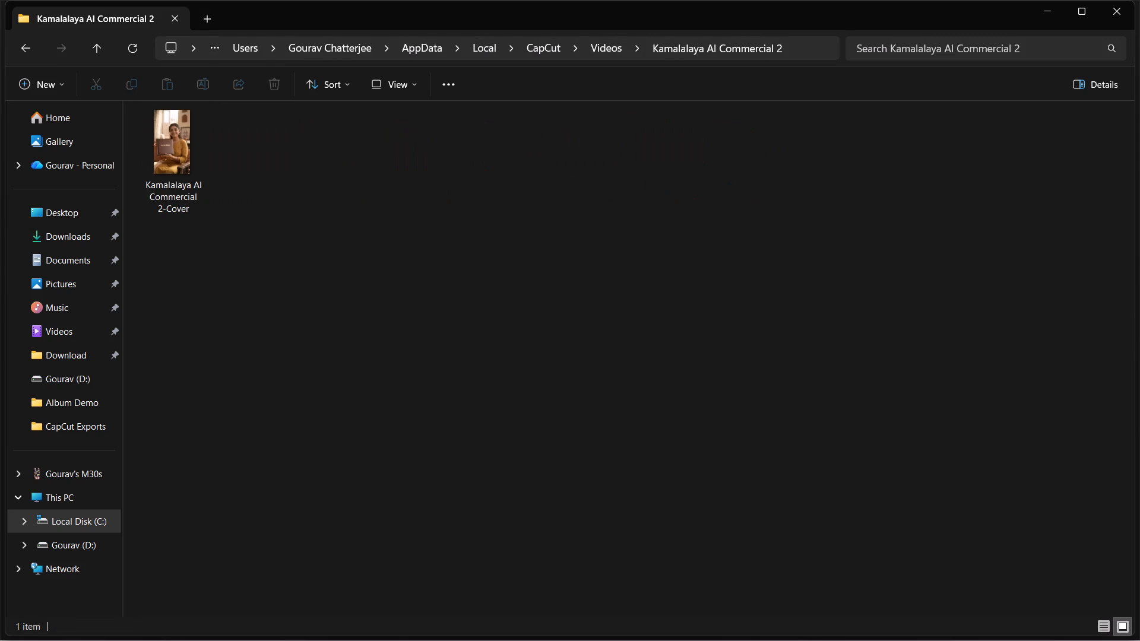
{"action": "left_click_drag", "start_coordinate": [297, 180], "coordinate": [344, 201]}
{"action": "double_click", "coordinate": [327, 161]}
{"action": "left_click_drag", "start_coordinate": [365, 170], "coordinate": [390, 175]}
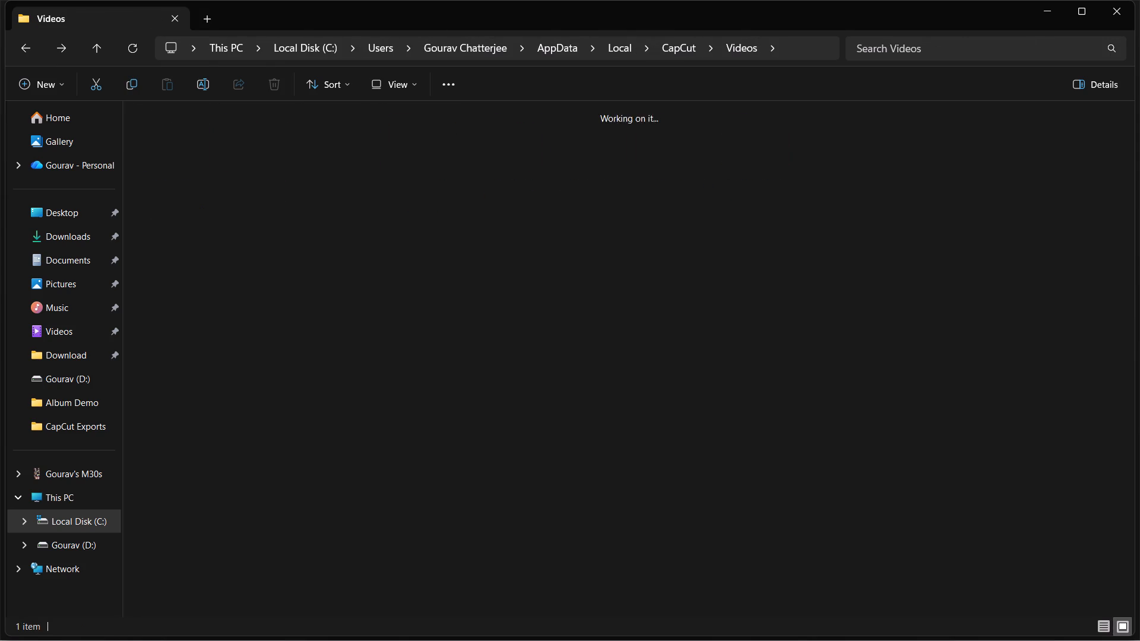
{"action": "left_click", "coordinate": [416, 155]}
{"action": "left_click", "coordinate": [419, 159]}
{"action": "left_click_drag", "start_coordinate": [427, 170], "coordinate": [429, 180]}
{"action": "left_click", "coordinate": [429, 180]}
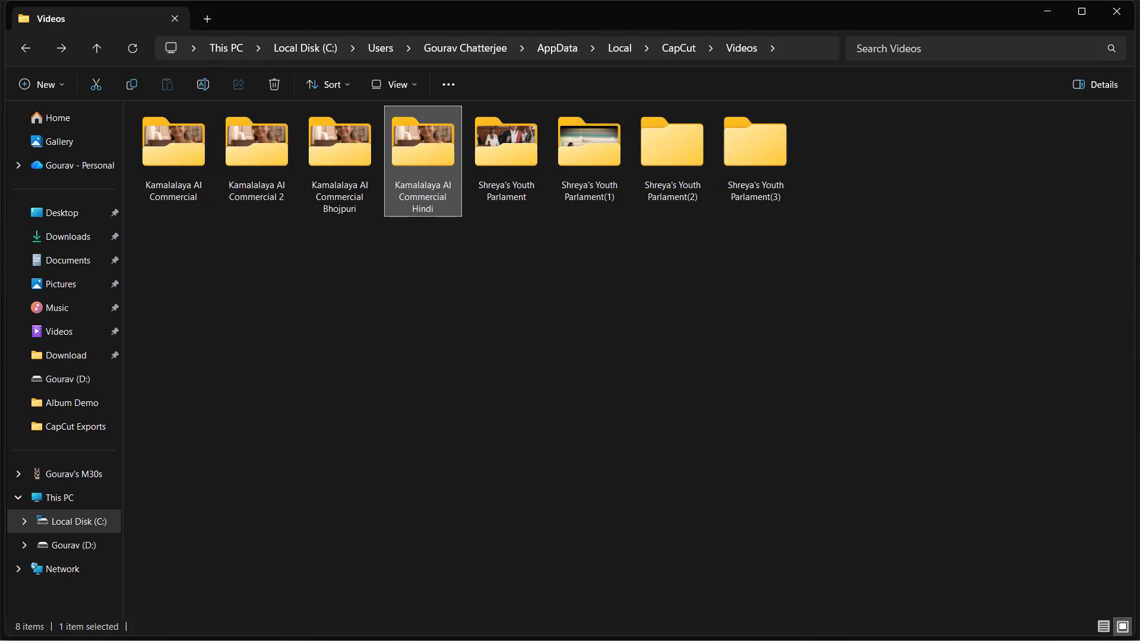
{"action": "double_click", "coordinate": [430, 165]}
{"action": "left_click_drag", "start_coordinate": [471, 176], "coordinate": [478, 182]}
Delete the four Kamalalaya AI Commercial folders, including the 2, Bhojpuri and Hindi ones, from CapCut's Videos folder.
{"action": "left_click_drag", "start_coordinate": [174, 234], "coordinate": [444, 185]}
{"action": "right_click", "coordinate": [444, 173]}
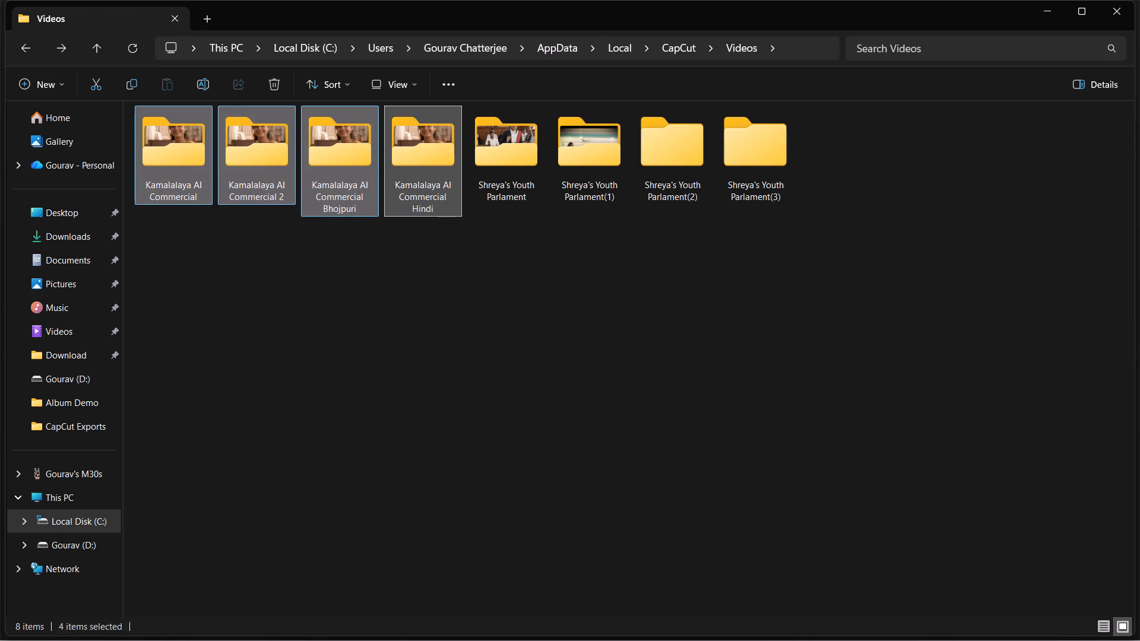
{"action": "left_click", "coordinate": [600, 191]}
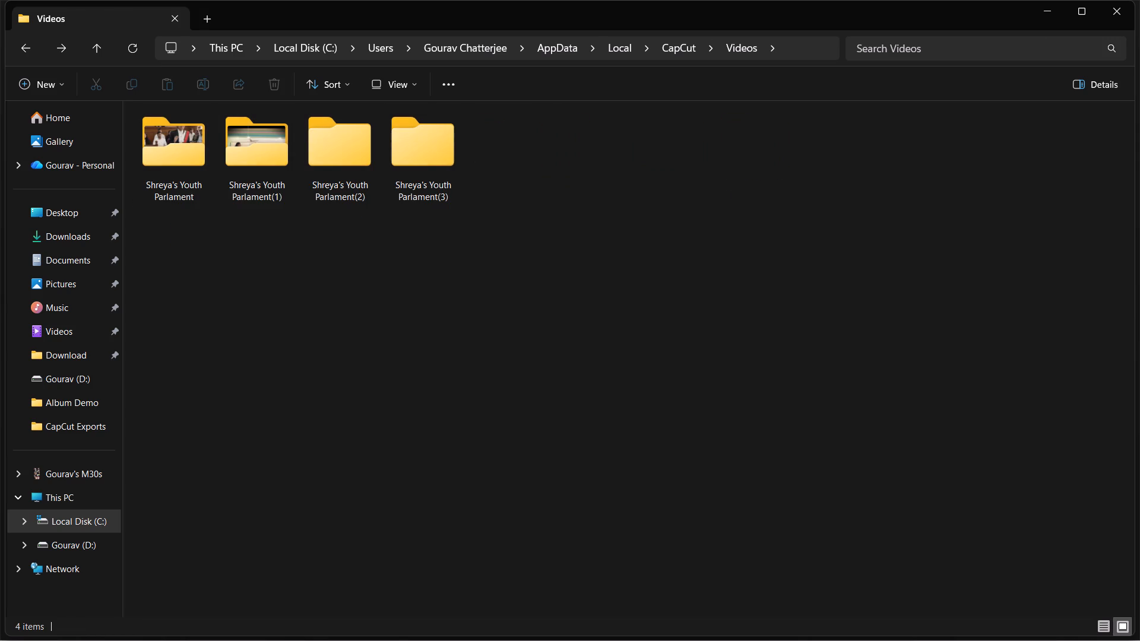
Close the File Explorer window and return to the project in CapCut.
{"action": "left_click_drag", "start_coordinate": [664, 237], "coordinate": [709, 262]}
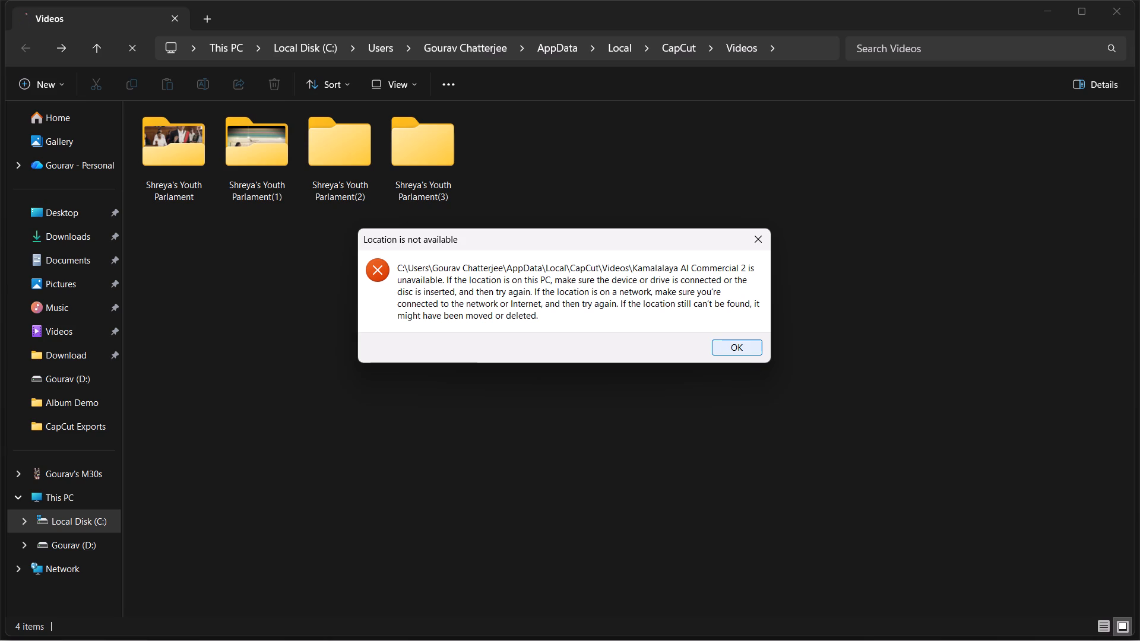
{"action": "left_click", "coordinate": [752, 352]}
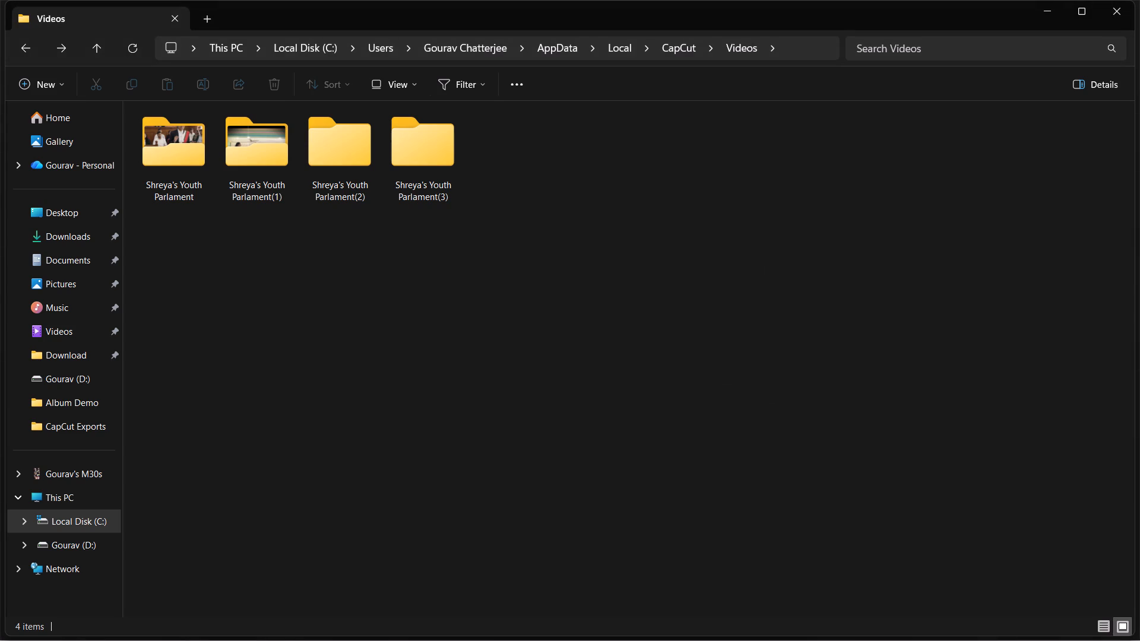
{"action": "left_click", "coordinate": [1104, 5]}
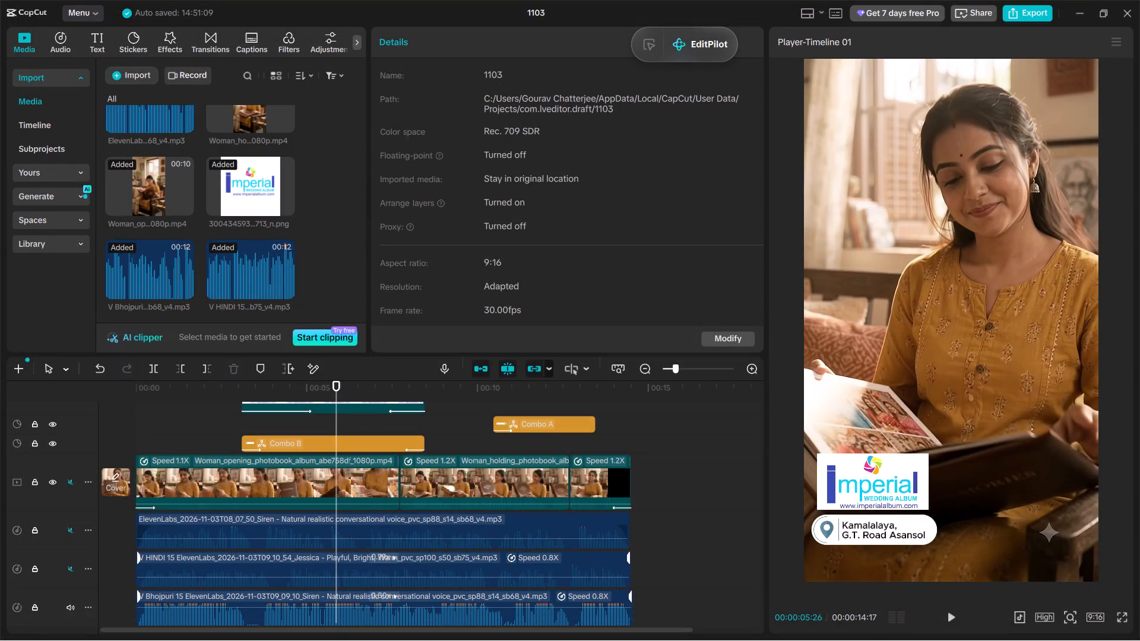
Play a short stretch of the Bhojpuri timeline, stop it, and close project 1103 to return to the home page.
{"action": "key", "text": "space"}
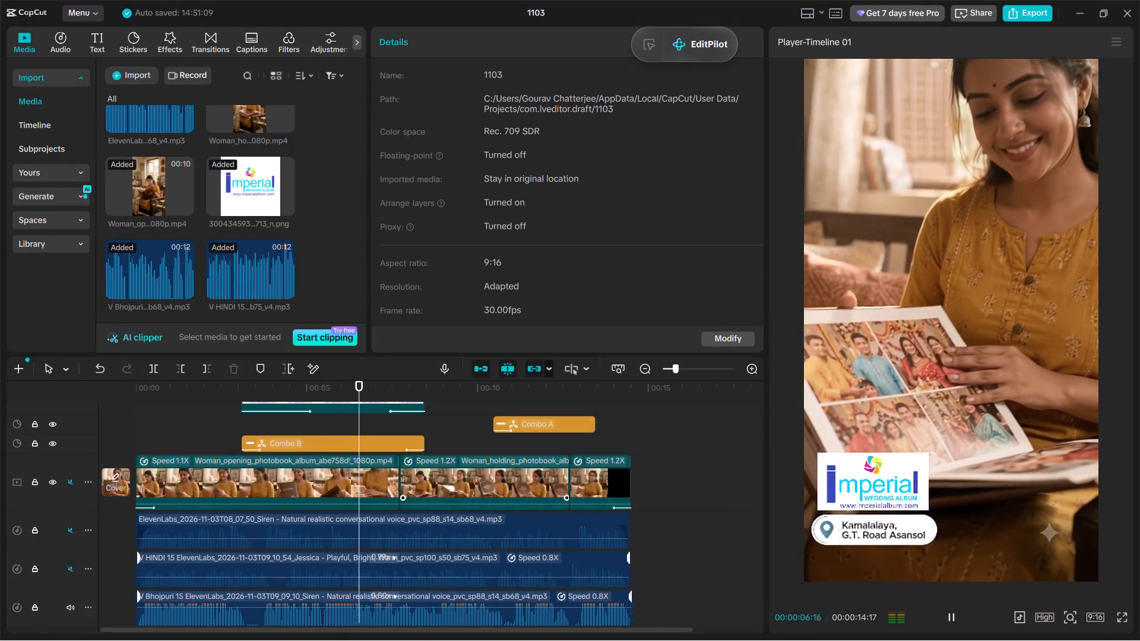
{"action": "key", "text": "space"}
{"action": "left_click", "coordinate": [1126, 13]}
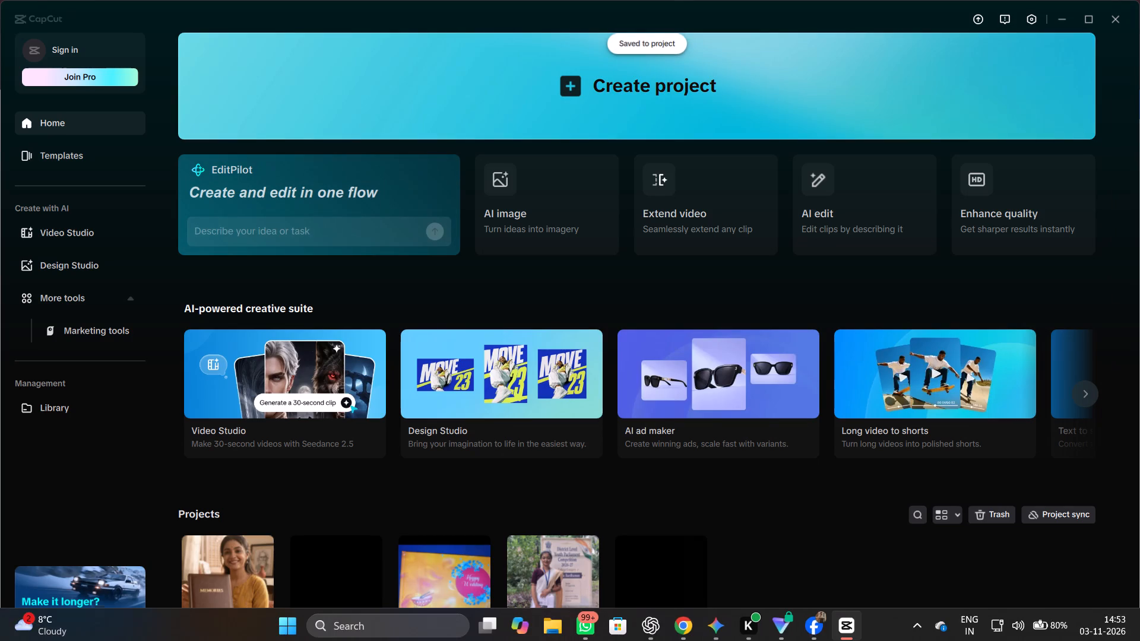
Reopen the Kamalalaya commercial project 1103 and move the floating EditPilot widget off the player to the top of the Details area.
{"action": "left_click", "coordinate": [246, 566]}
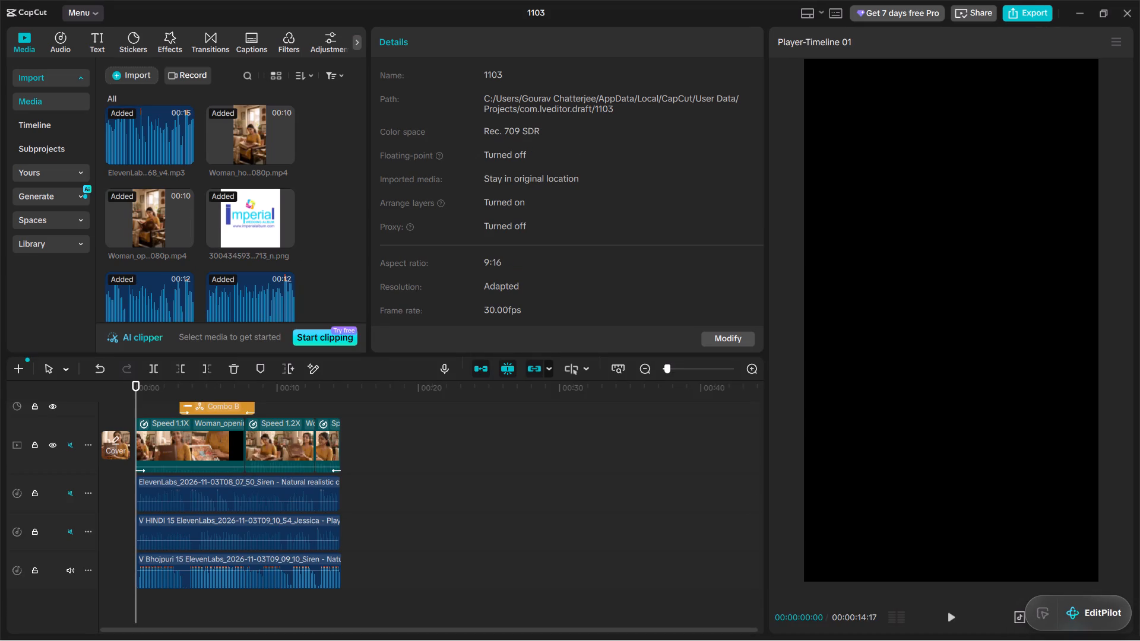
{"action": "left_click_drag", "start_coordinate": [1079, 607], "coordinate": [746, 146]}
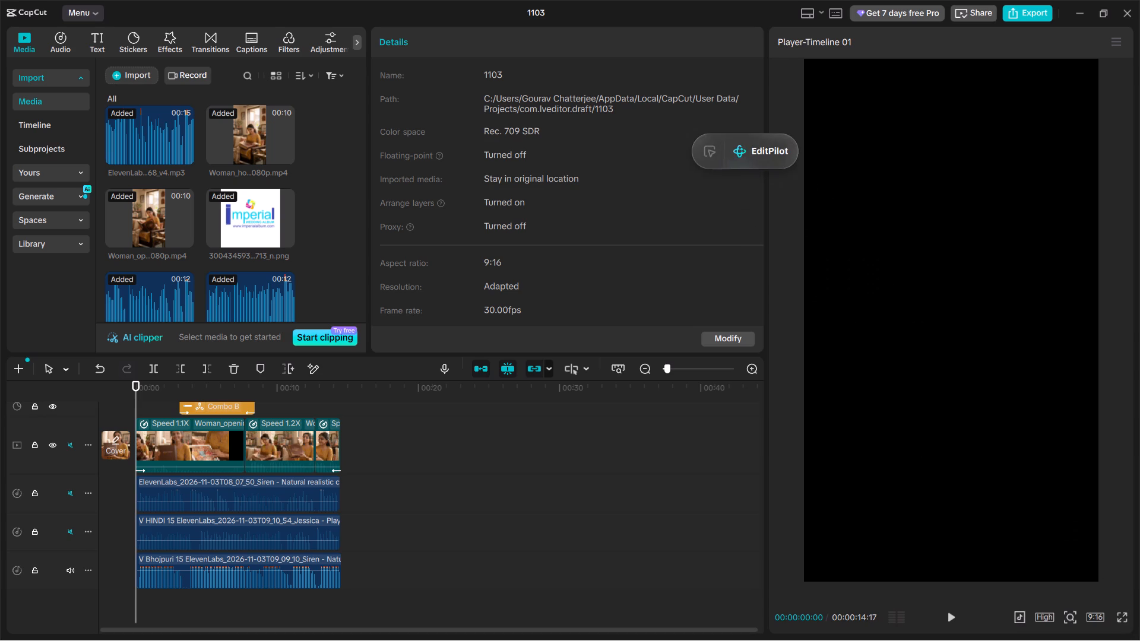
{"action": "left_click_drag", "start_coordinate": [746, 146], "coordinate": [696, 33]}
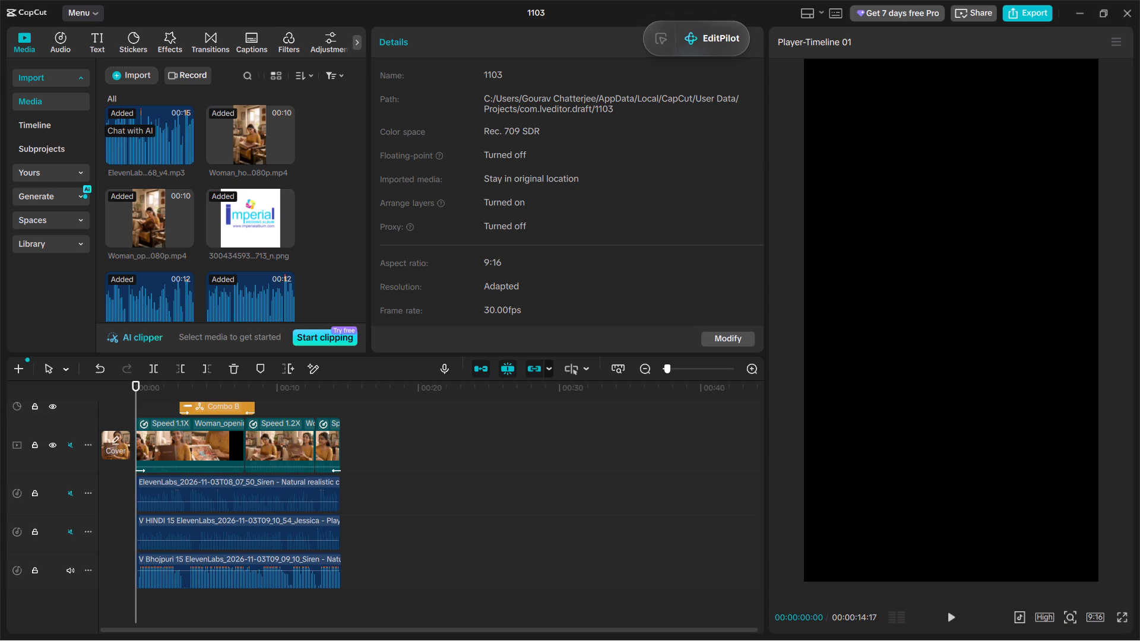
{"action": "scroll", "coordinate": [422, 450], "scroll_direction": "up", "scroll_amount": 2}
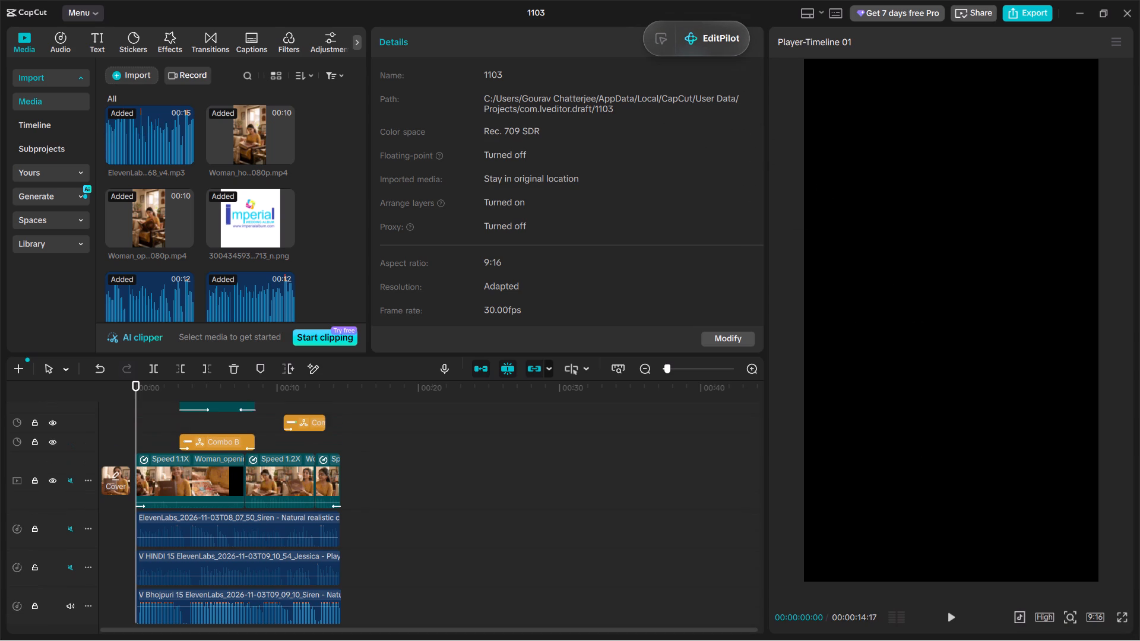
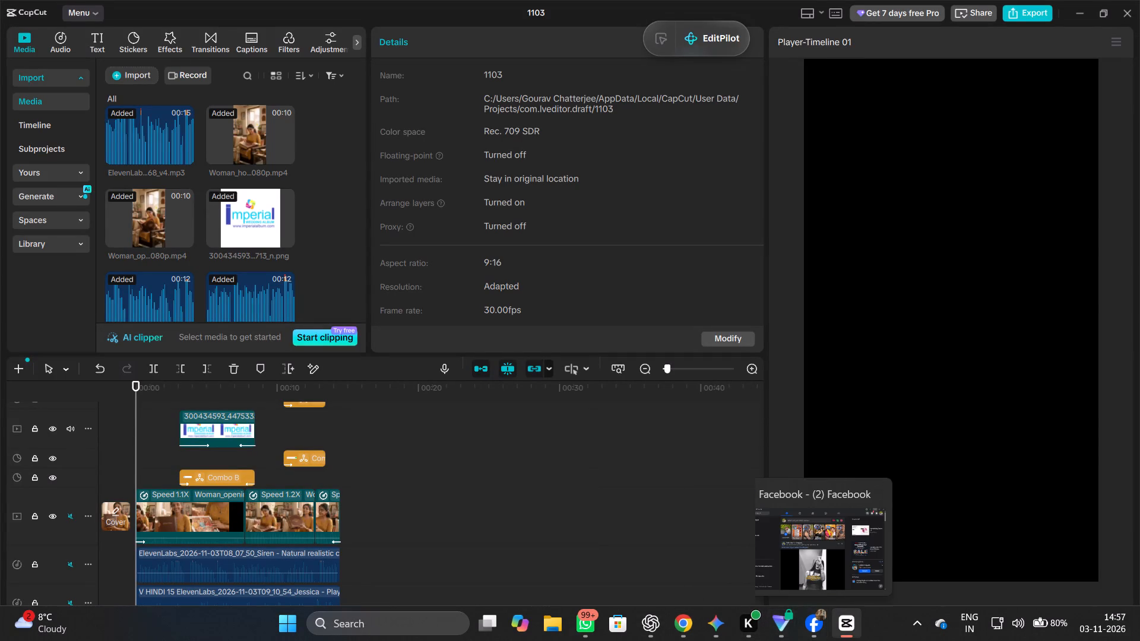
Switch to Proton VPN, disconnect from the Romania free server and close the VPN window.
{"action": "left_click", "coordinate": [790, 634]}
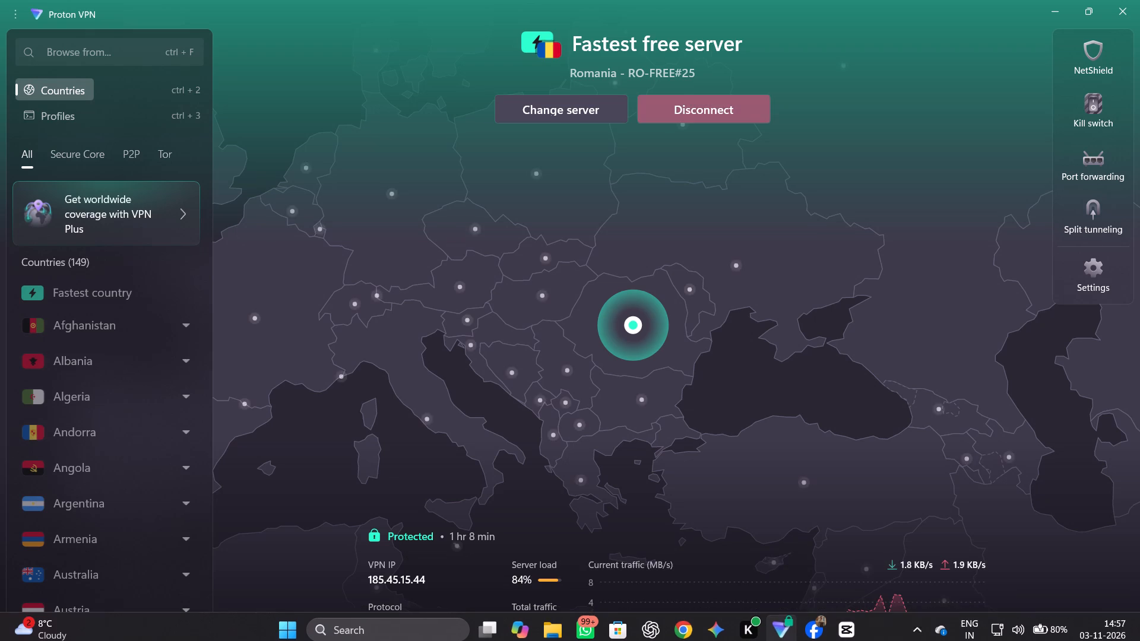
{"action": "left_click", "coordinate": [698, 100]}
{"action": "left_click", "coordinate": [1117, 2]}
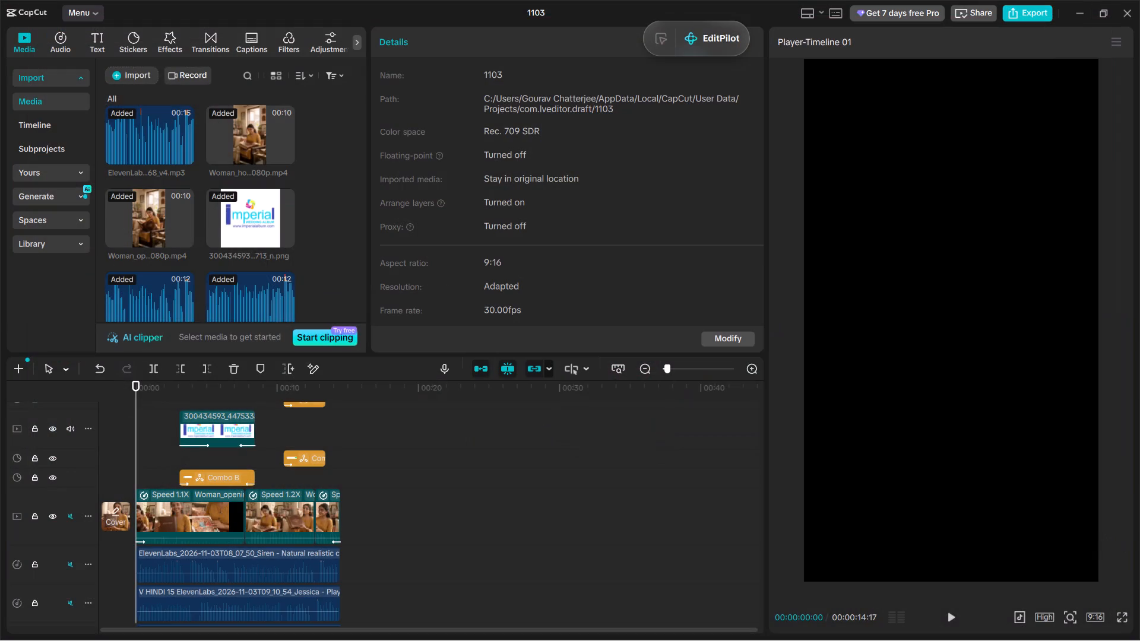
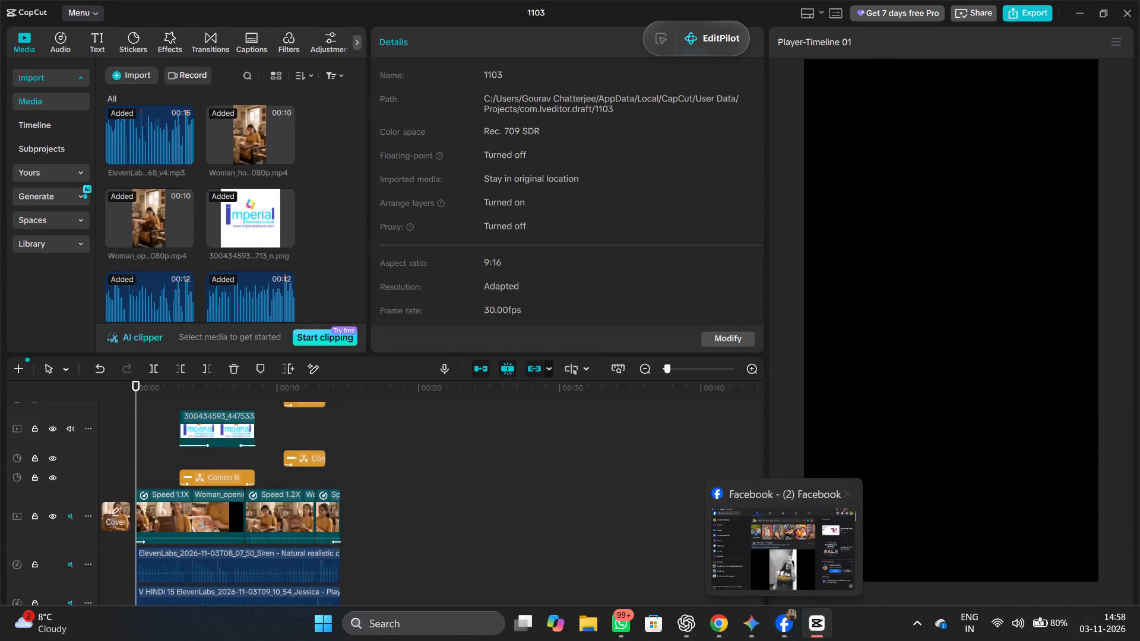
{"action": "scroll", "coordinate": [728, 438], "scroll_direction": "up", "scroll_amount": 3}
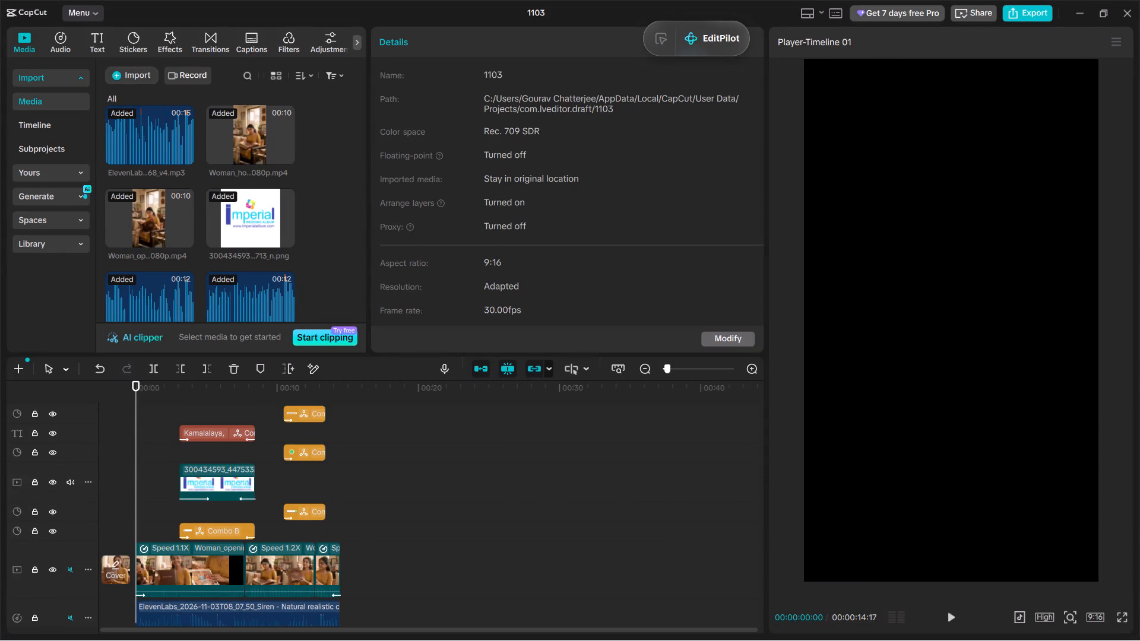
Lock the Windows session, leaving video project 1103 open.
{"action": "key", "text": "super+l"}
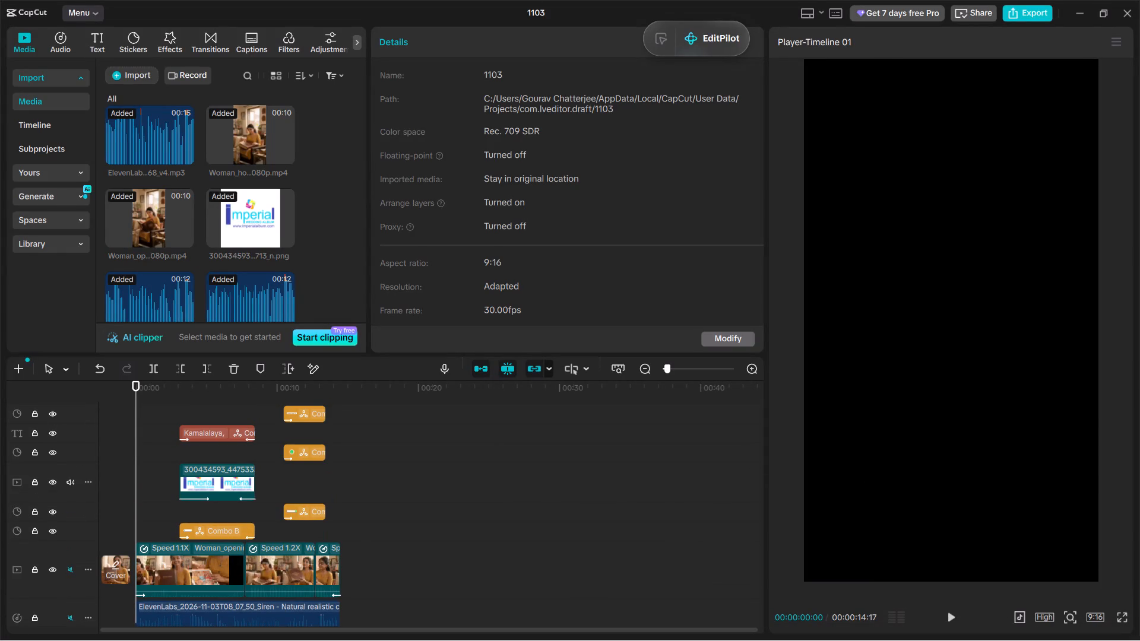